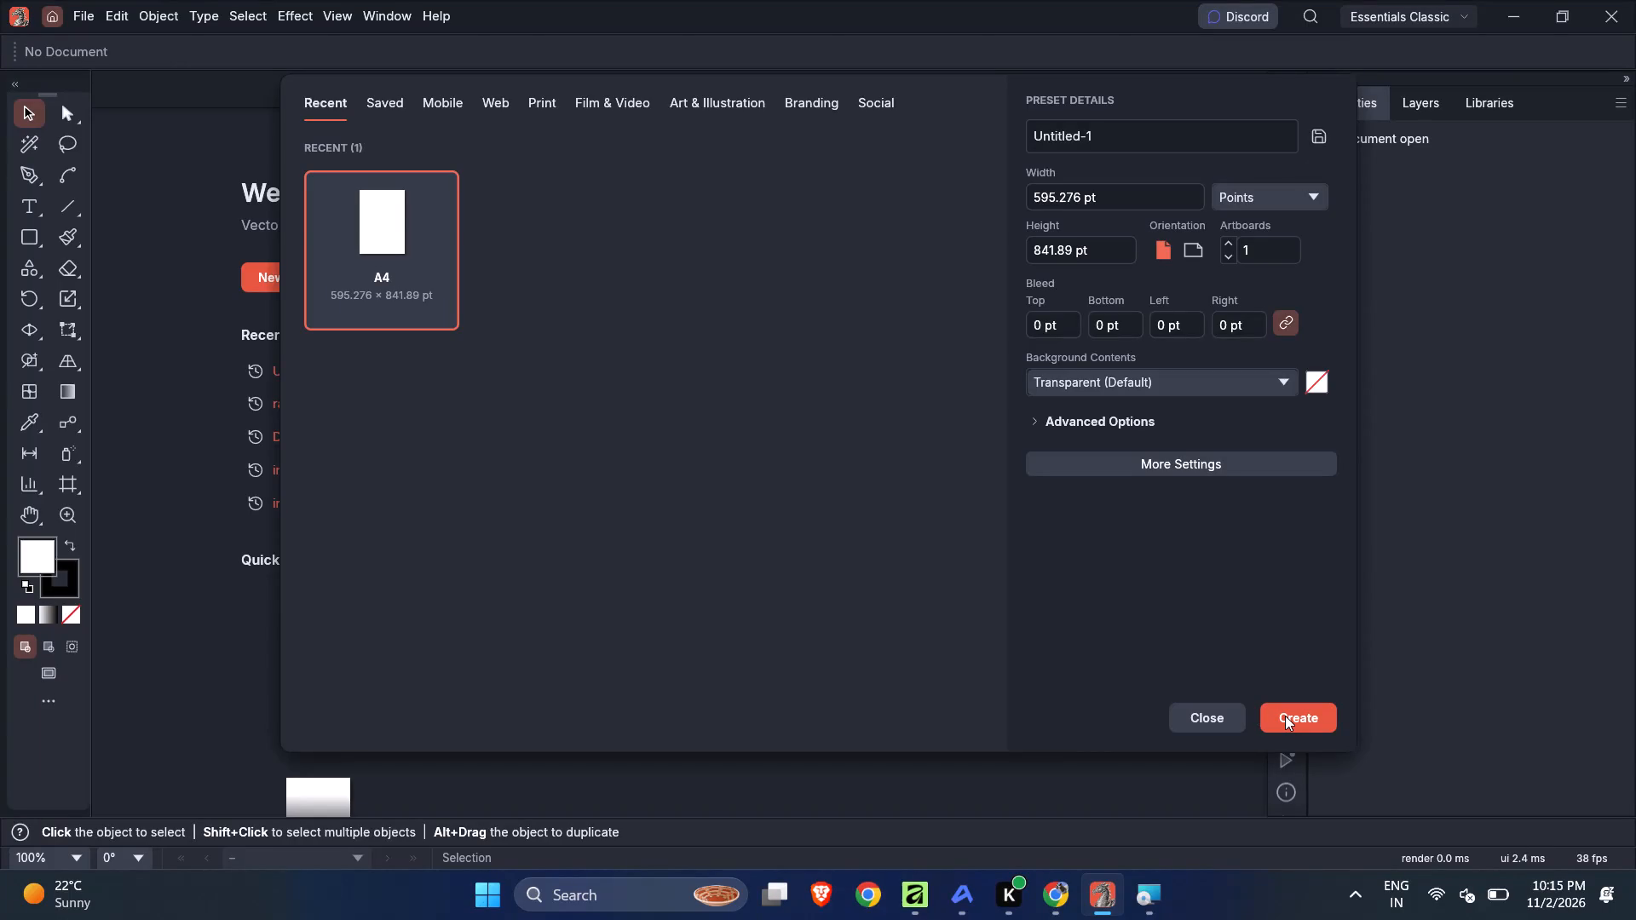
Create a new A4 portrait document in points with a transparent background.
{"action": "left_click", "coordinate": [1285, 716]}
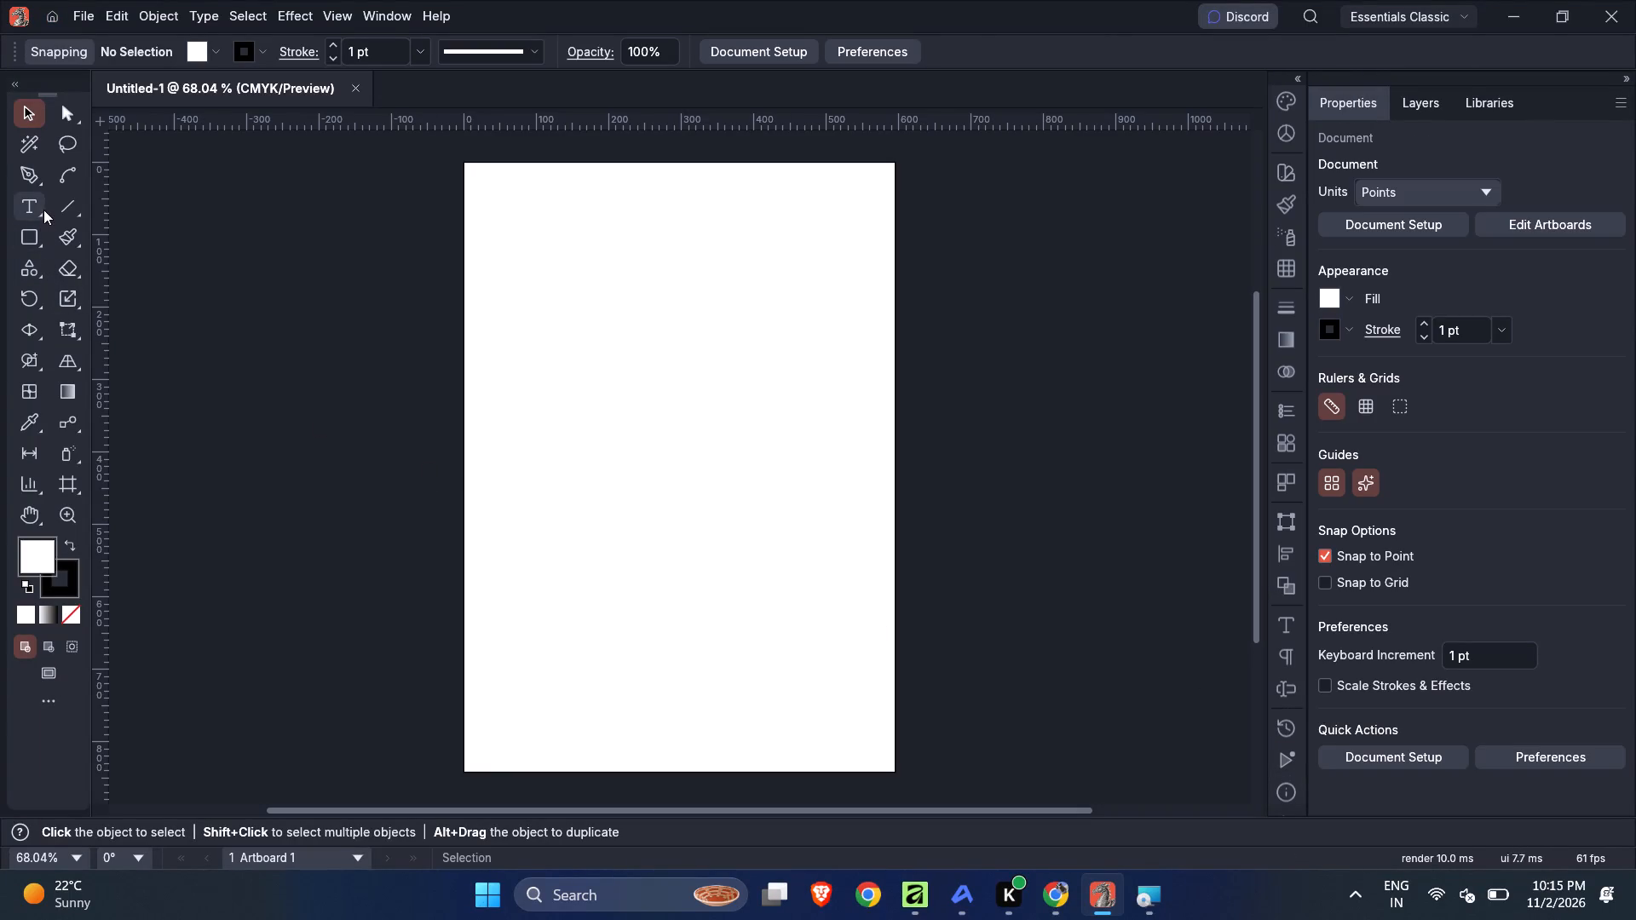
Draw a tall rectangle about 169 by 368 pt on the artboard.
{"action": "left_click", "coordinate": [40, 236]}
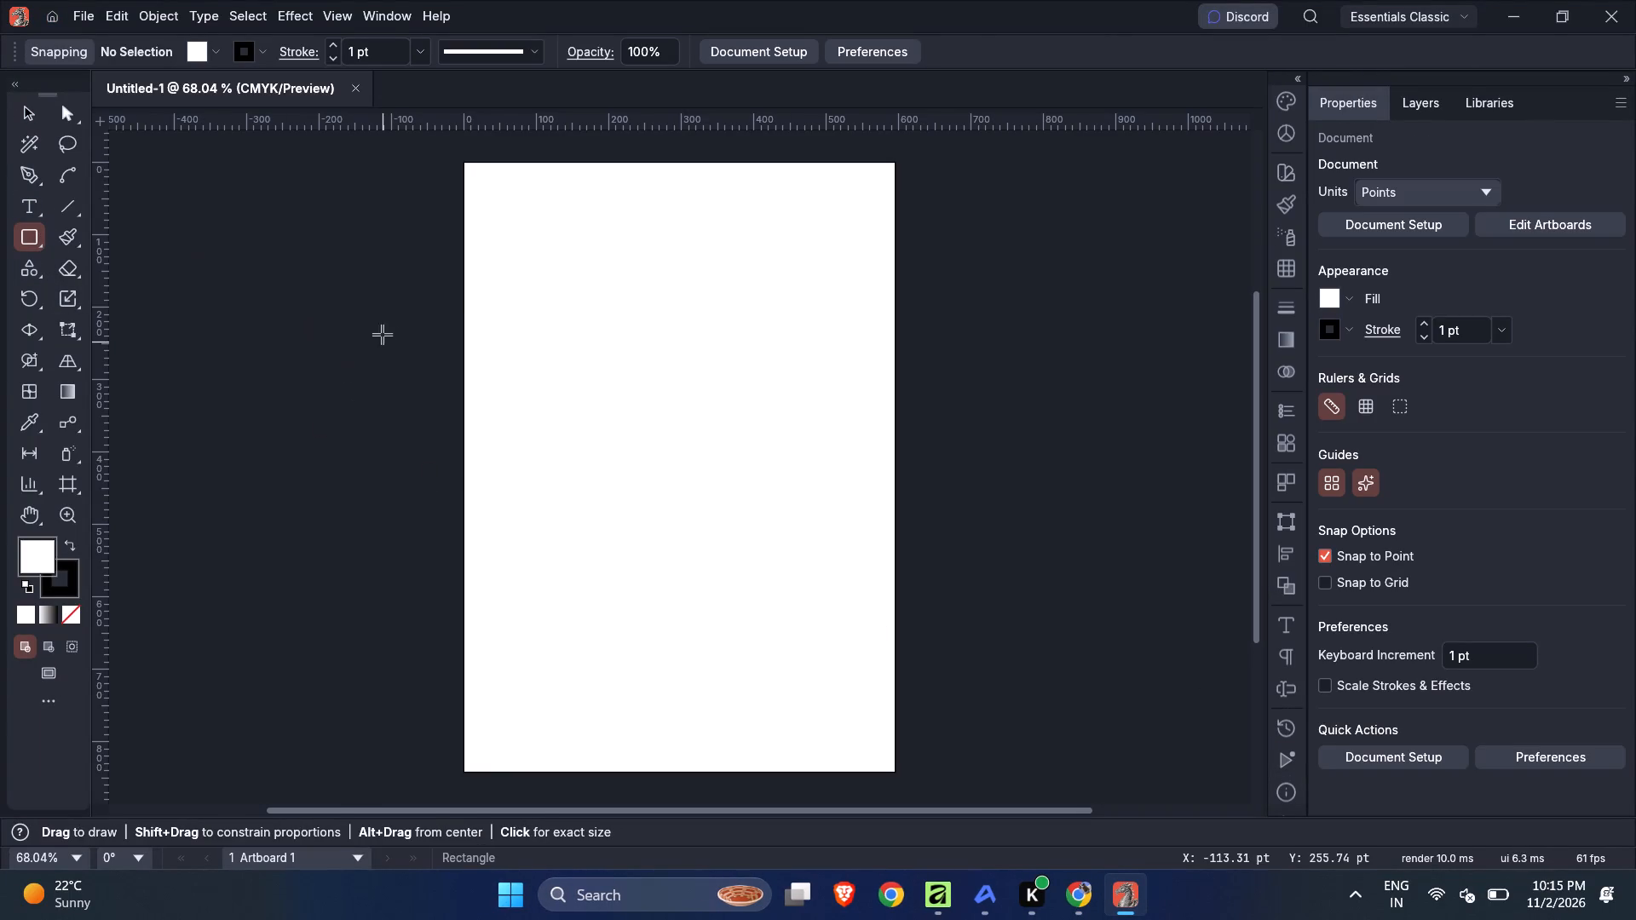
{"action": "left_click_drag", "start_coordinate": [538, 318], "coordinate": [676, 581]}
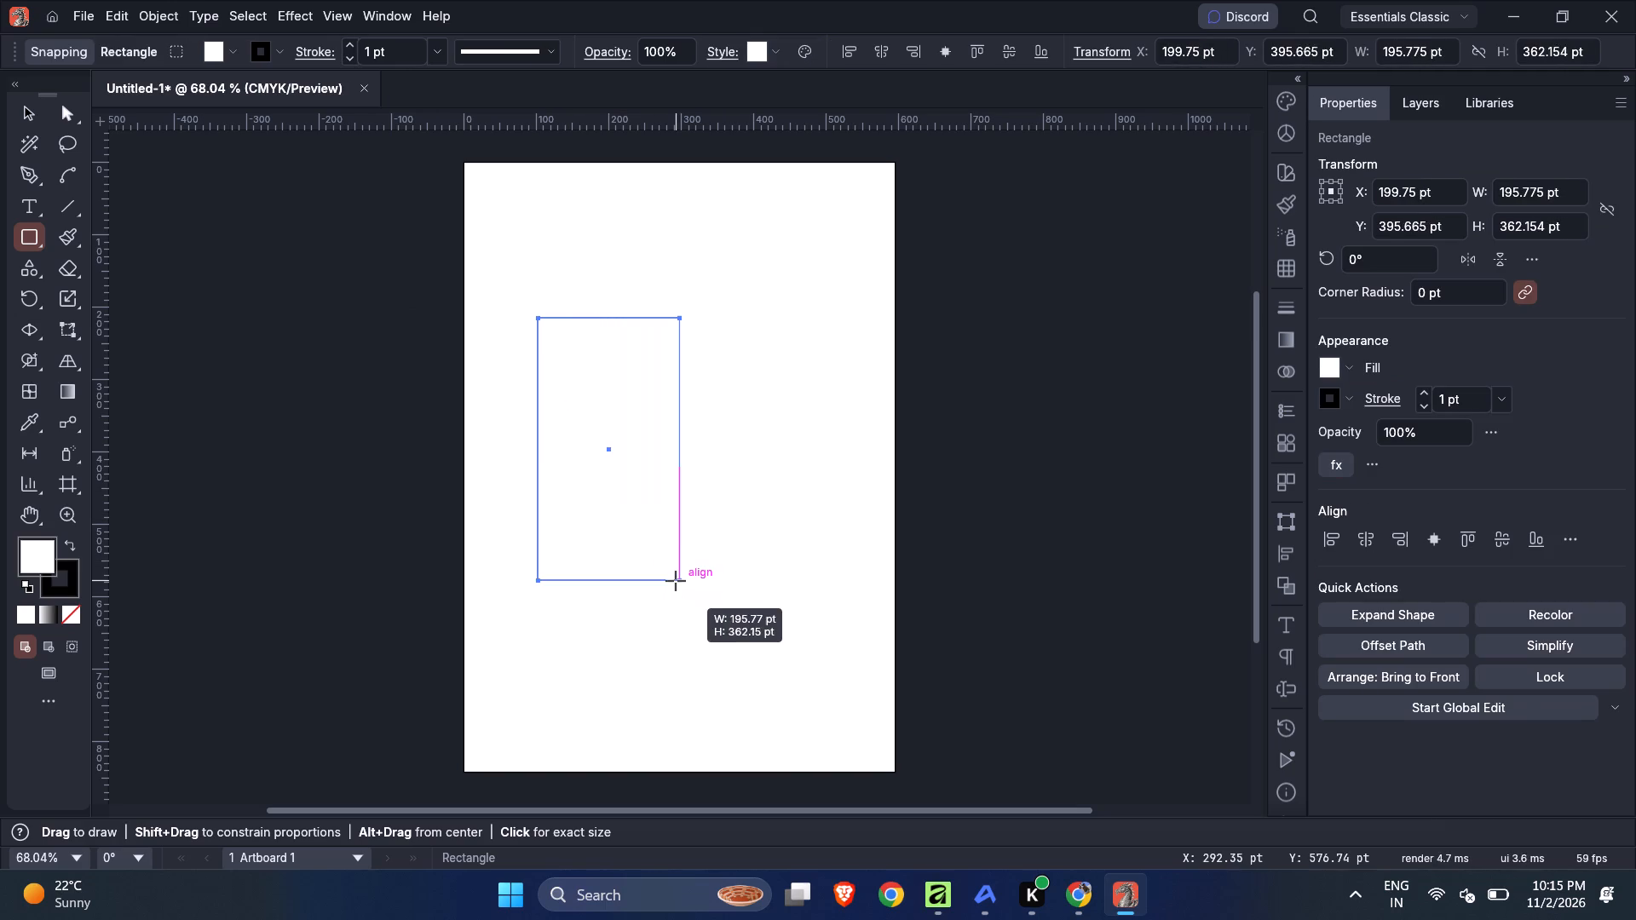
{"action": "left_click_drag", "start_coordinate": [676, 581], "coordinate": [660, 584]}
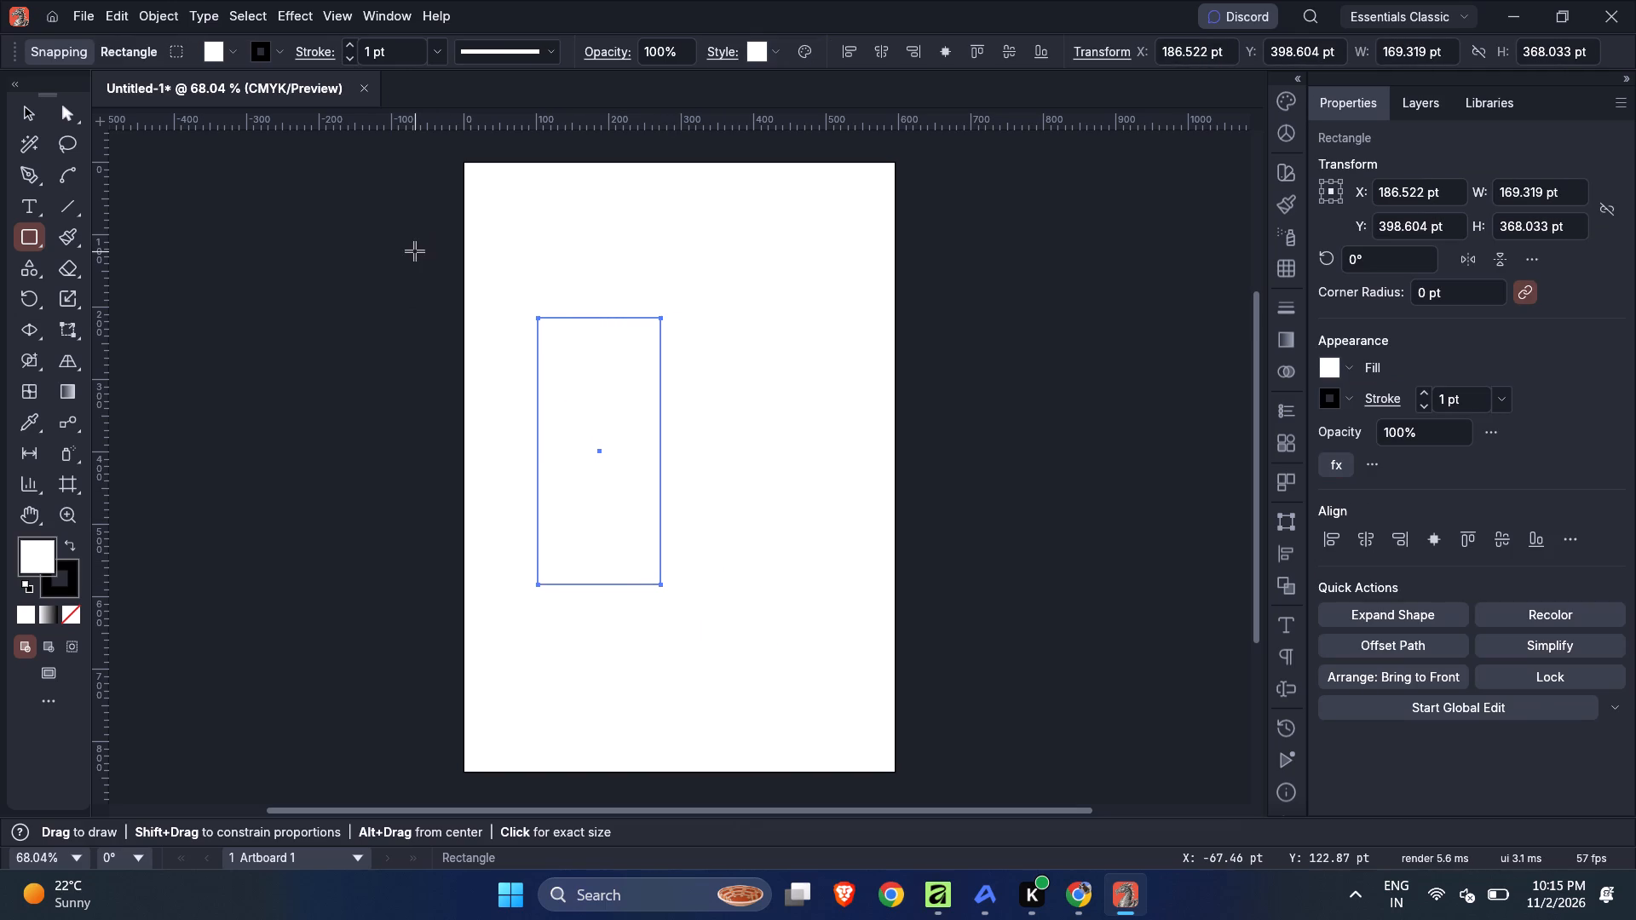
Round all four corners of the rectangle to a radius of about 22 pt.
{"action": "left_click", "coordinate": [21, 107]}
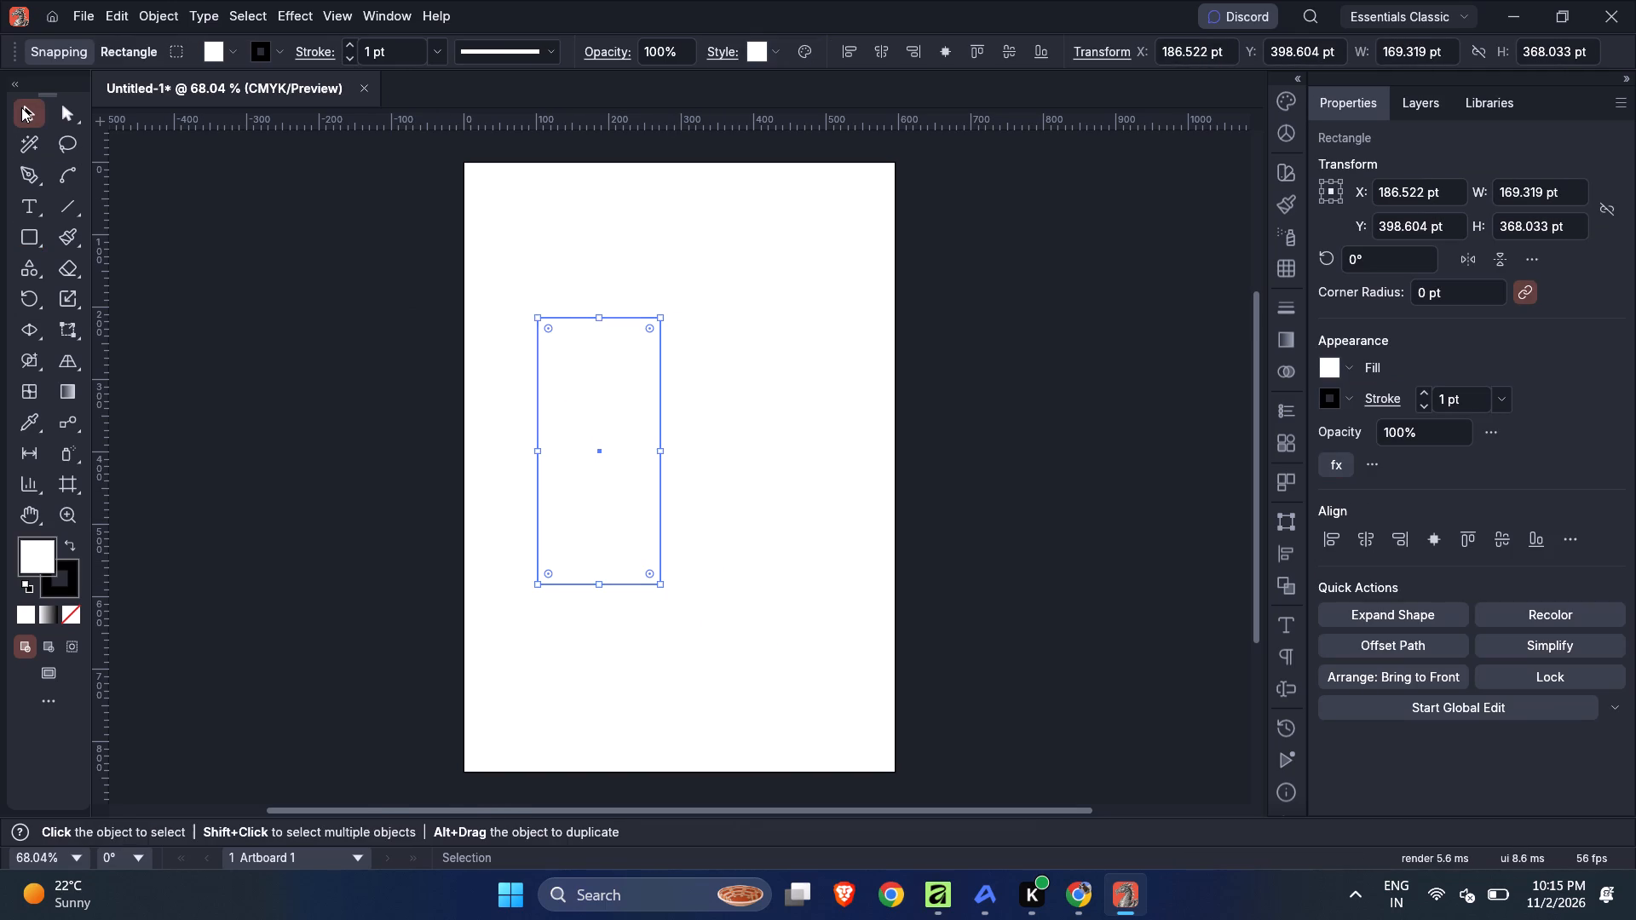
{"action": "left_click", "coordinate": [70, 113]}
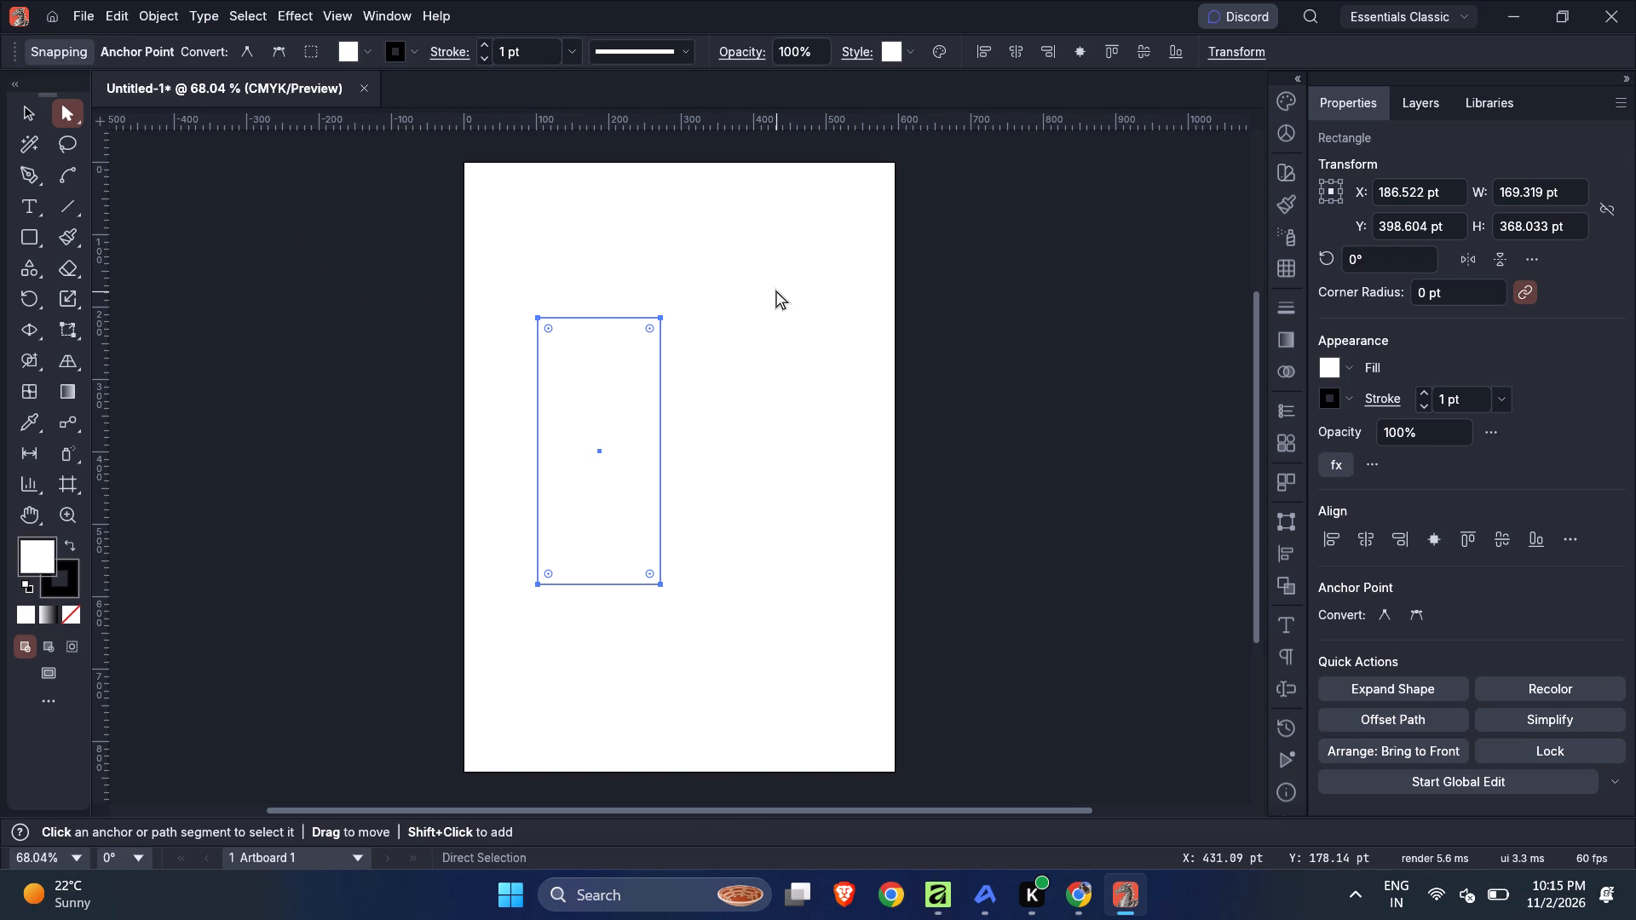
{"action": "left_click_drag", "start_coordinate": [776, 291], "coordinate": [495, 648]}
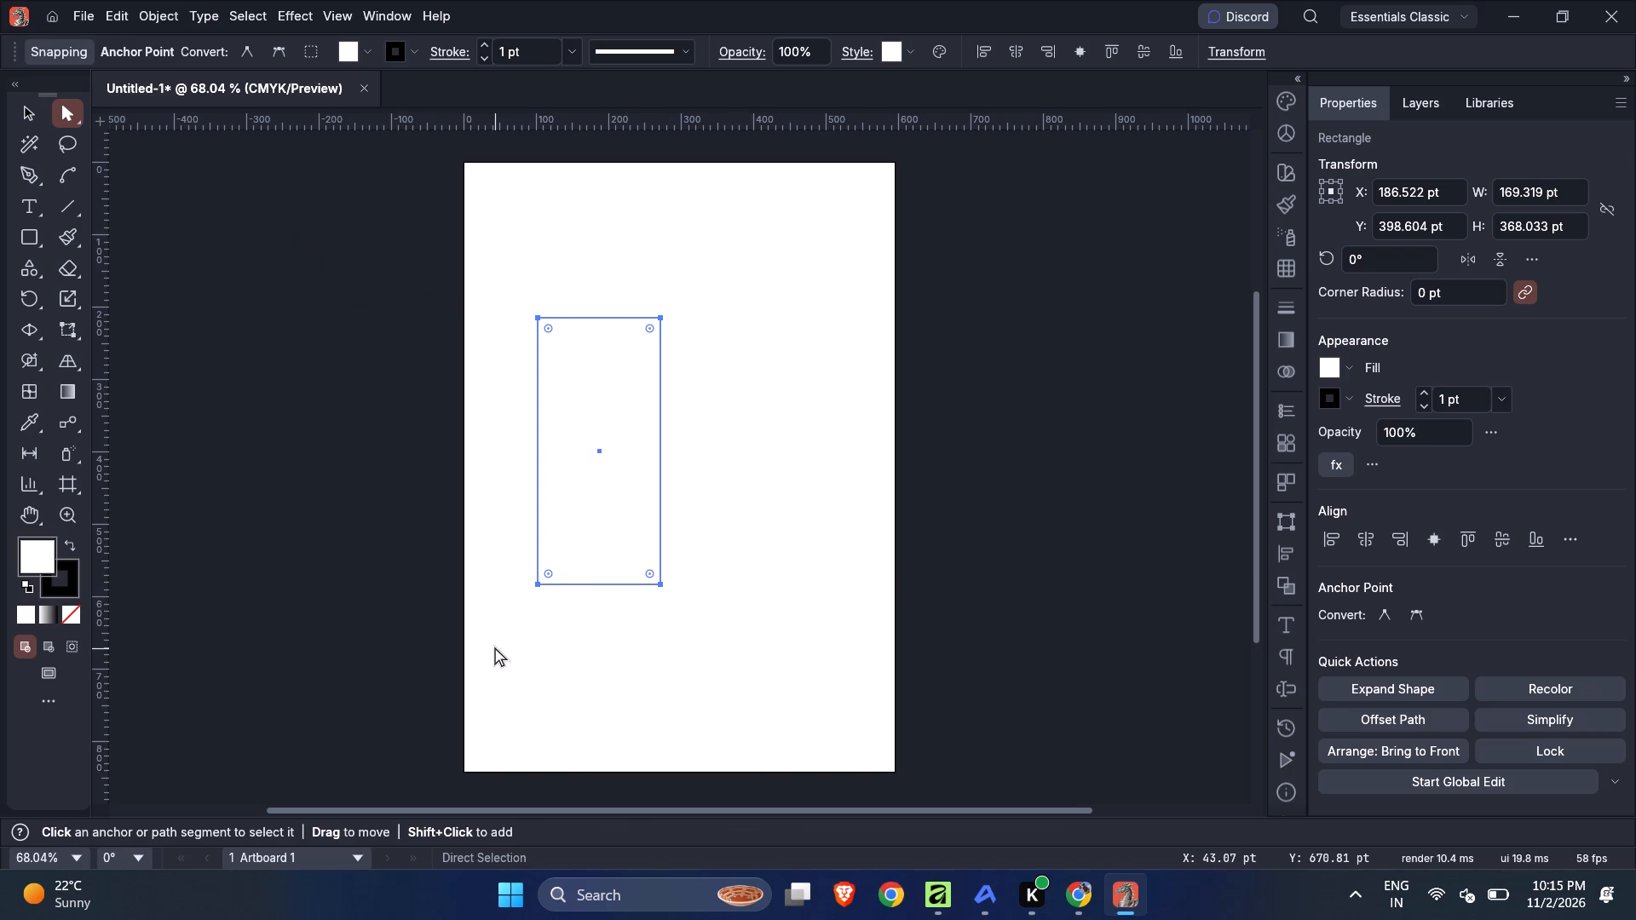
{"action": "left_click_drag", "start_coordinate": [549, 329], "coordinate": [552, 346]}
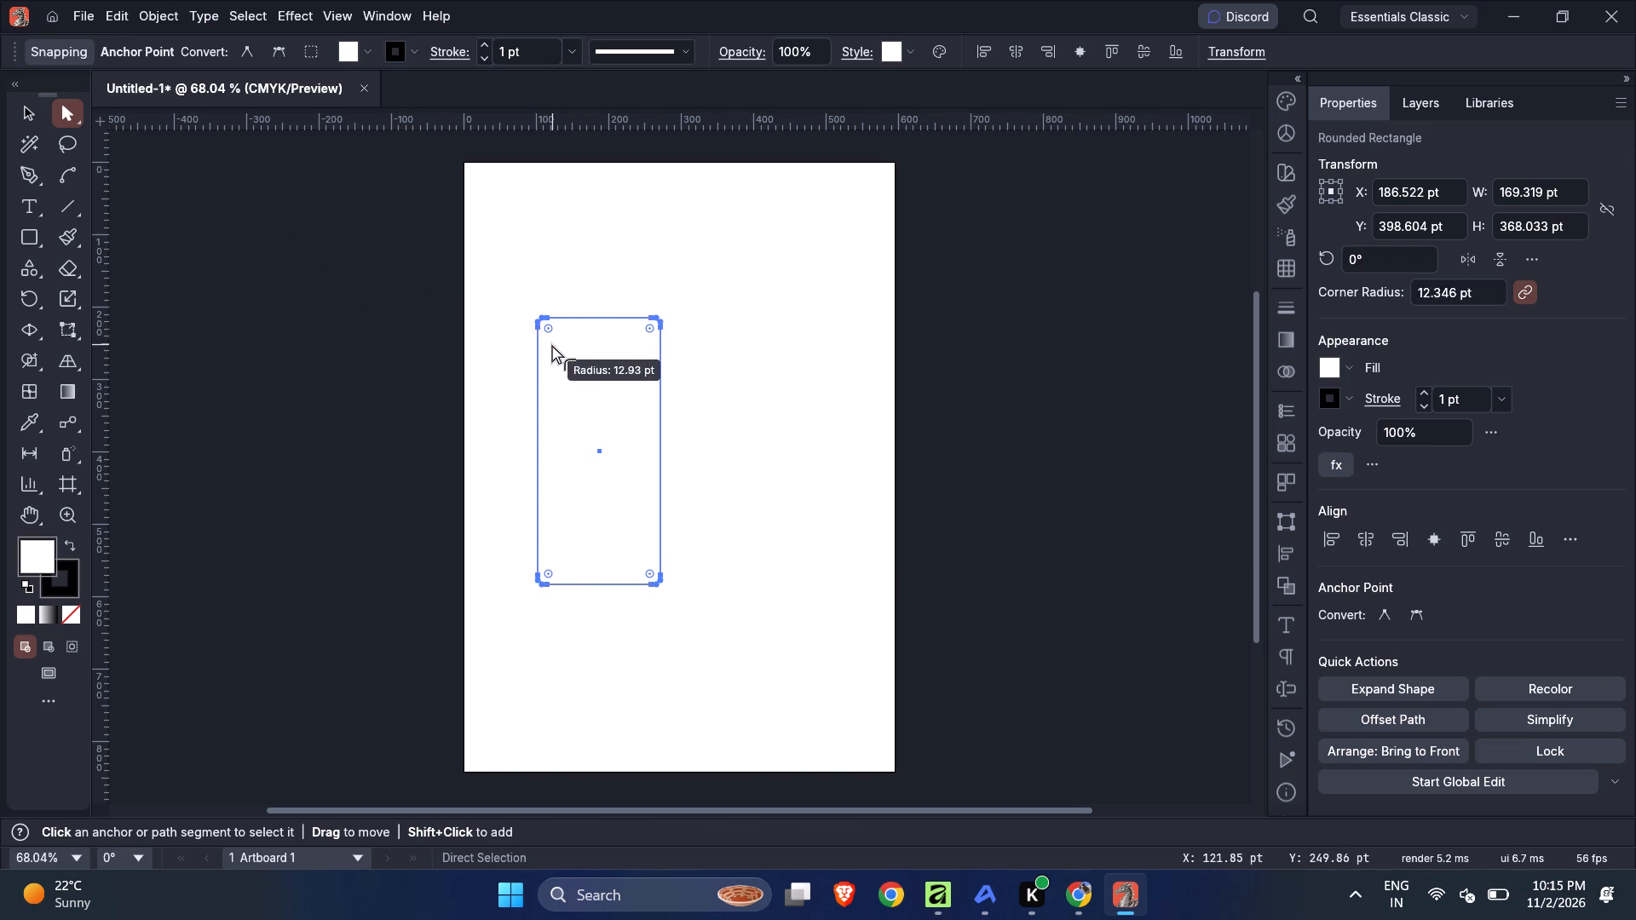
{"action": "left_click_drag", "start_coordinate": [552, 346], "coordinate": [556, 345]}
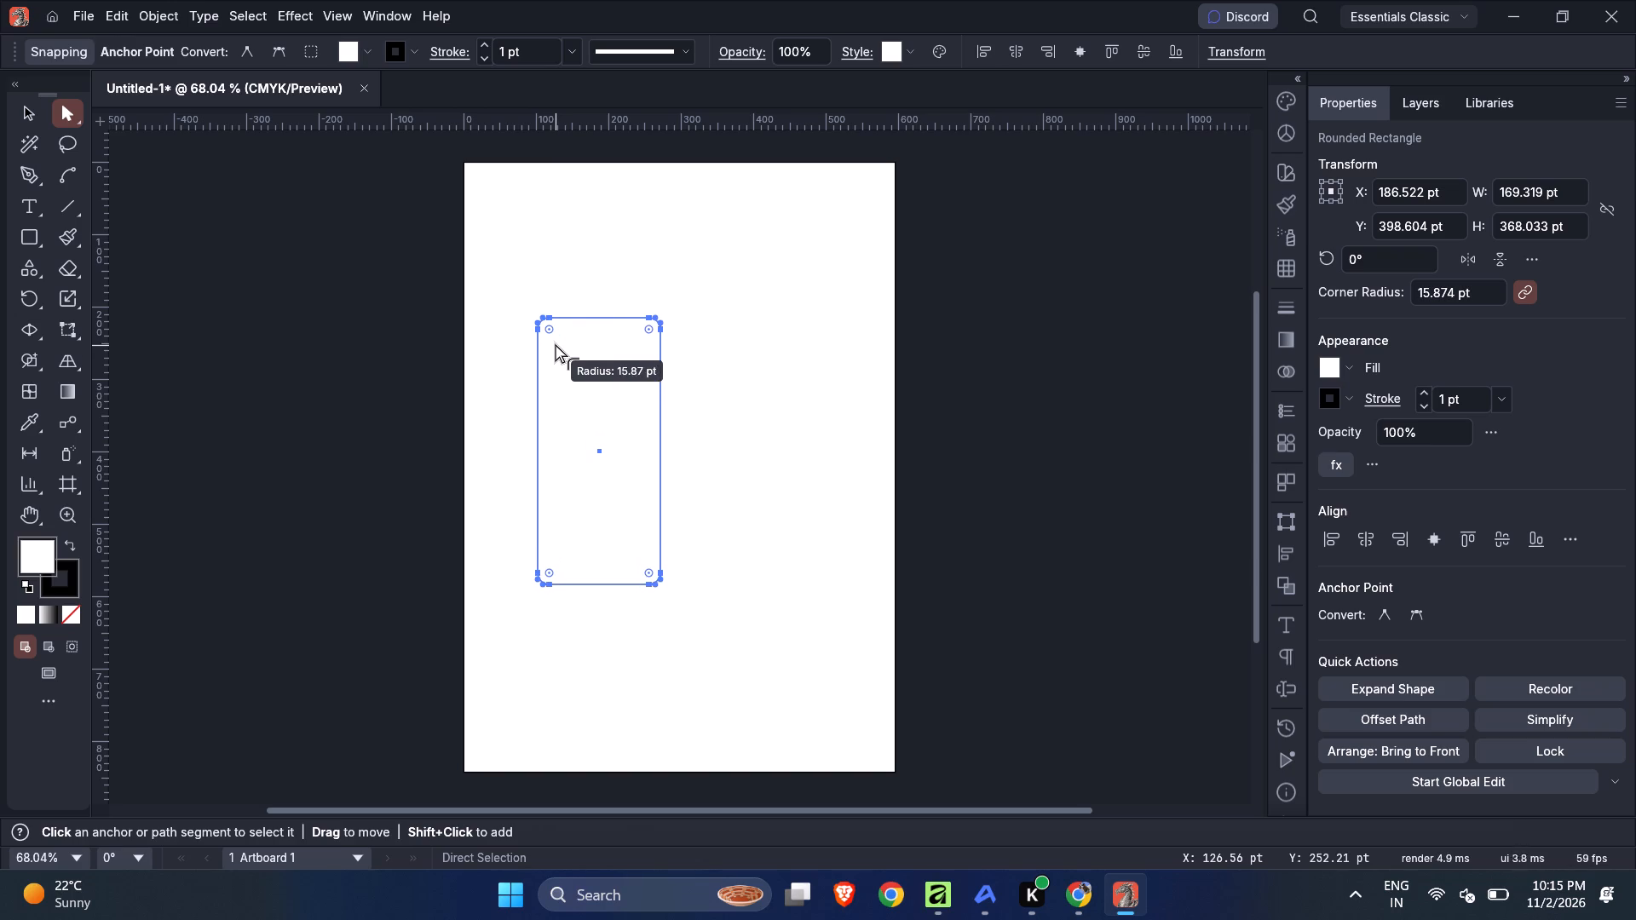
{"action": "left_click_drag", "start_coordinate": [556, 345], "coordinate": [556, 354]}
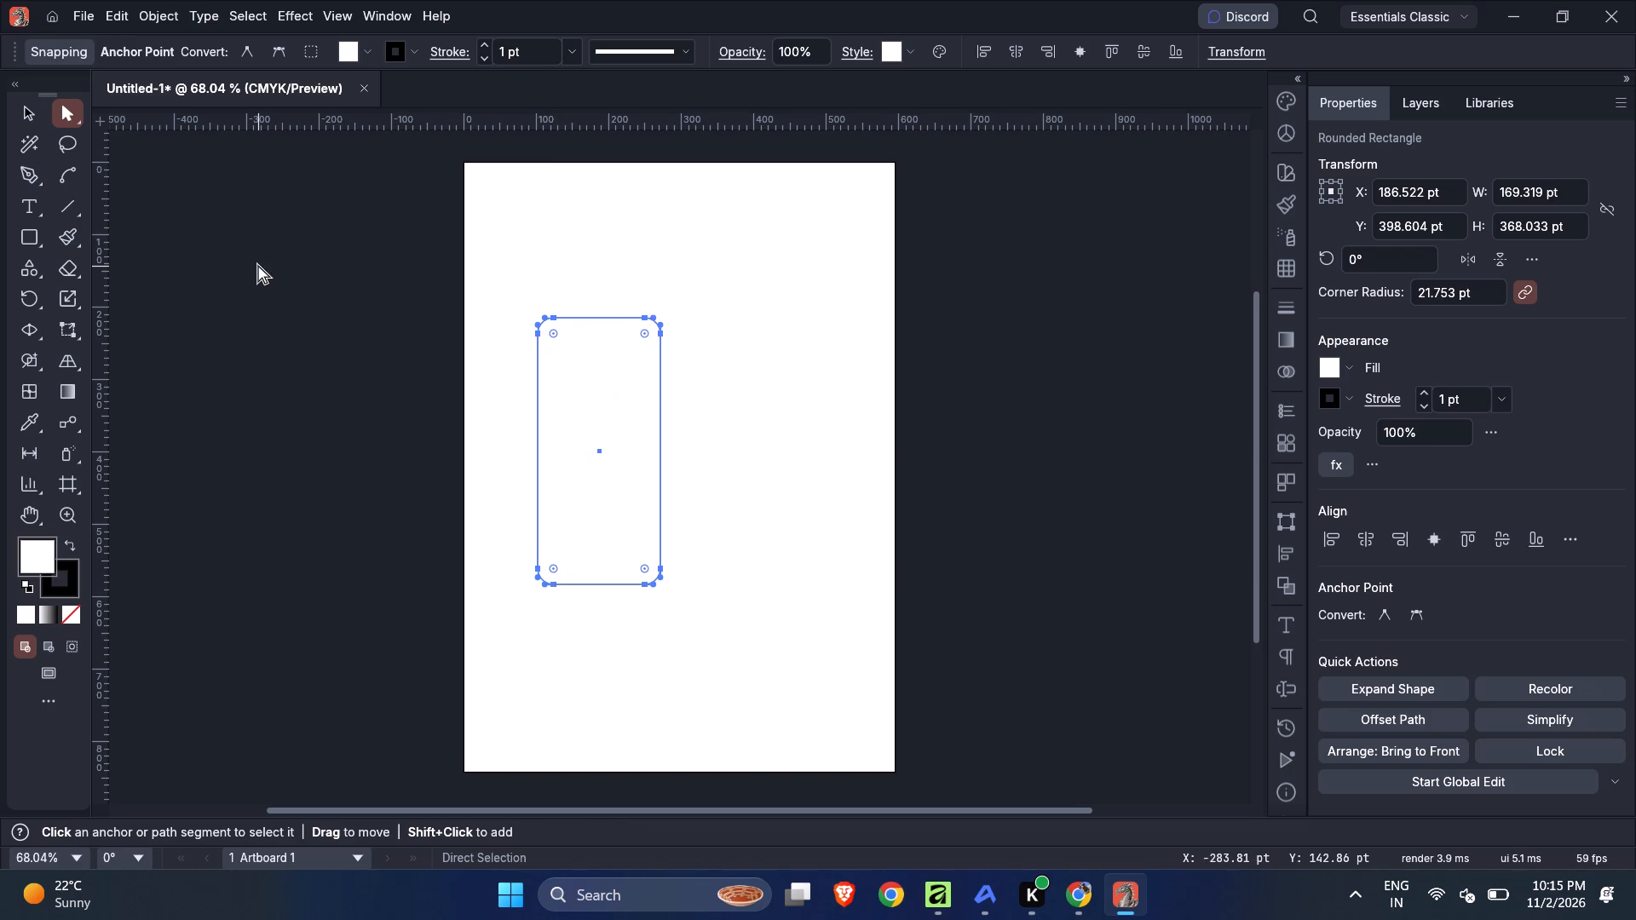
{"action": "left_click", "coordinate": [32, 110]}
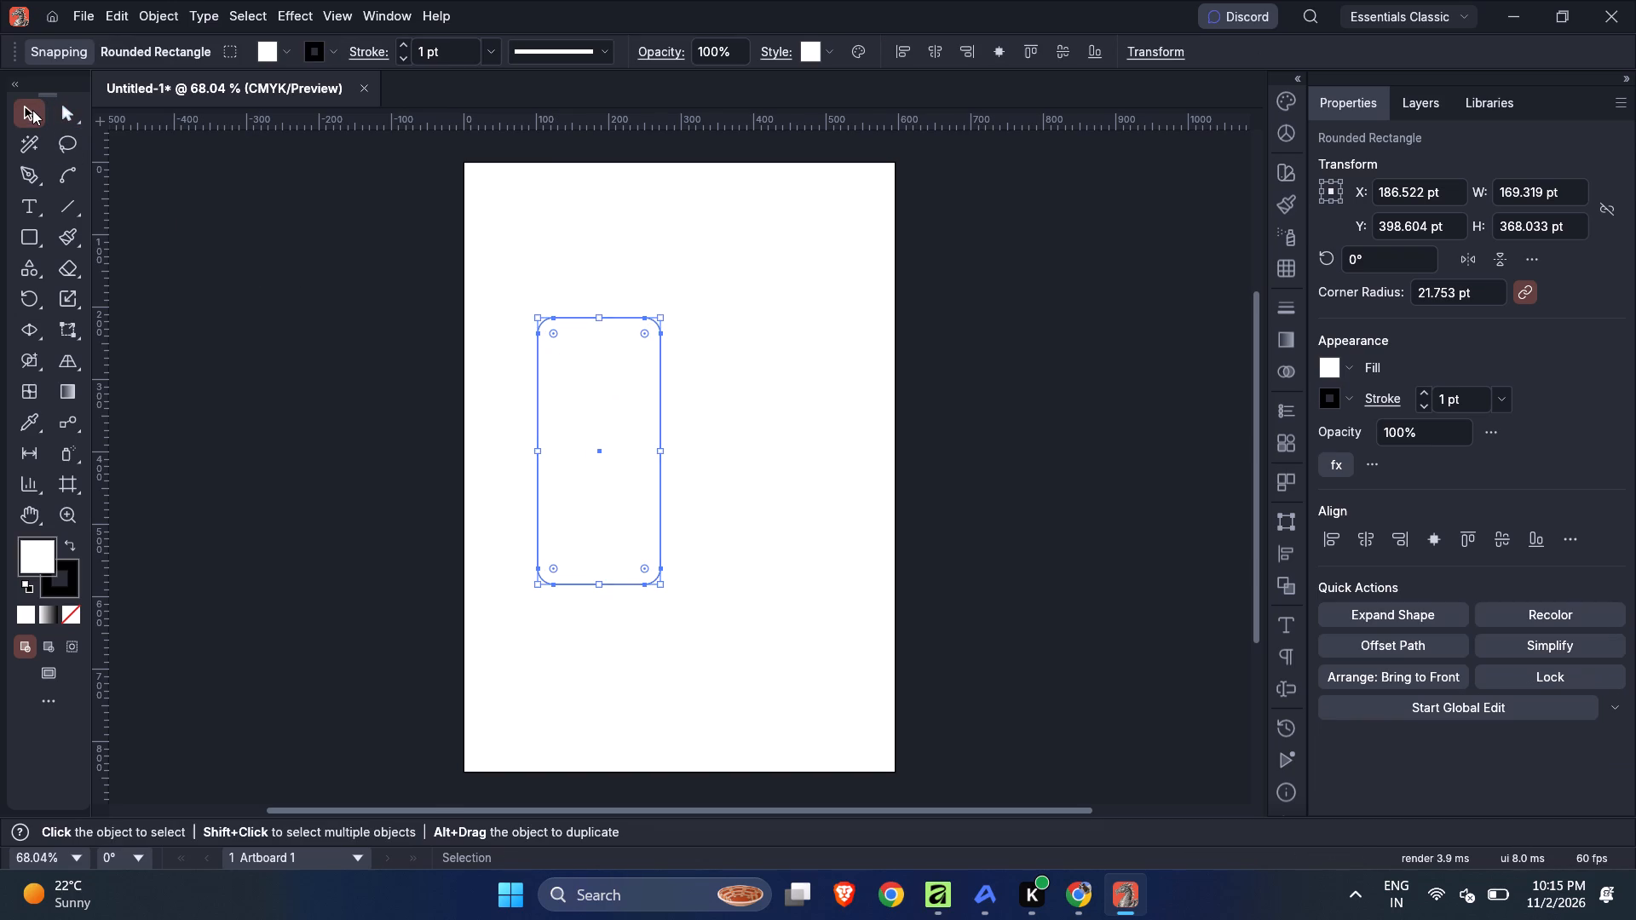
{"action": "left_click", "coordinate": [437, 393]}
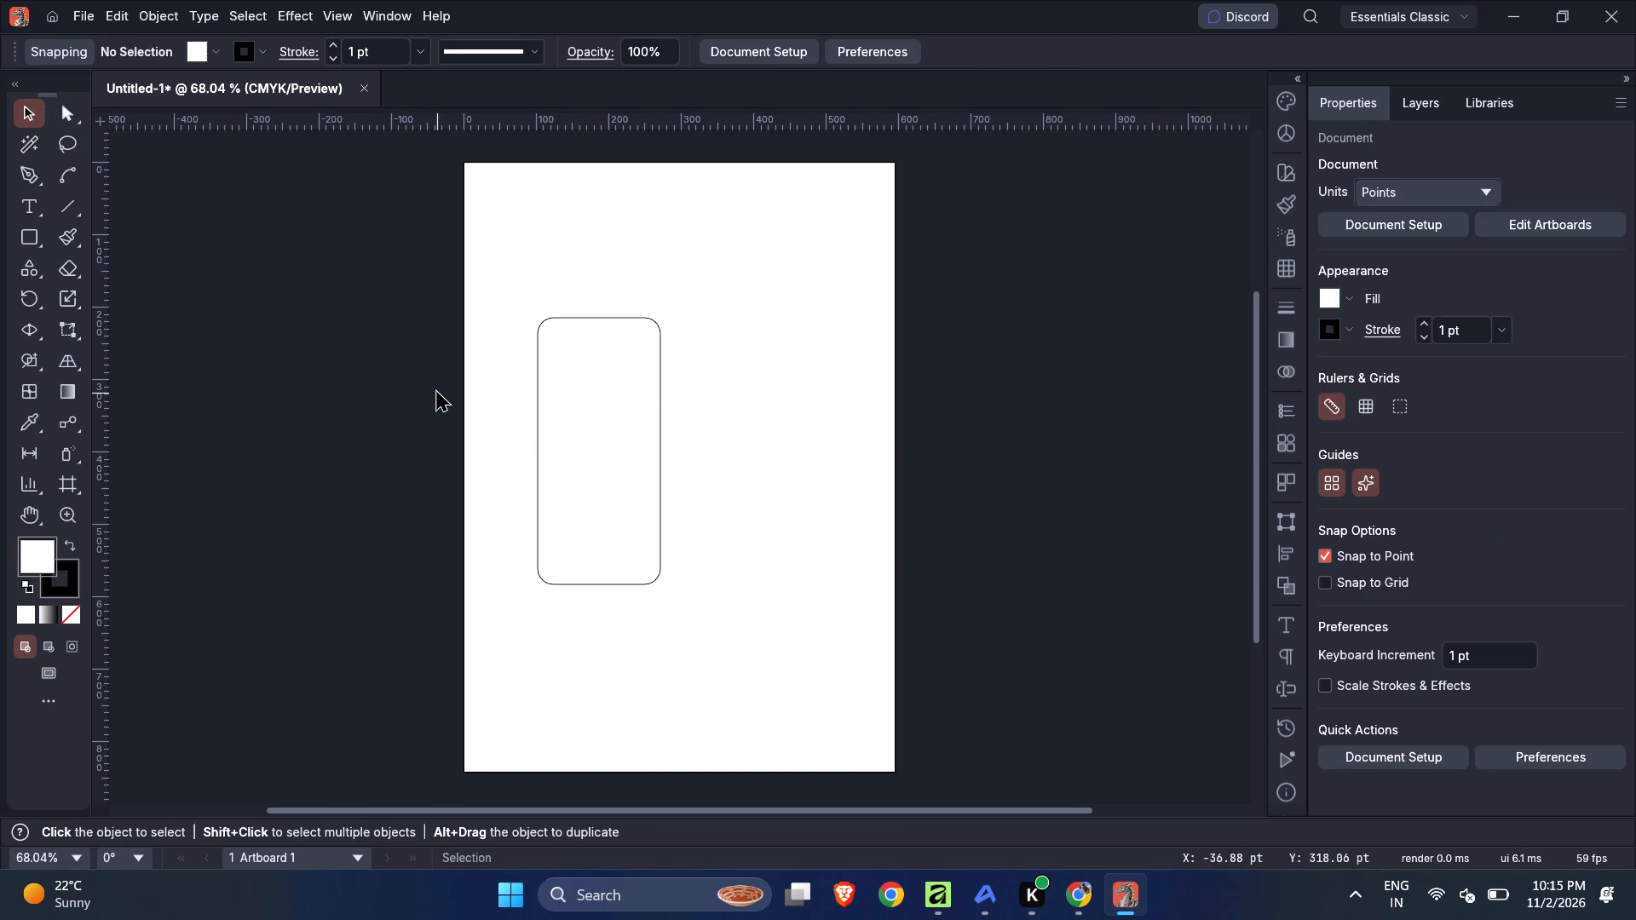
Set the rounded rectangle's stroke weight to 5 pt.
{"action": "left_click", "coordinate": [420, 230]}
{"action": "left_click_drag", "start_coordinate": [420, 230], "coordinate": [750, 603]}
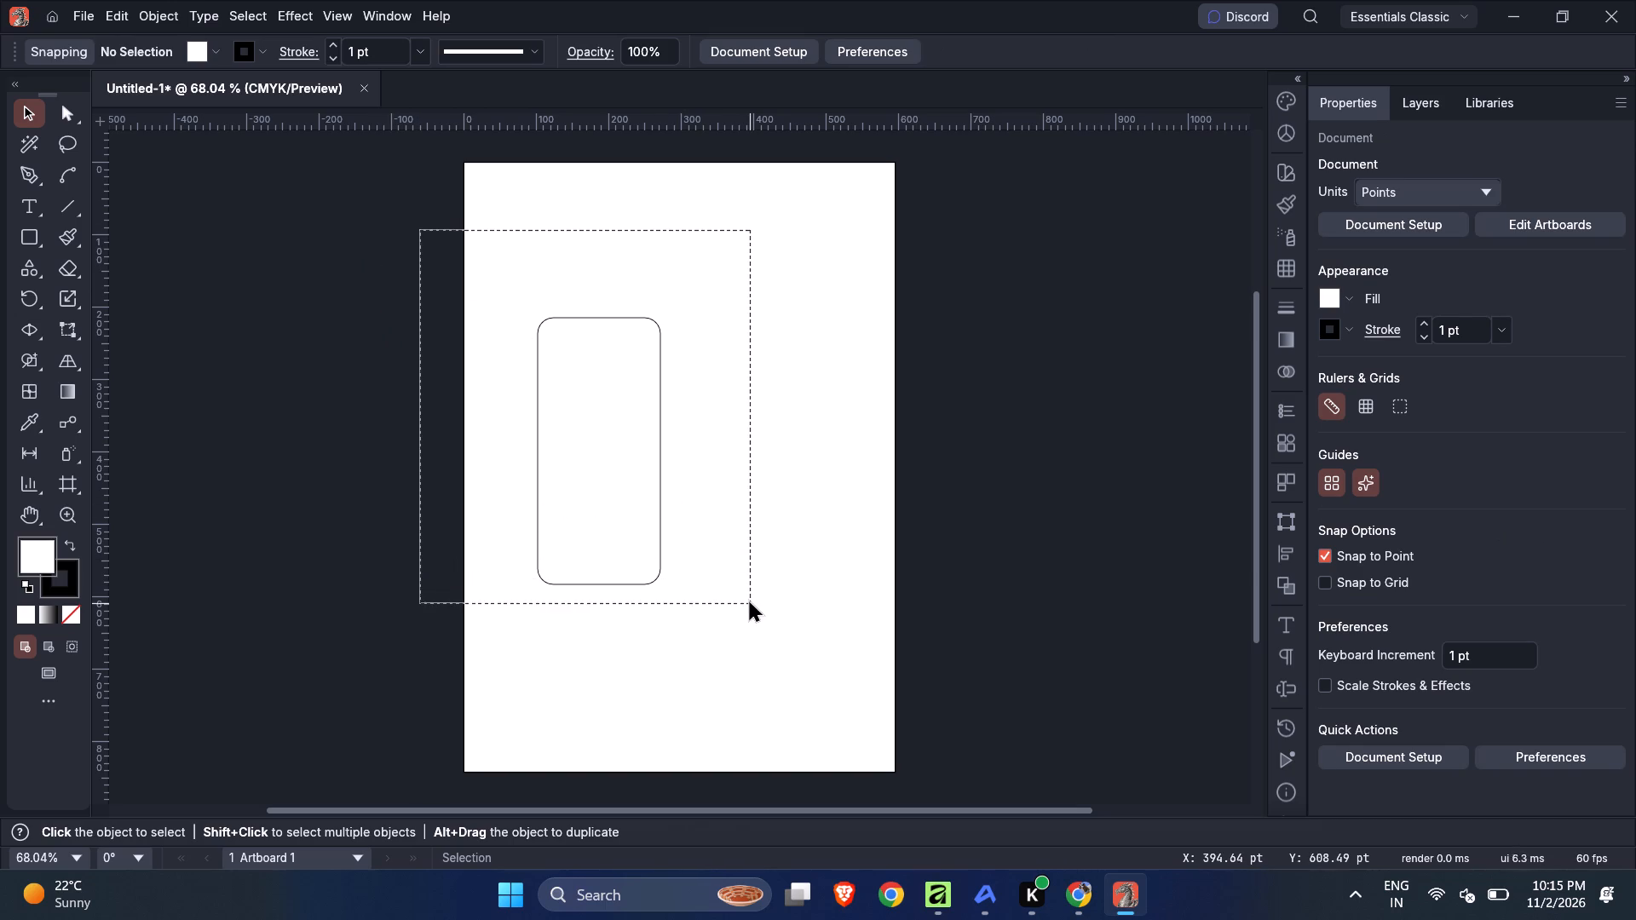
{"action": "left_click_drag", "start_coordinate": [750, 603], "coordinate": [750, 615]}
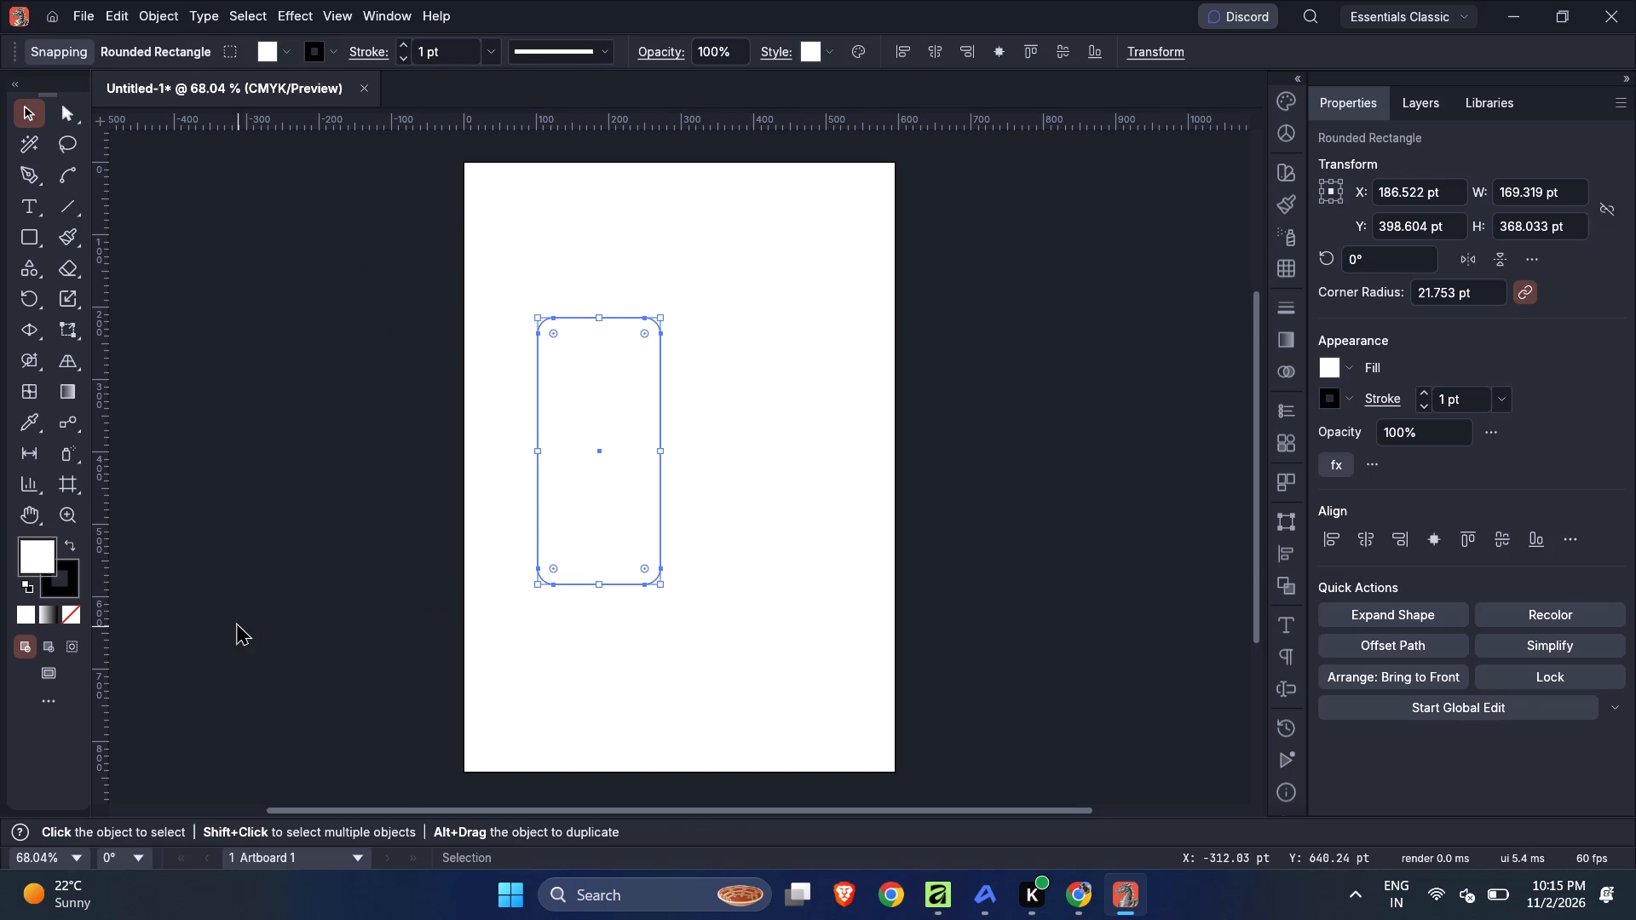
{"action": "left_click", "coordinate": [484, 55]}
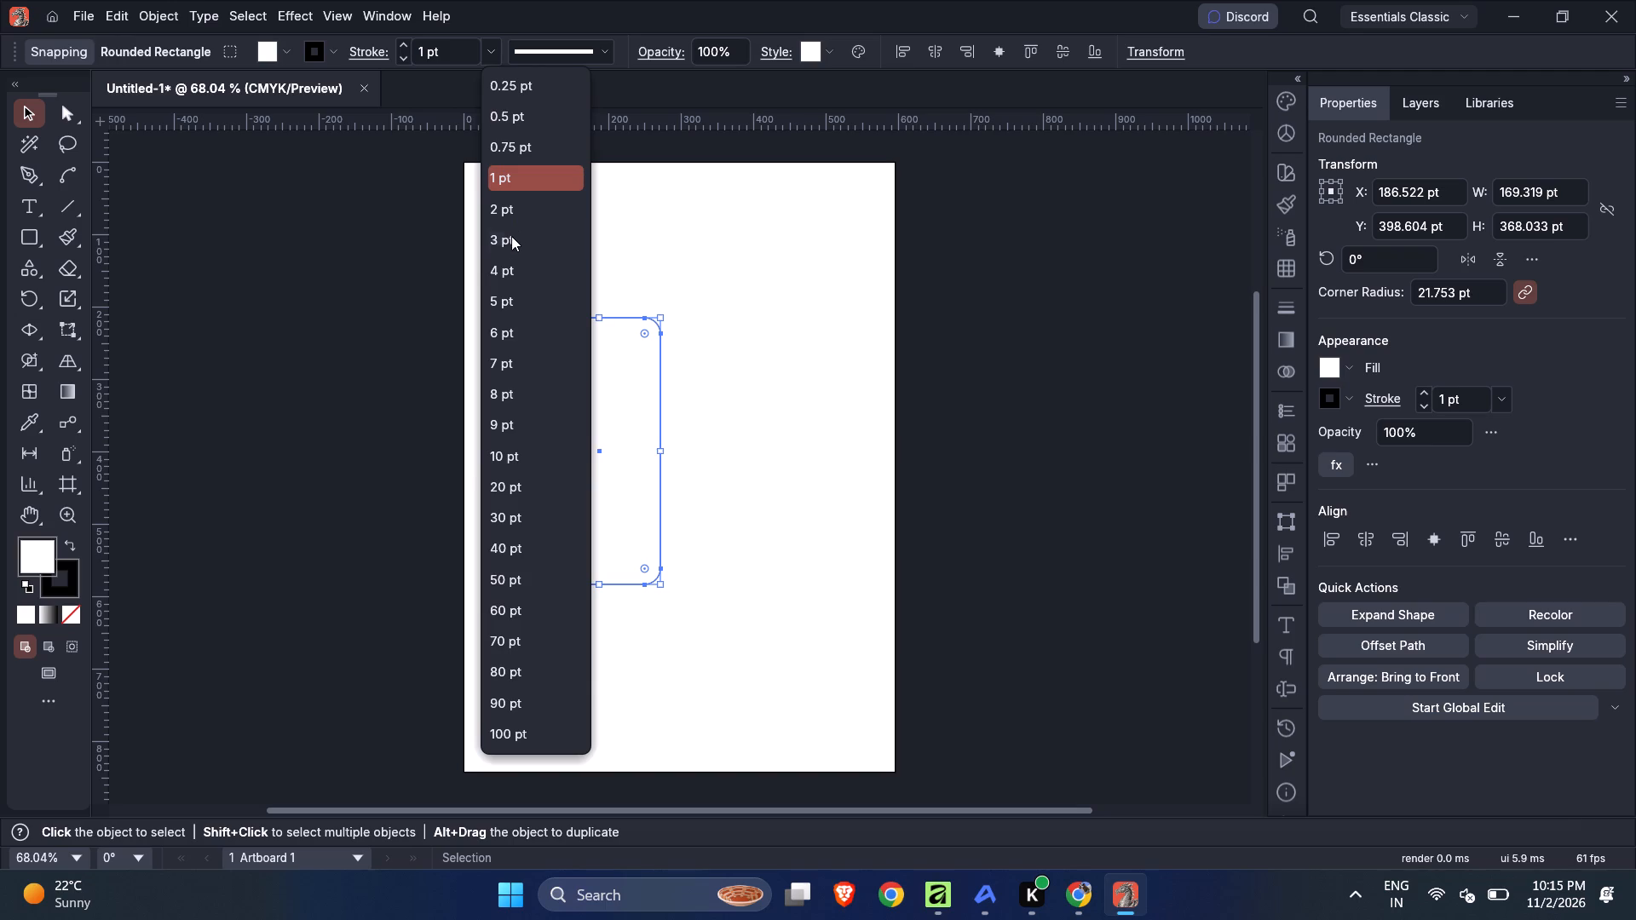
{"action": "left_click", "coordinate": [504, 291]}
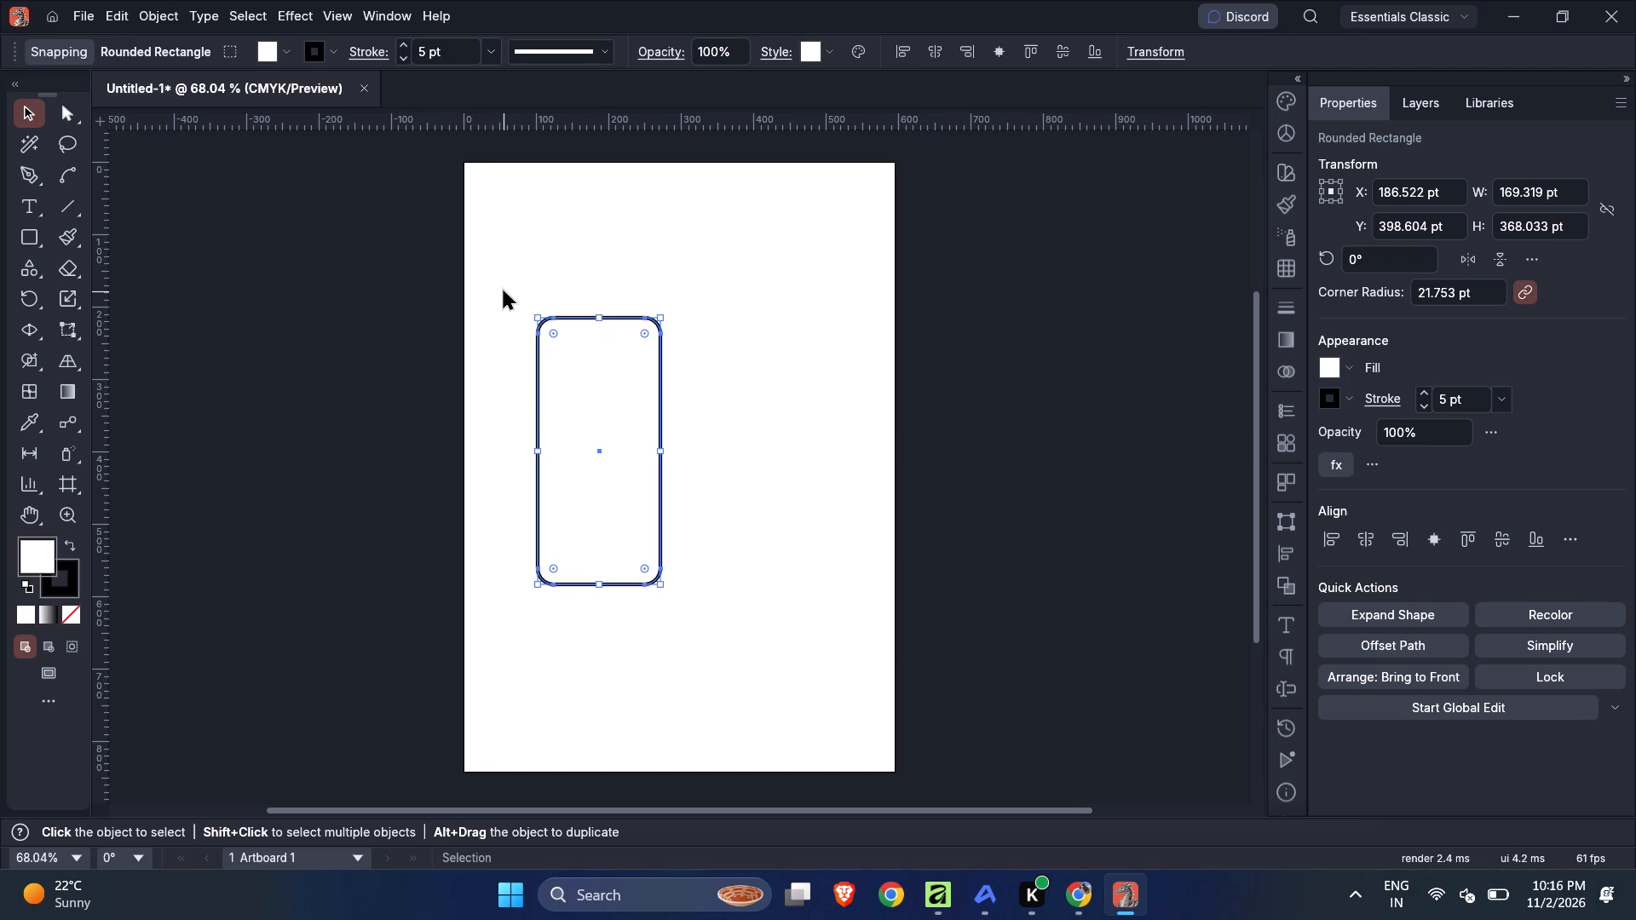
{"action": "left_click", "coordinate": [706, 333]}
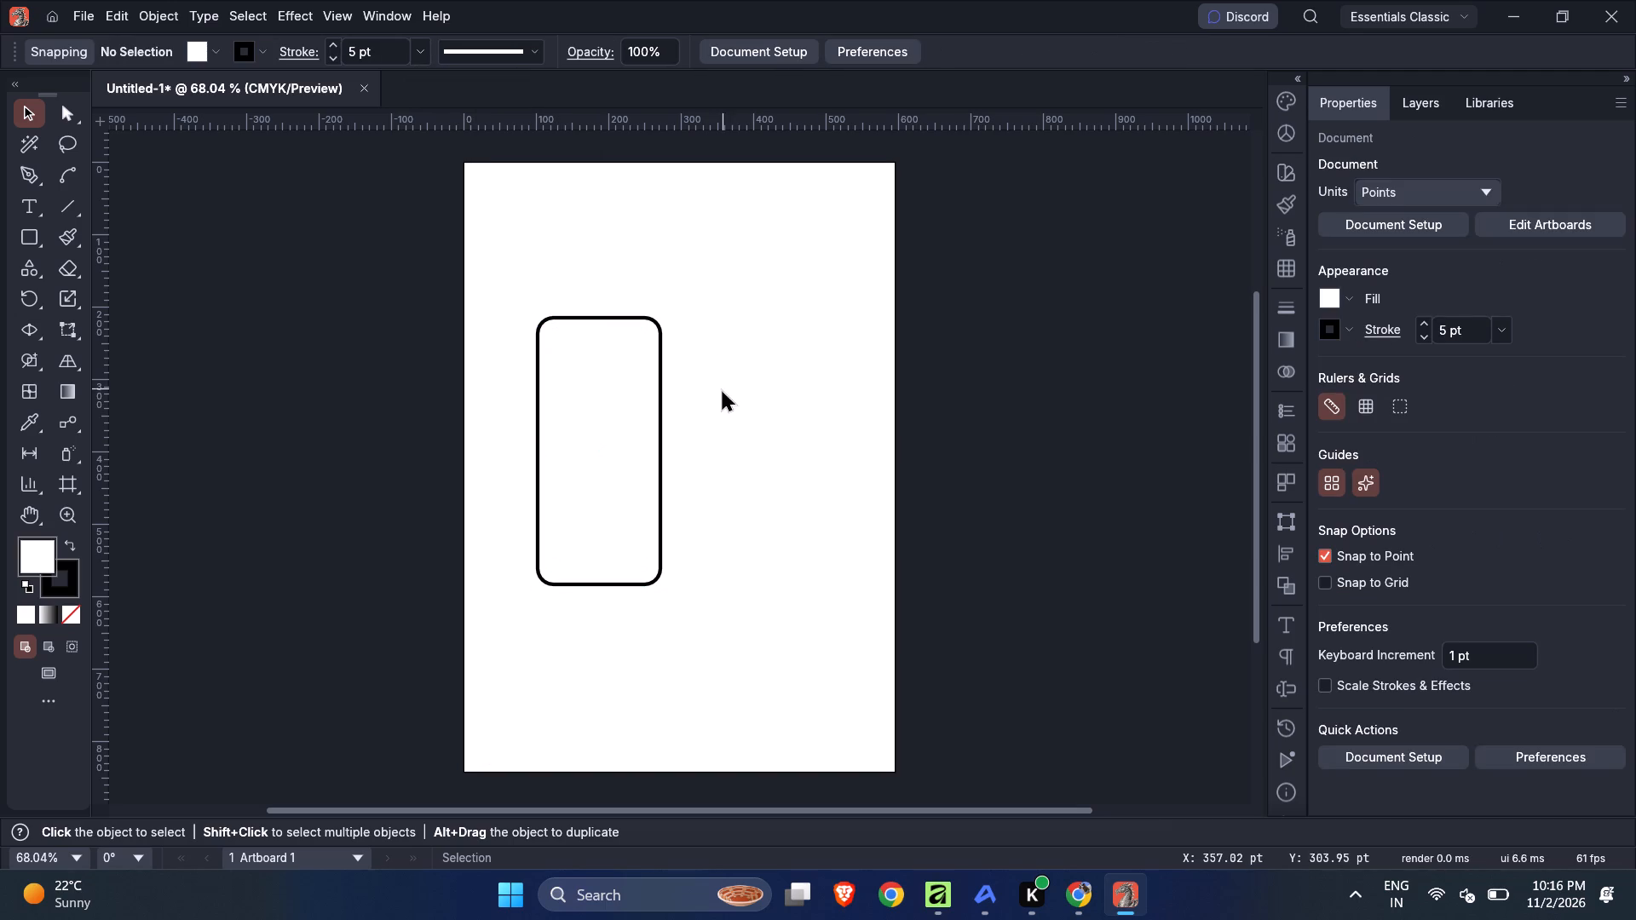
Move the rounded rectangle to the centre of the artboard, at about X 298 pt, Y 421 pt.
{"action": "left_click_drag", "start_coordinate": [751, 381], "coordinate": [608, 493]}
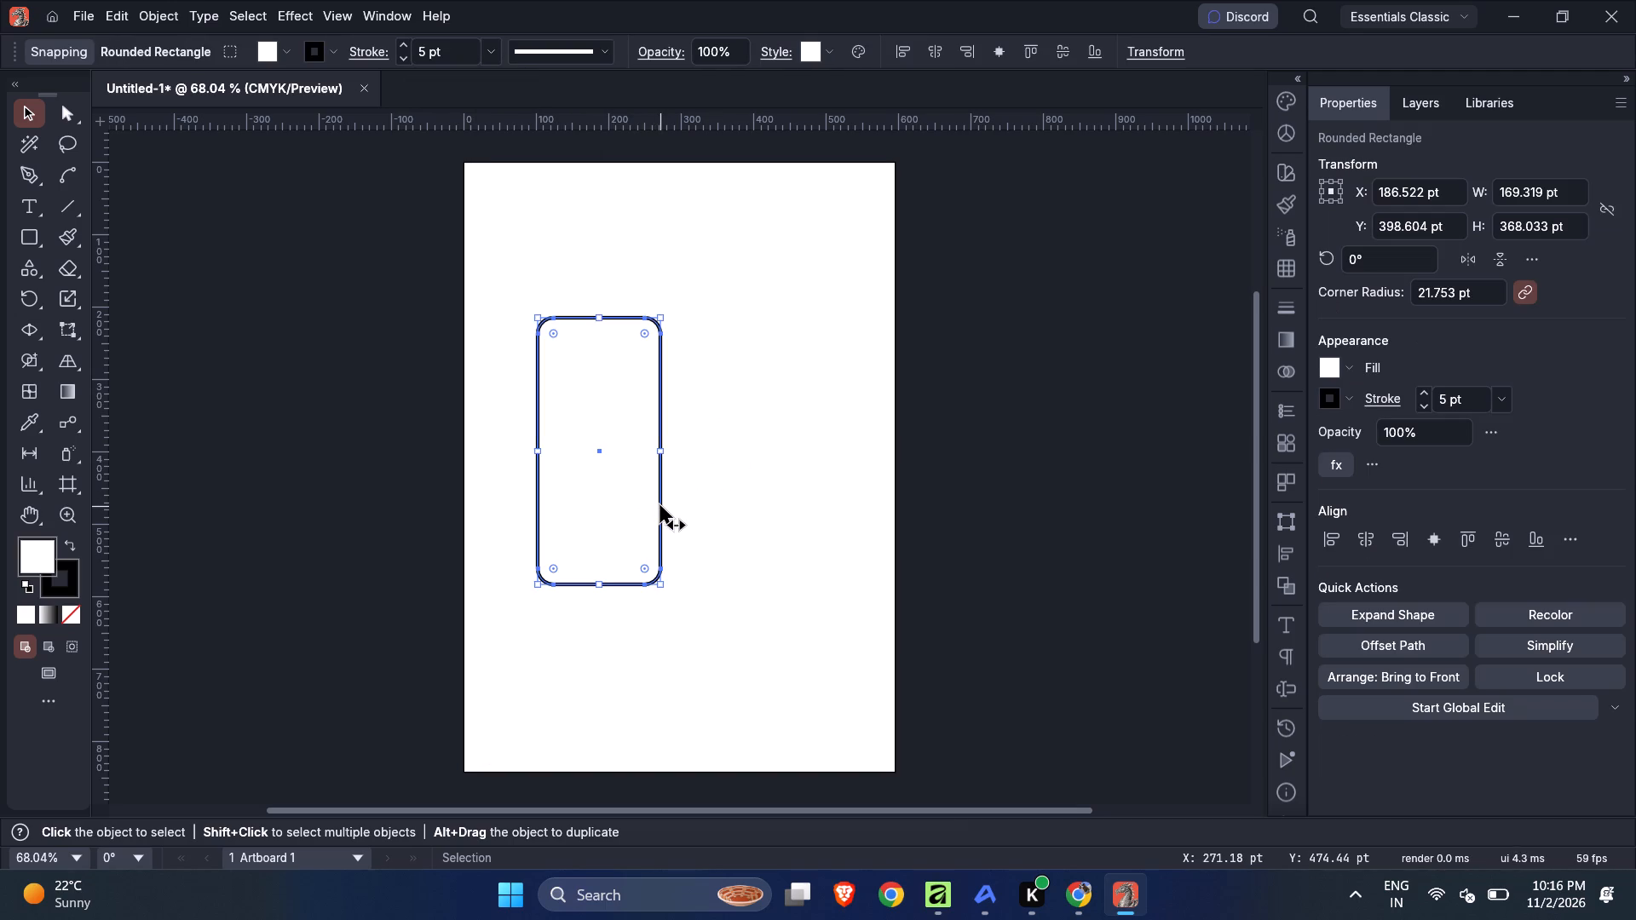
{"action": "left_click_drag", "start_coordinate": [660, 506], "coordinate": [756, 538]}
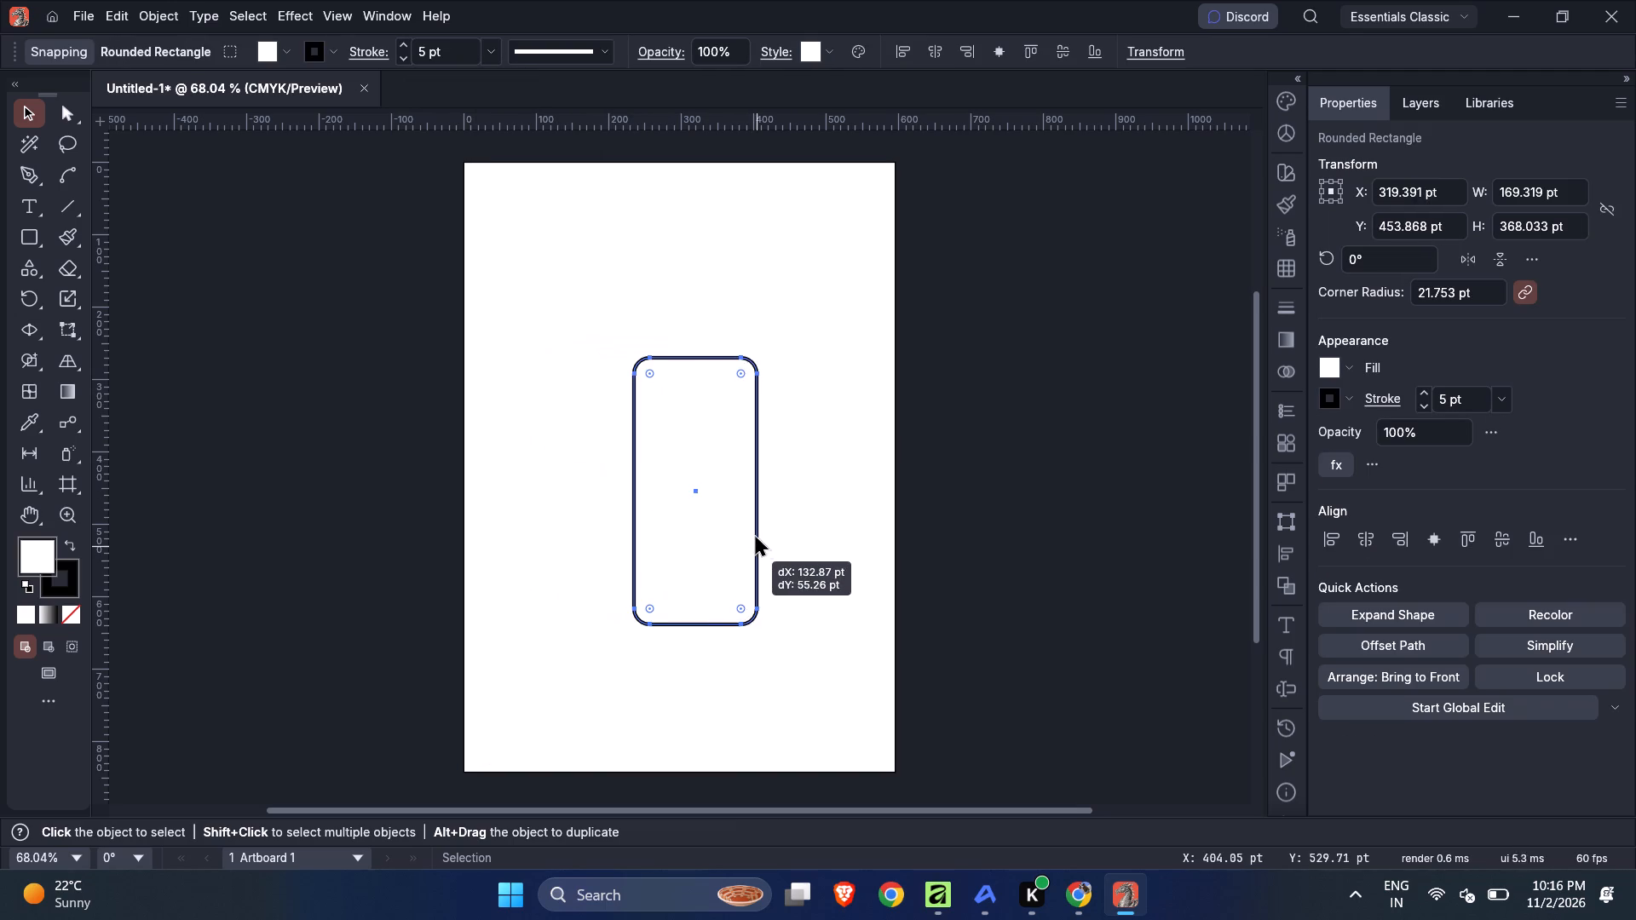
{"action": "left_click_drag", "start_coordinate": [756, 538], "coordinate": [734, 520]}
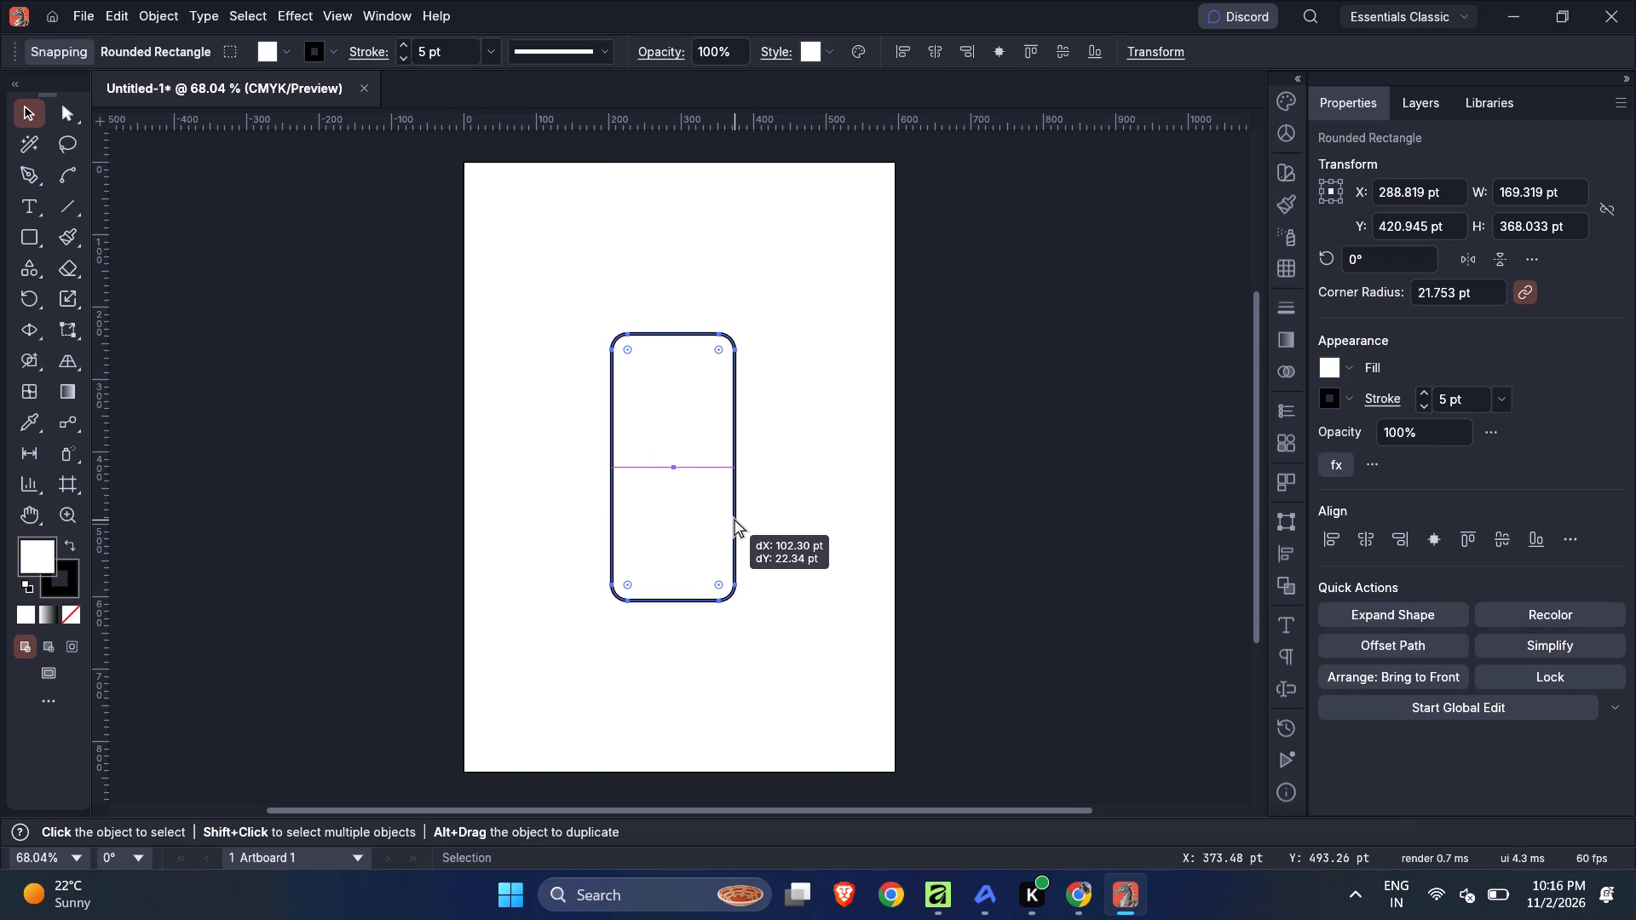
{"action": "left_click_drag", "start_coordinate": [734, 520], "coordinate": [740, 520]}
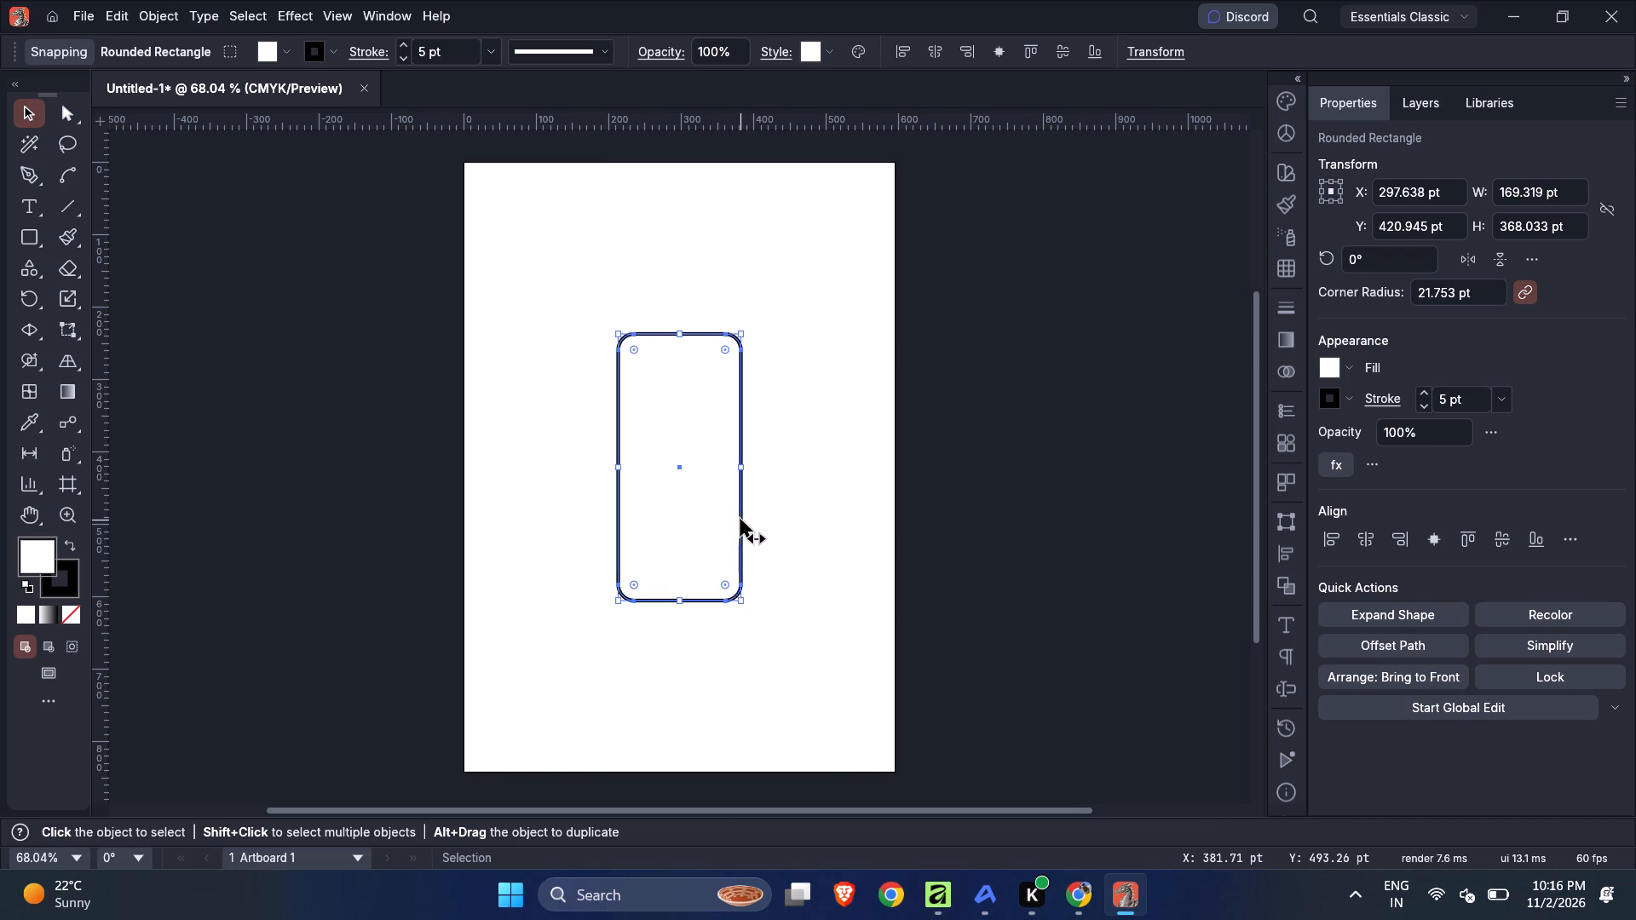
Duplicate the rounded rectangle to its left, level with the original, centred at about X 97 pt.
{"action": "left_click_drag", "start_coordinate": [740, 520], "coordinate": [619, 527], "text": "alt"}
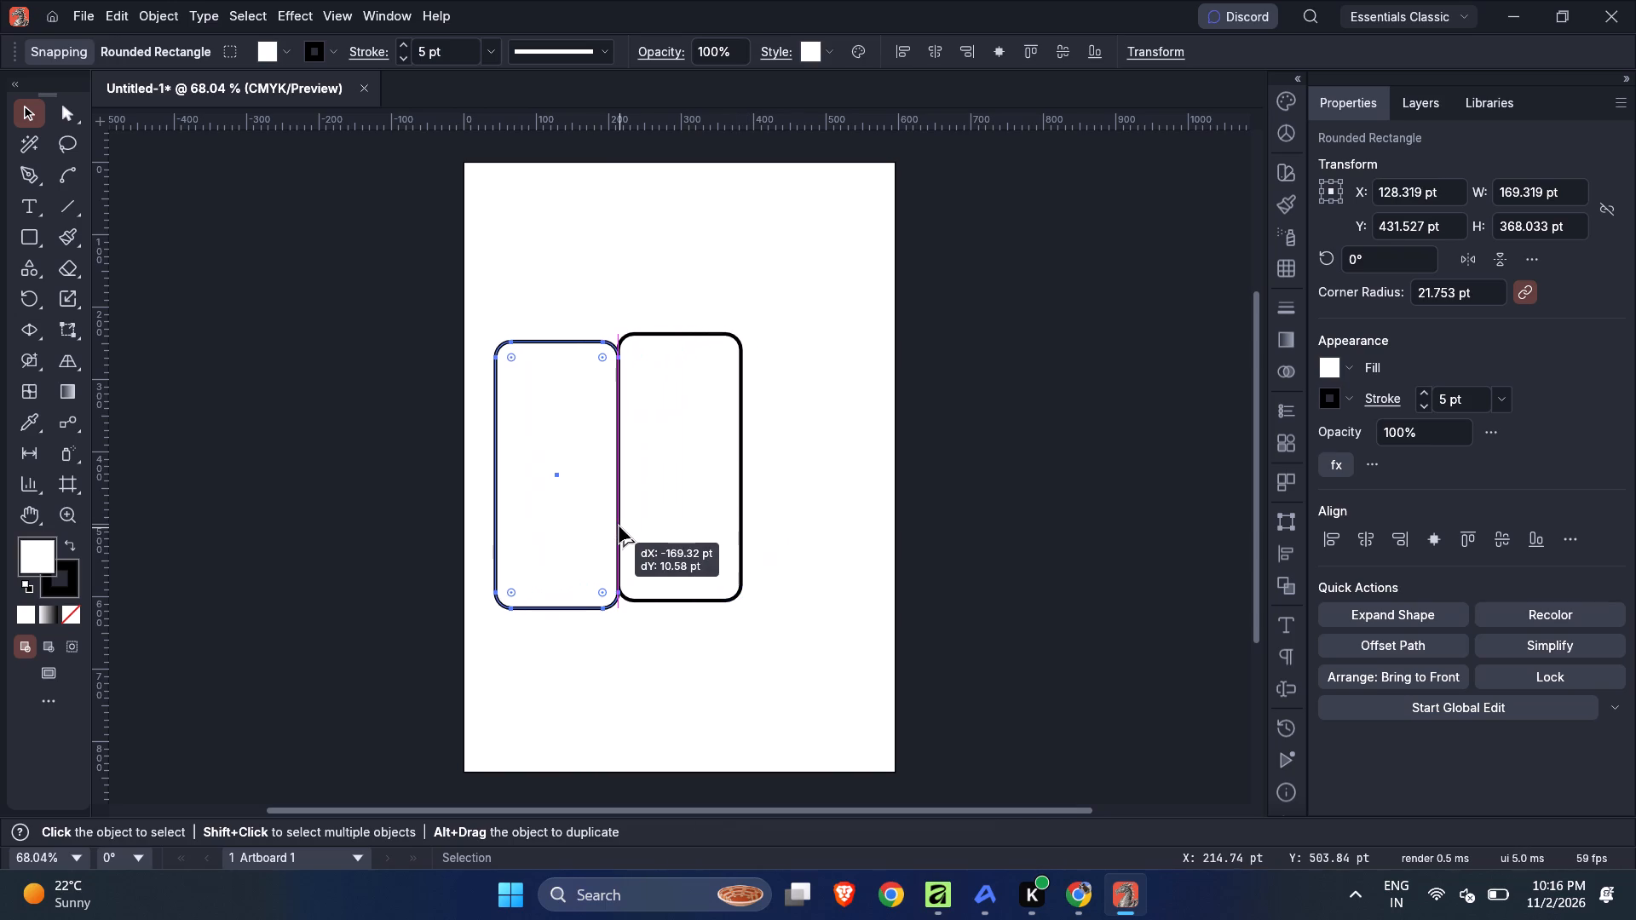
{"action": "left_click_drag", "start_coordinate": [619, 527], "coordinate": [582, 530], "text": "alt"}
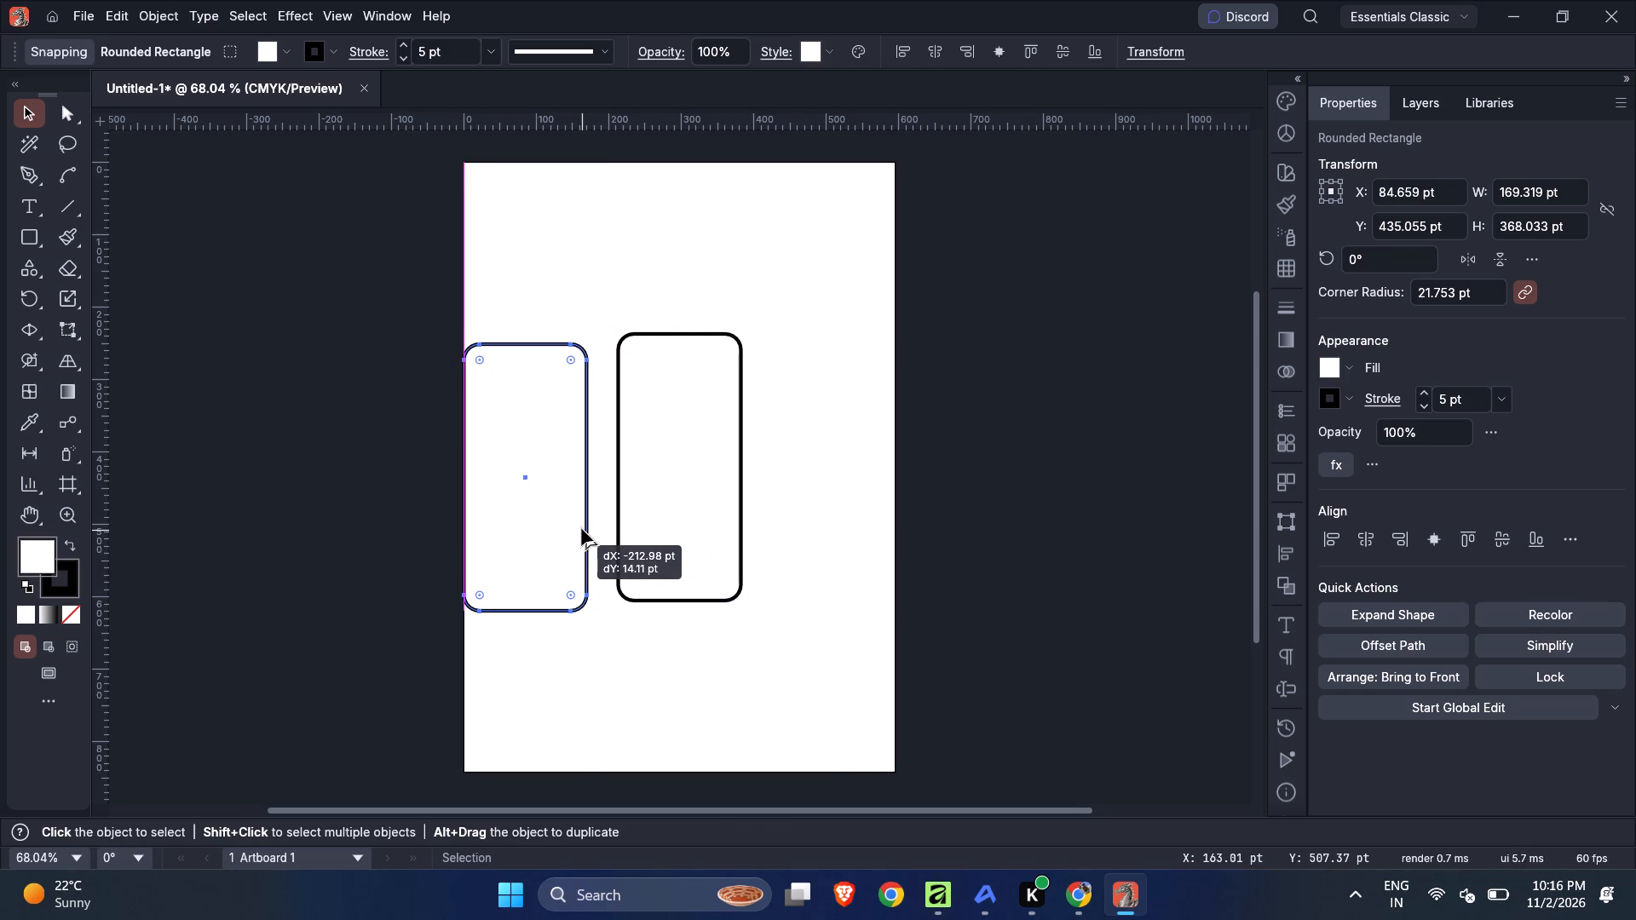
{"action": "left_click_drag", "start_coordinate": [582, 530], "coordinate": [595, 524], "text": "alt"}
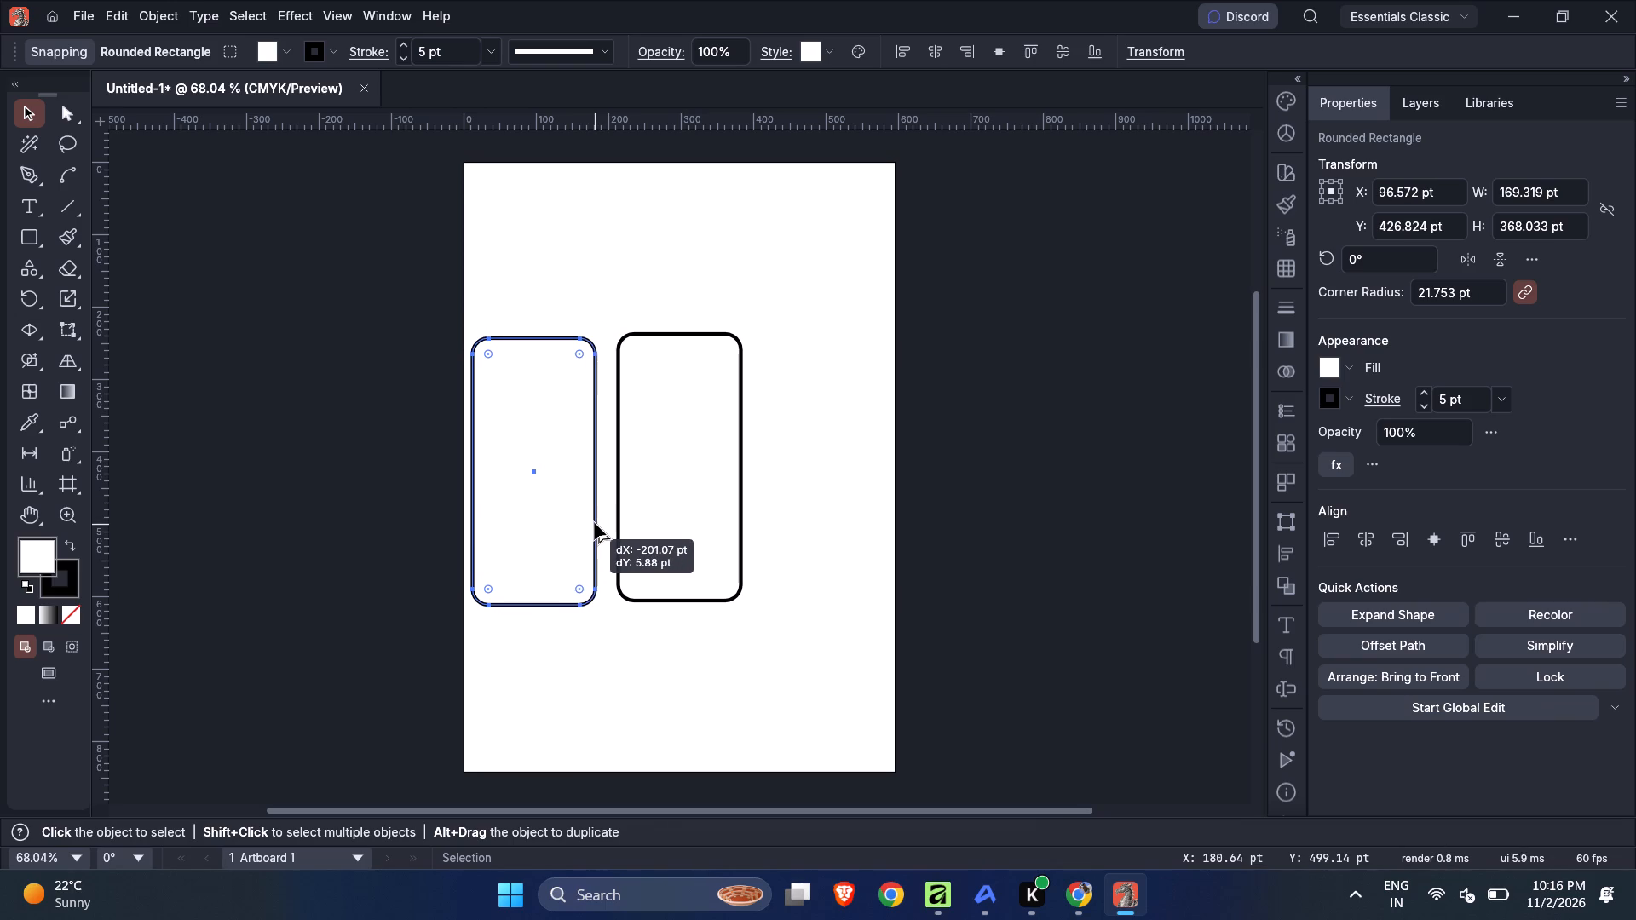
{"action": "left_click_drag", "start_coordinate": [595, 524], "coordinate": [595, 520], "text": "alt"}
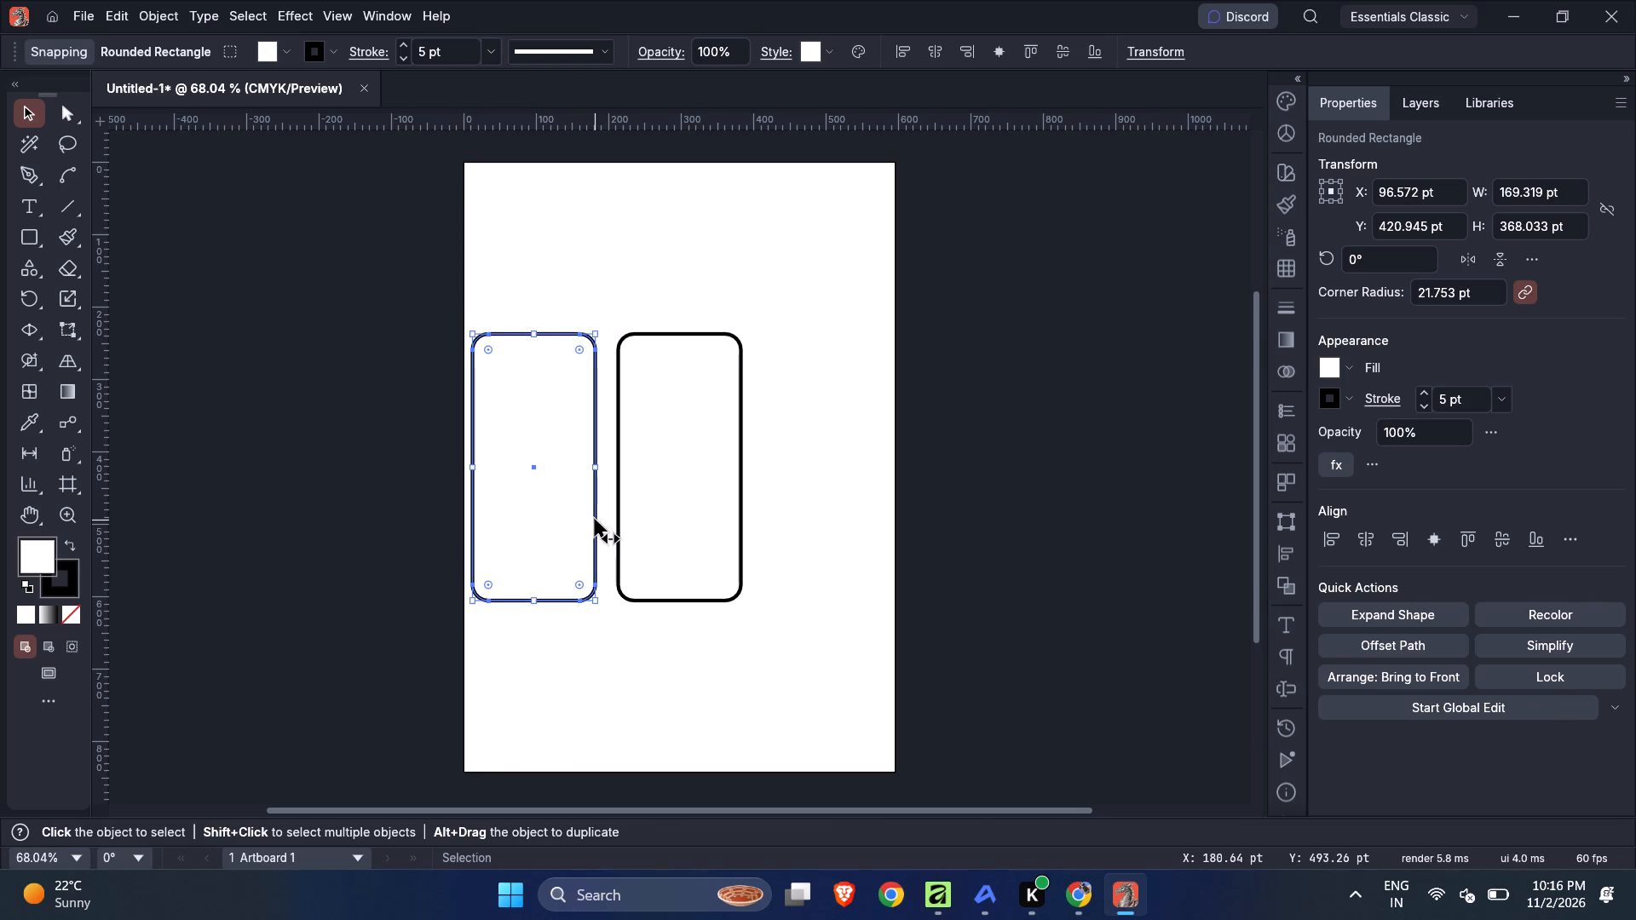
Shorten the left copy from its bottom edge to a height of about 193 pt.
{"action": "left_click_drag", "start_coordinate": [537, 600], "coordinate": [536, 600]}
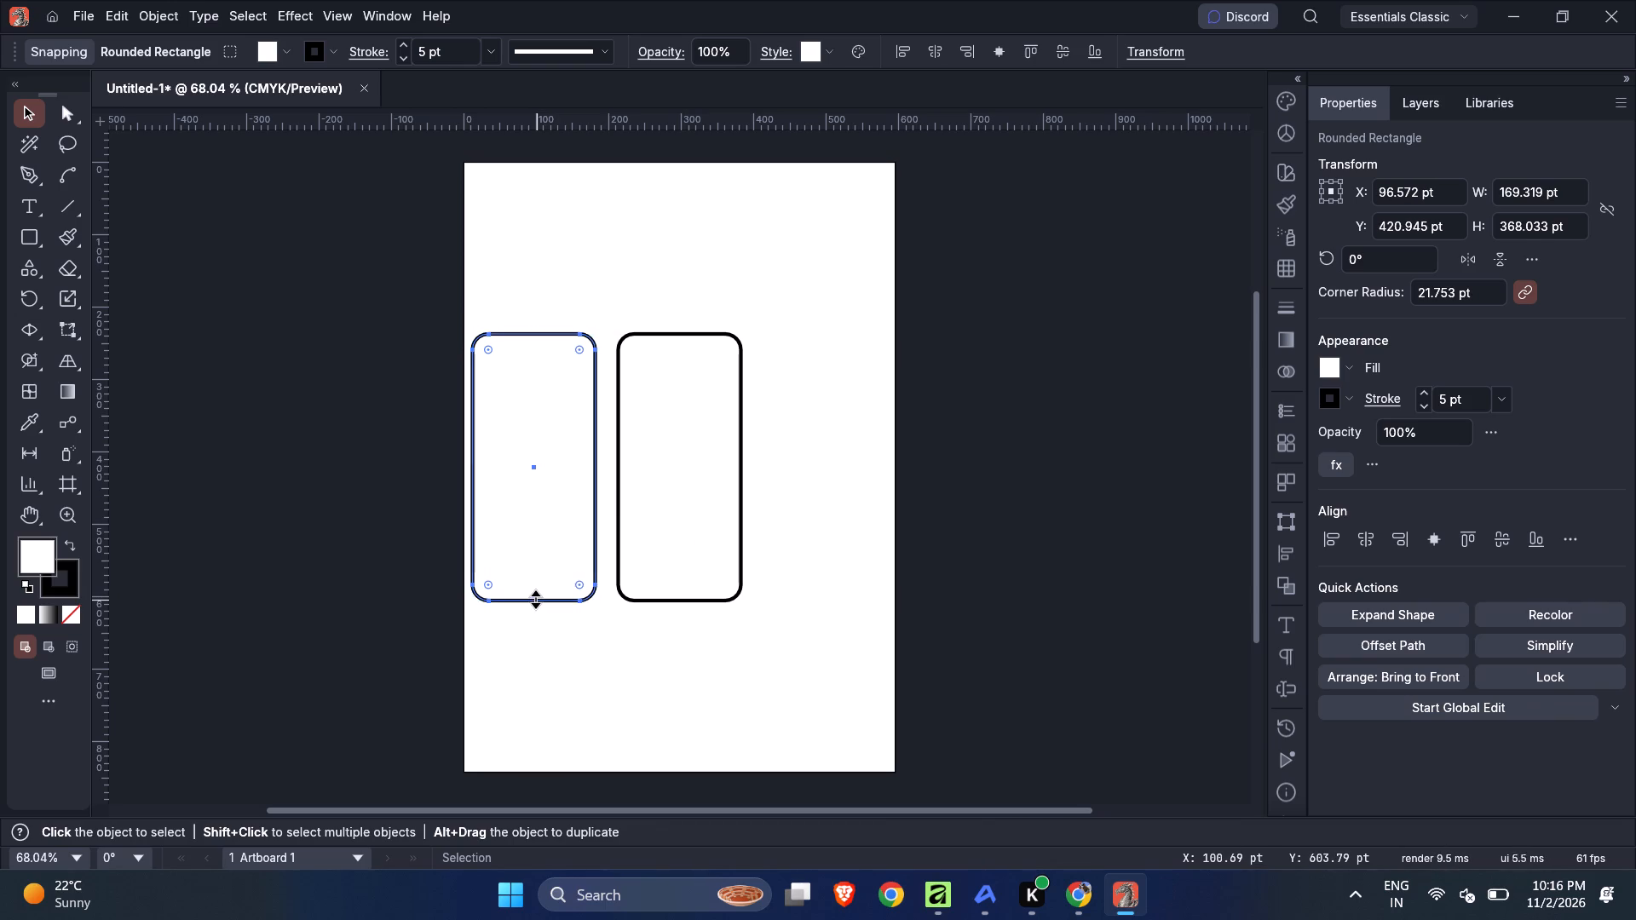
{"action": "left_click_drag", "start_coordinate": [536, 600], "coordinate": [539, 474]}
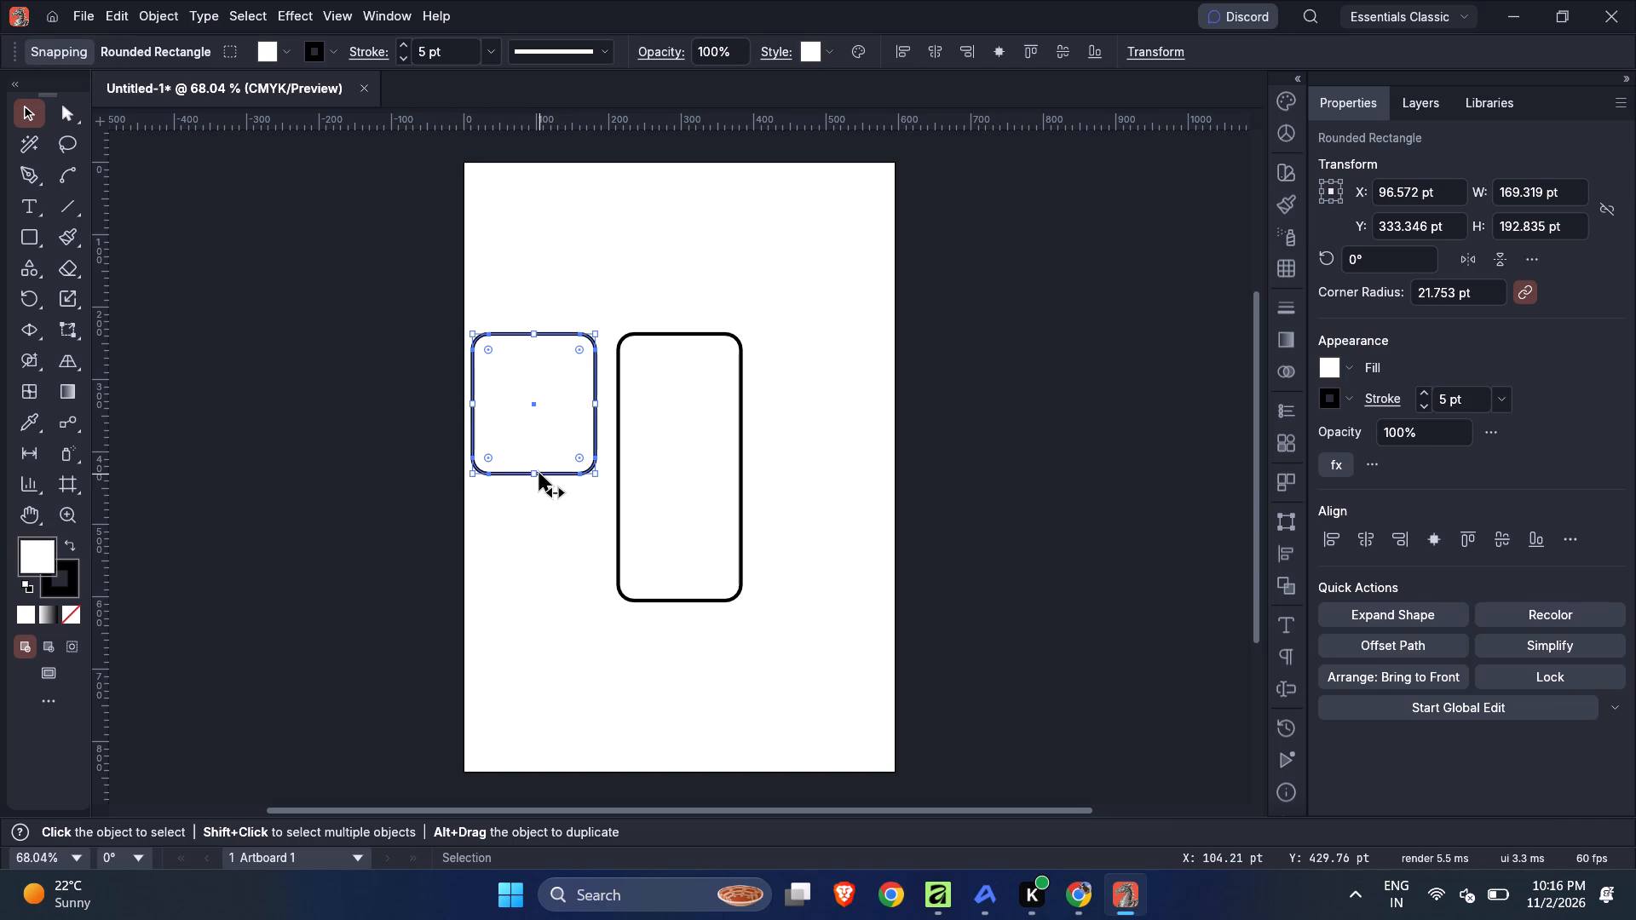
{"action": "left_click", "coordinate": [418, 298]}
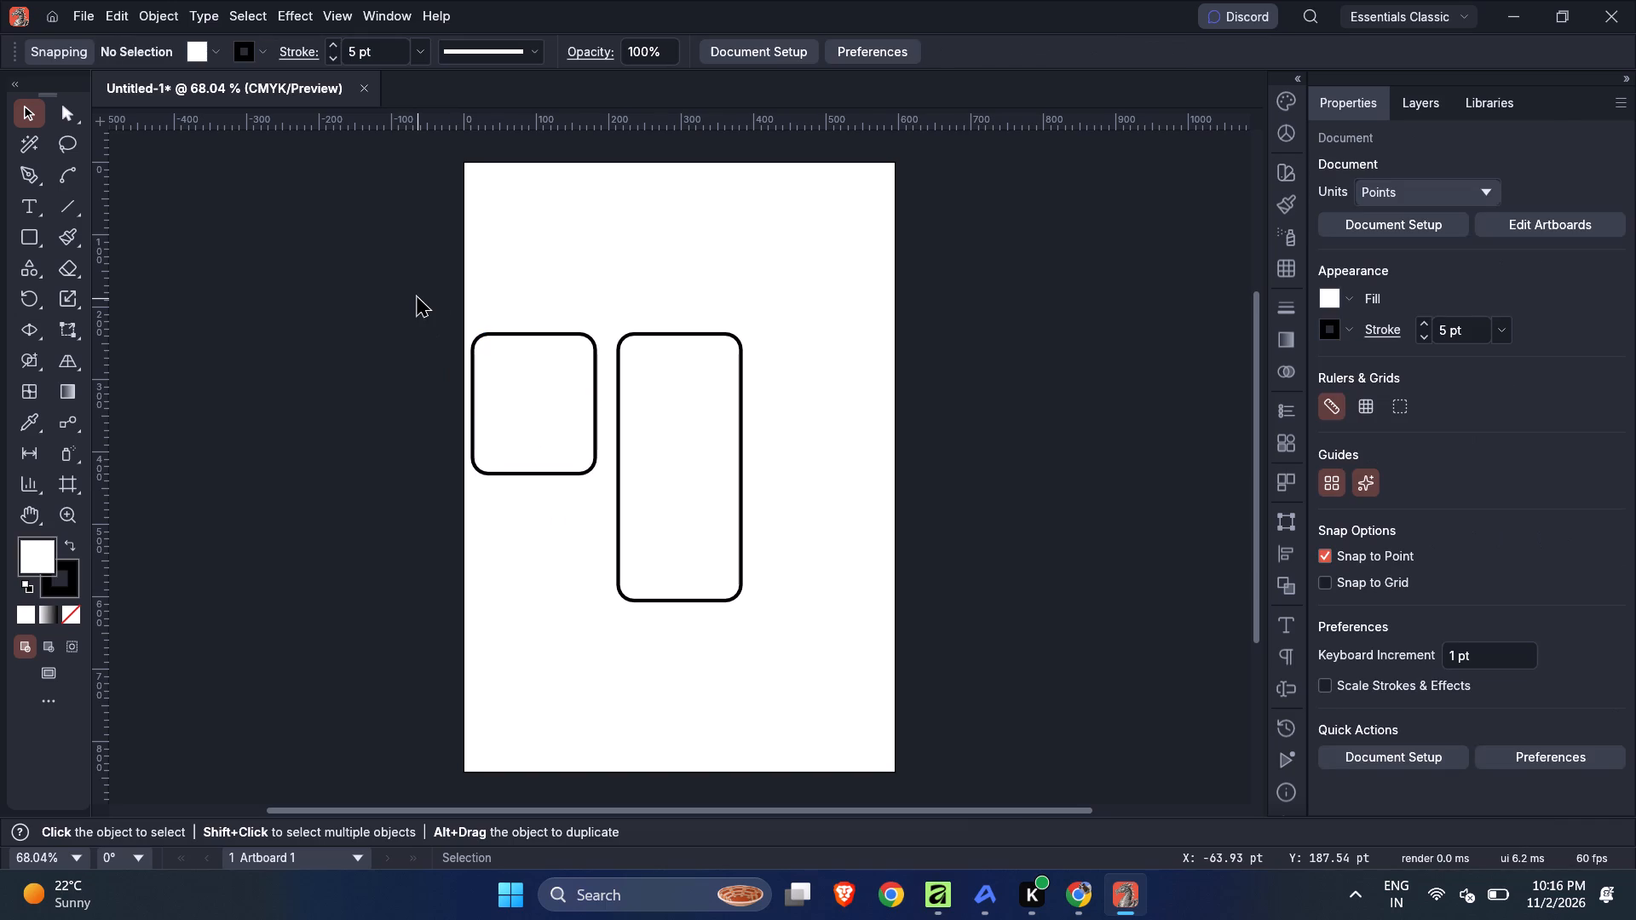
Duplicate the short rounded rectangle directly above itself, near the artboard's top edge, centred at about Y 115 pt.
{"action": "left_click", "coordinate": [535, 336]}
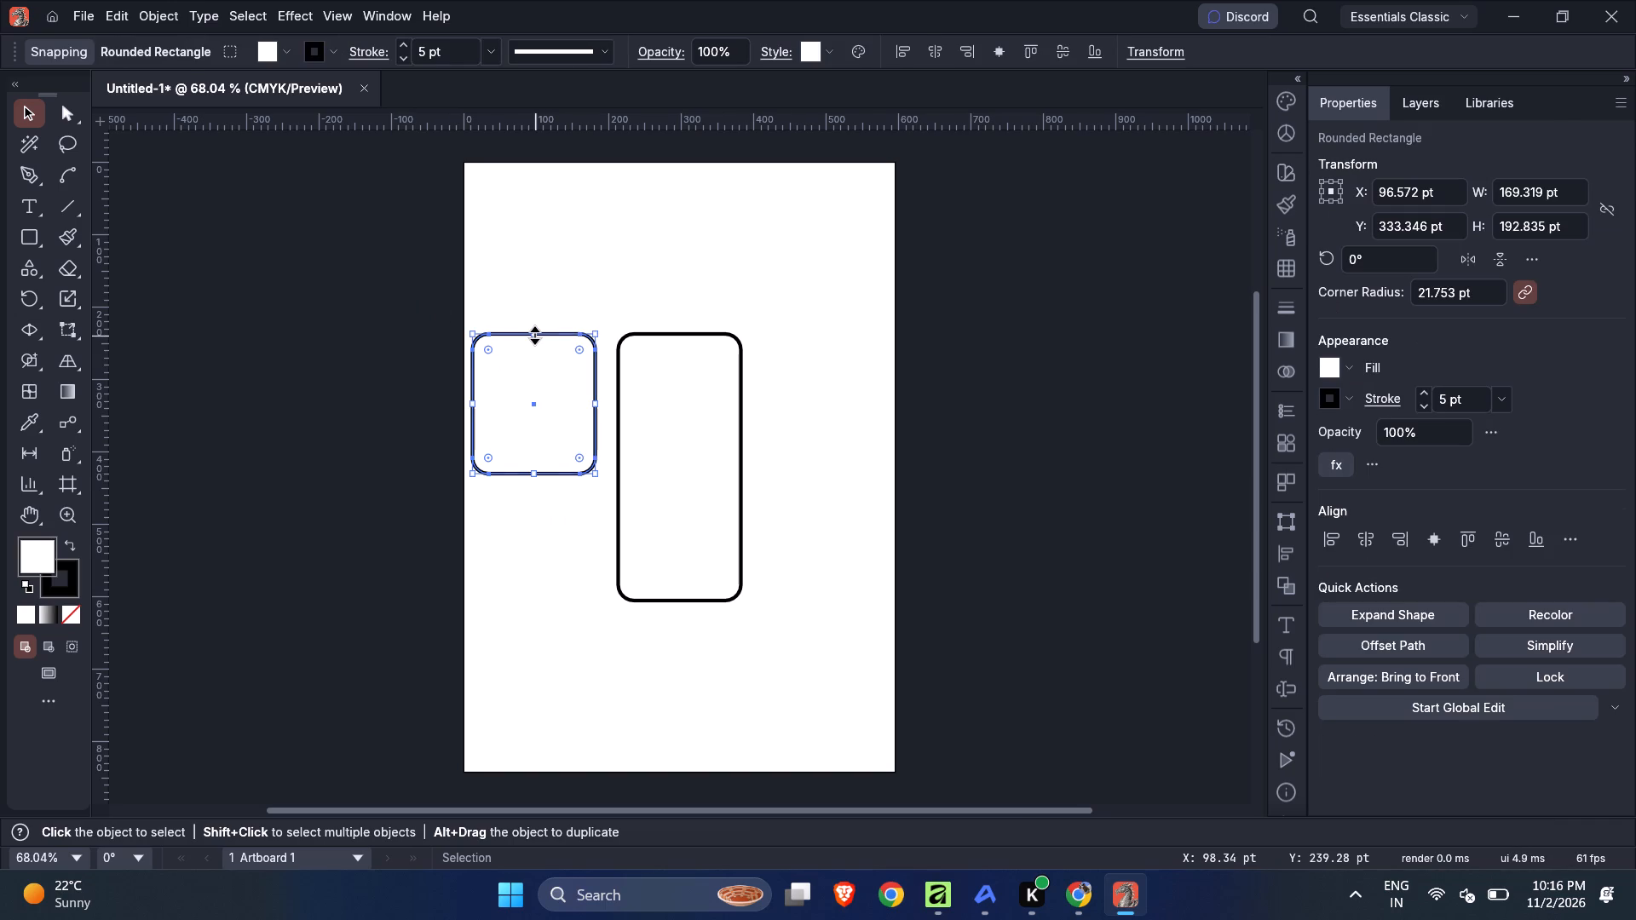
{"action": "left_click_drag", "start_coordinate": [563, 332], "coordinate": [626, 244], "text": "alt"}
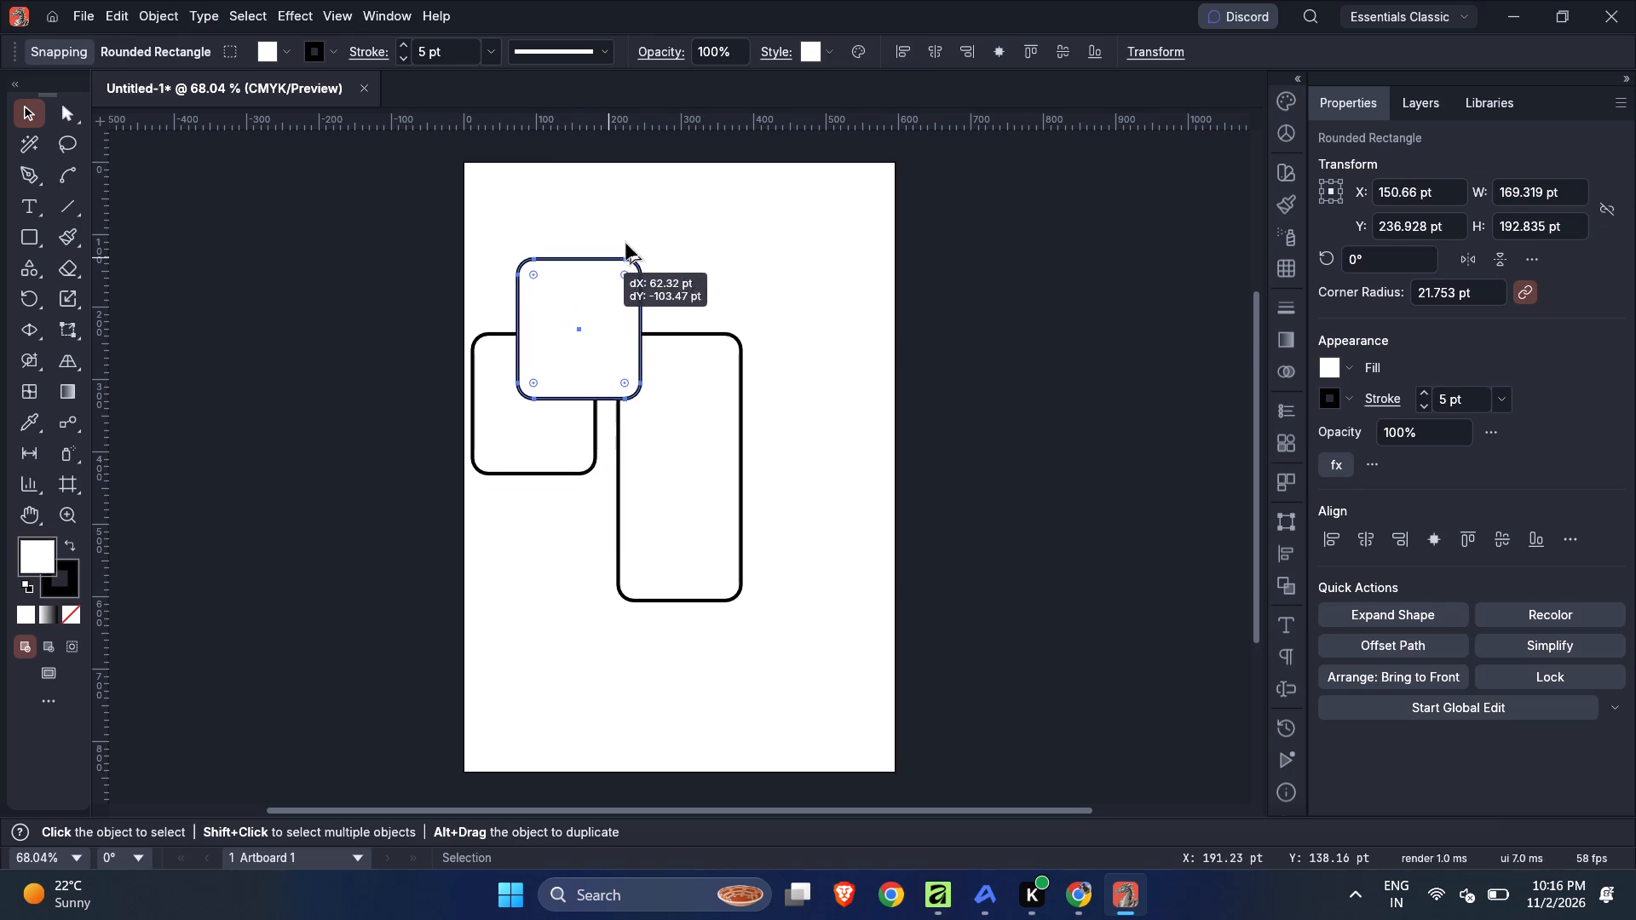
{"action": "left_click_drag", "start_coordinate": [626, 244], "coordinate": [565, 174], "text": "alt"}
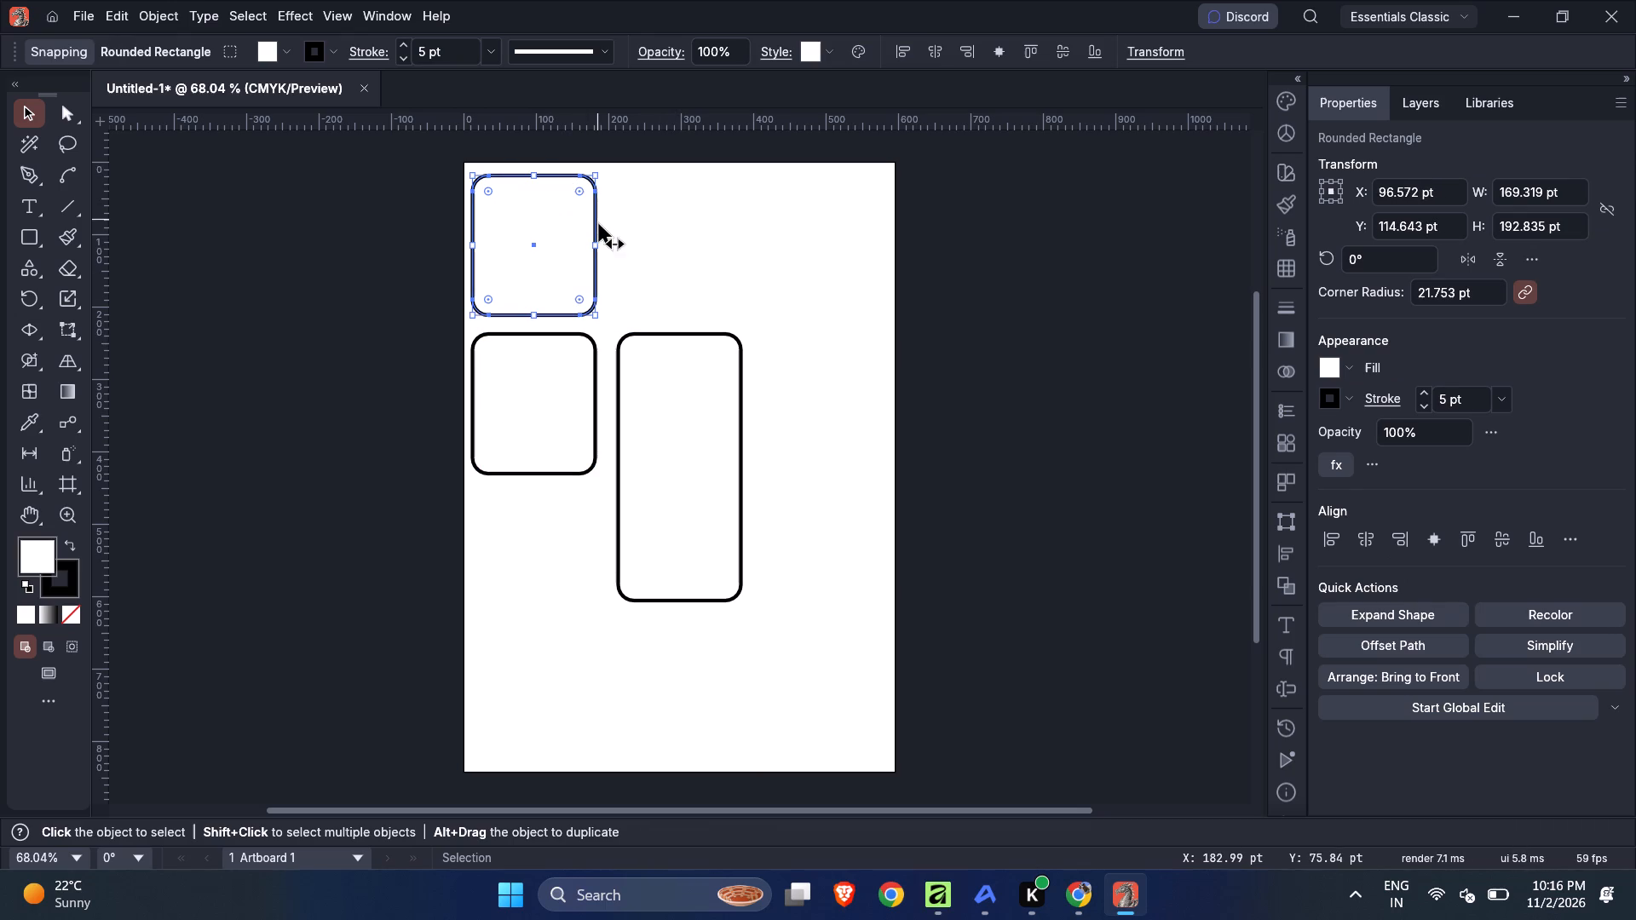
Widen the top copy to about 370 pt so its right edge lines up with the tall centre rectangle.
{"action": "left_click_drag", "start_coordinate": [599, 240], "coordinate": [737, 248]}
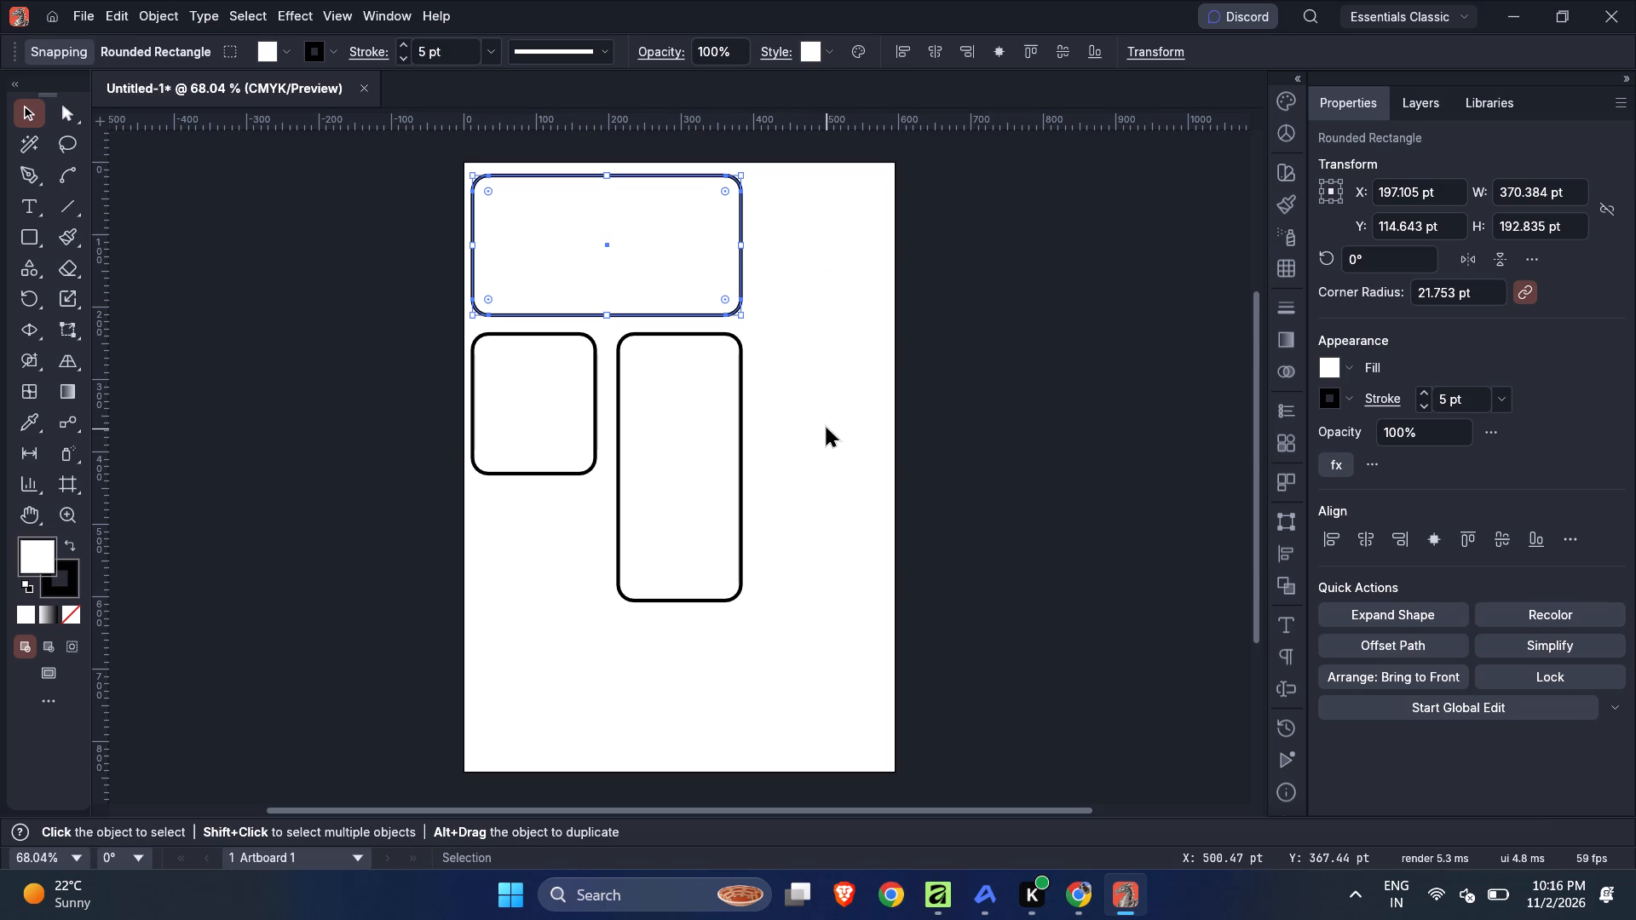
{"action": "left_click", "coordinate": [827, 428]}
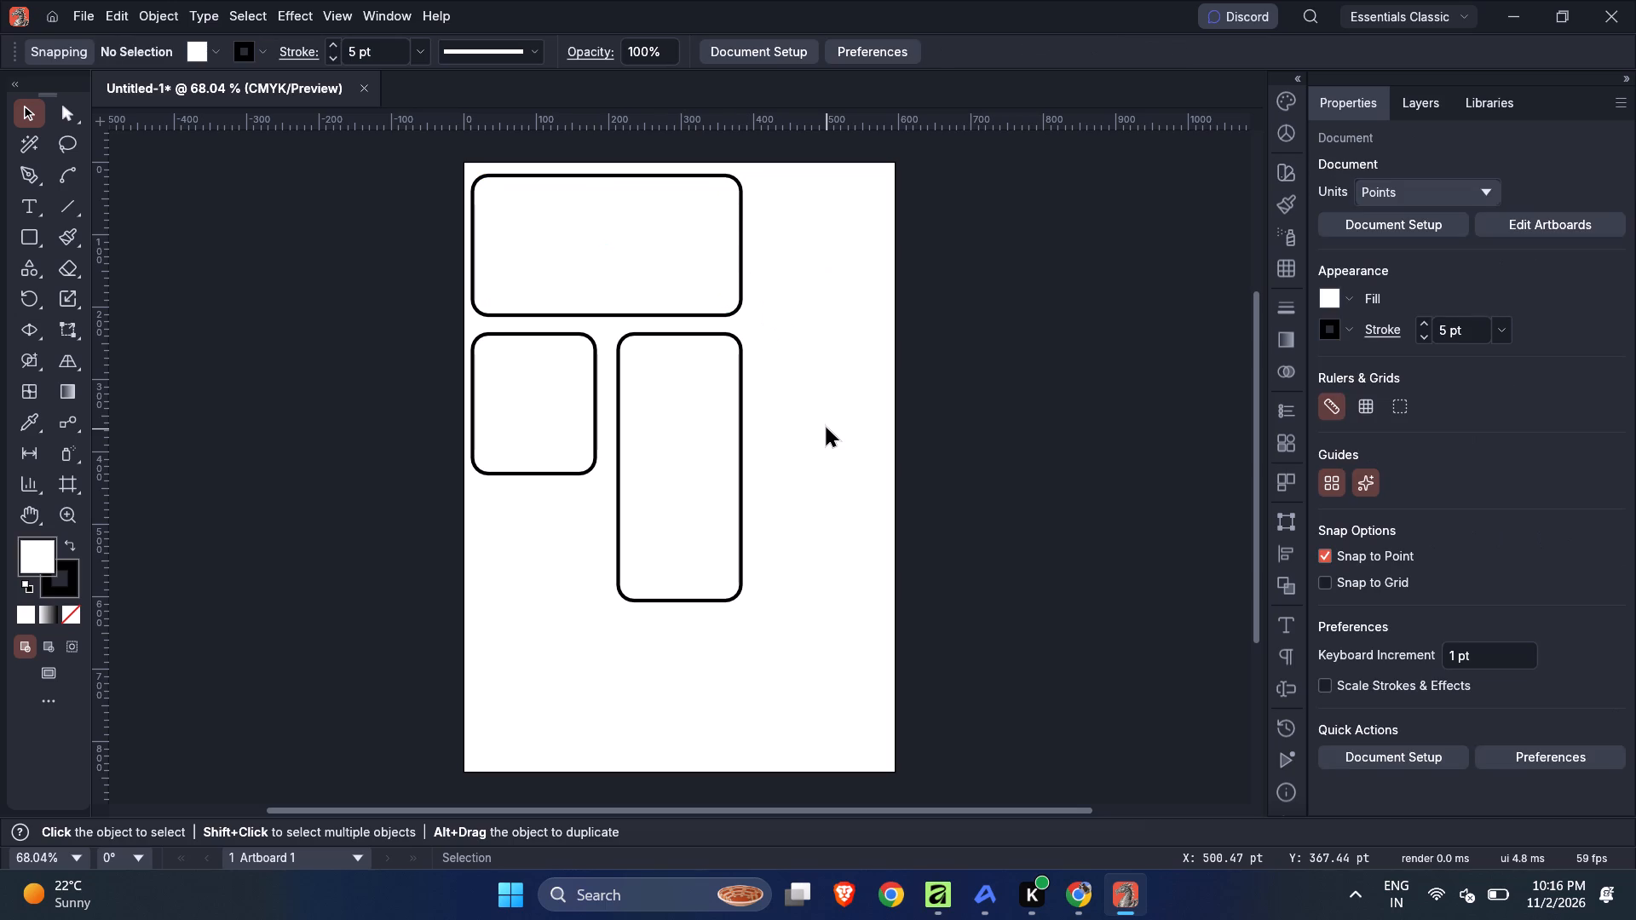
Duplicate the tall centre rectangle into the right-hand column, top-aligned with the wide top rectangle, centred at about X 499 pt, Y 202 pt.
{"action": "left_click", "coordinate": [745, 434]}
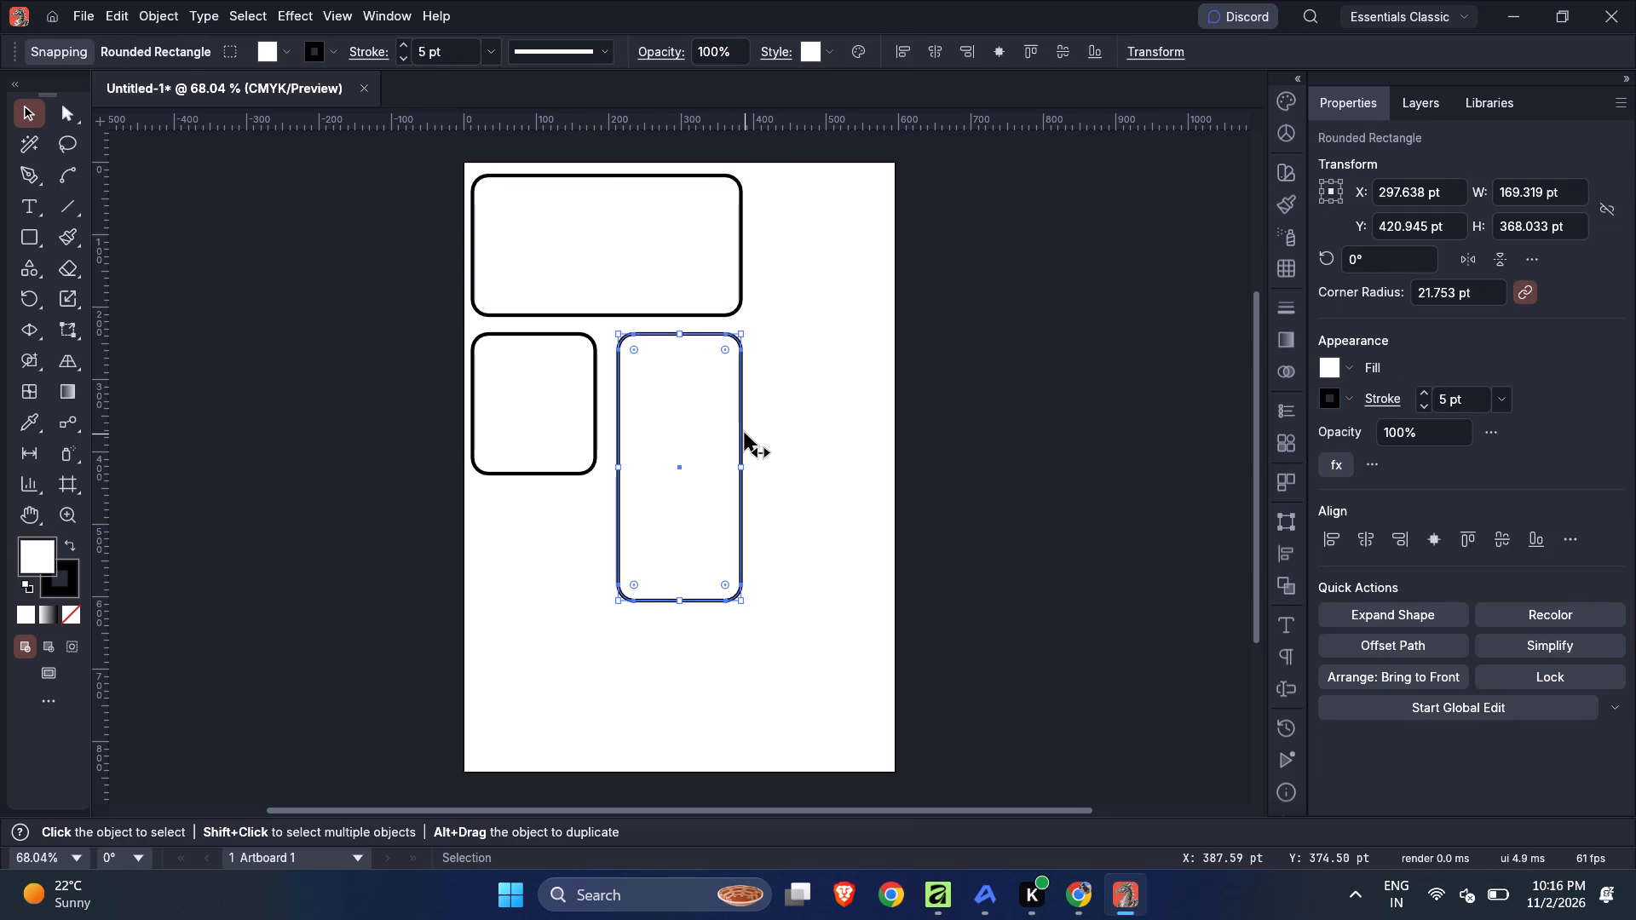
{"action": "left_click_drag", "start_coordinate": [745, 434], "coordinate": [895, 396], "text": "alt"}
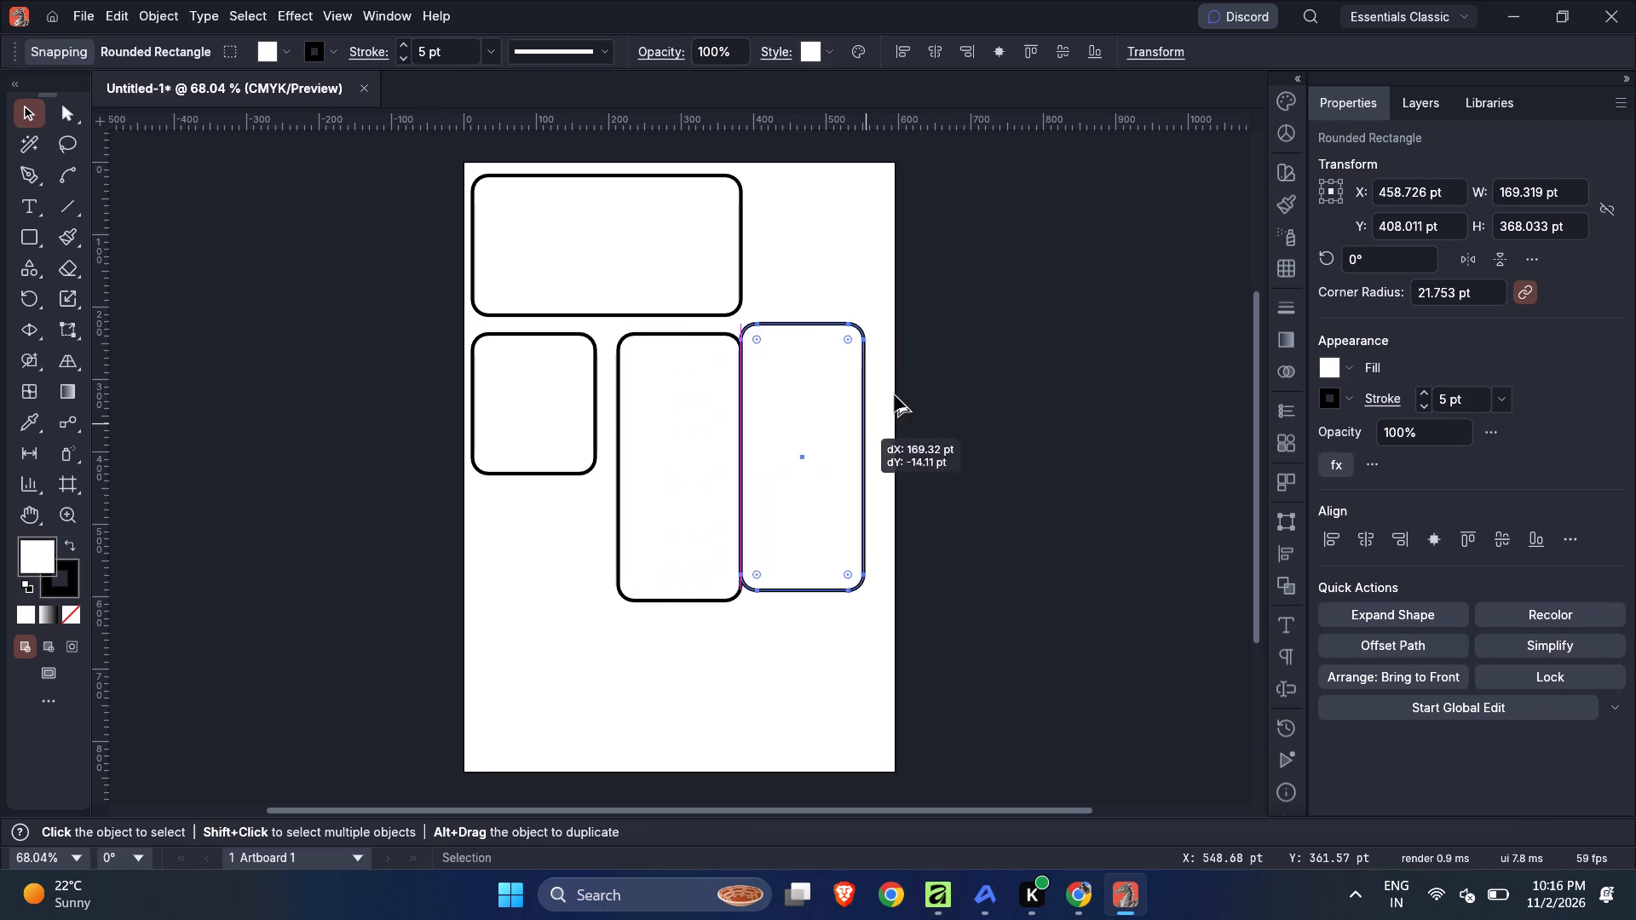
{"action": "left_click_drag", "start_coordinate": [895, 396], "coordinate": [884, 285], "text": "alt"}
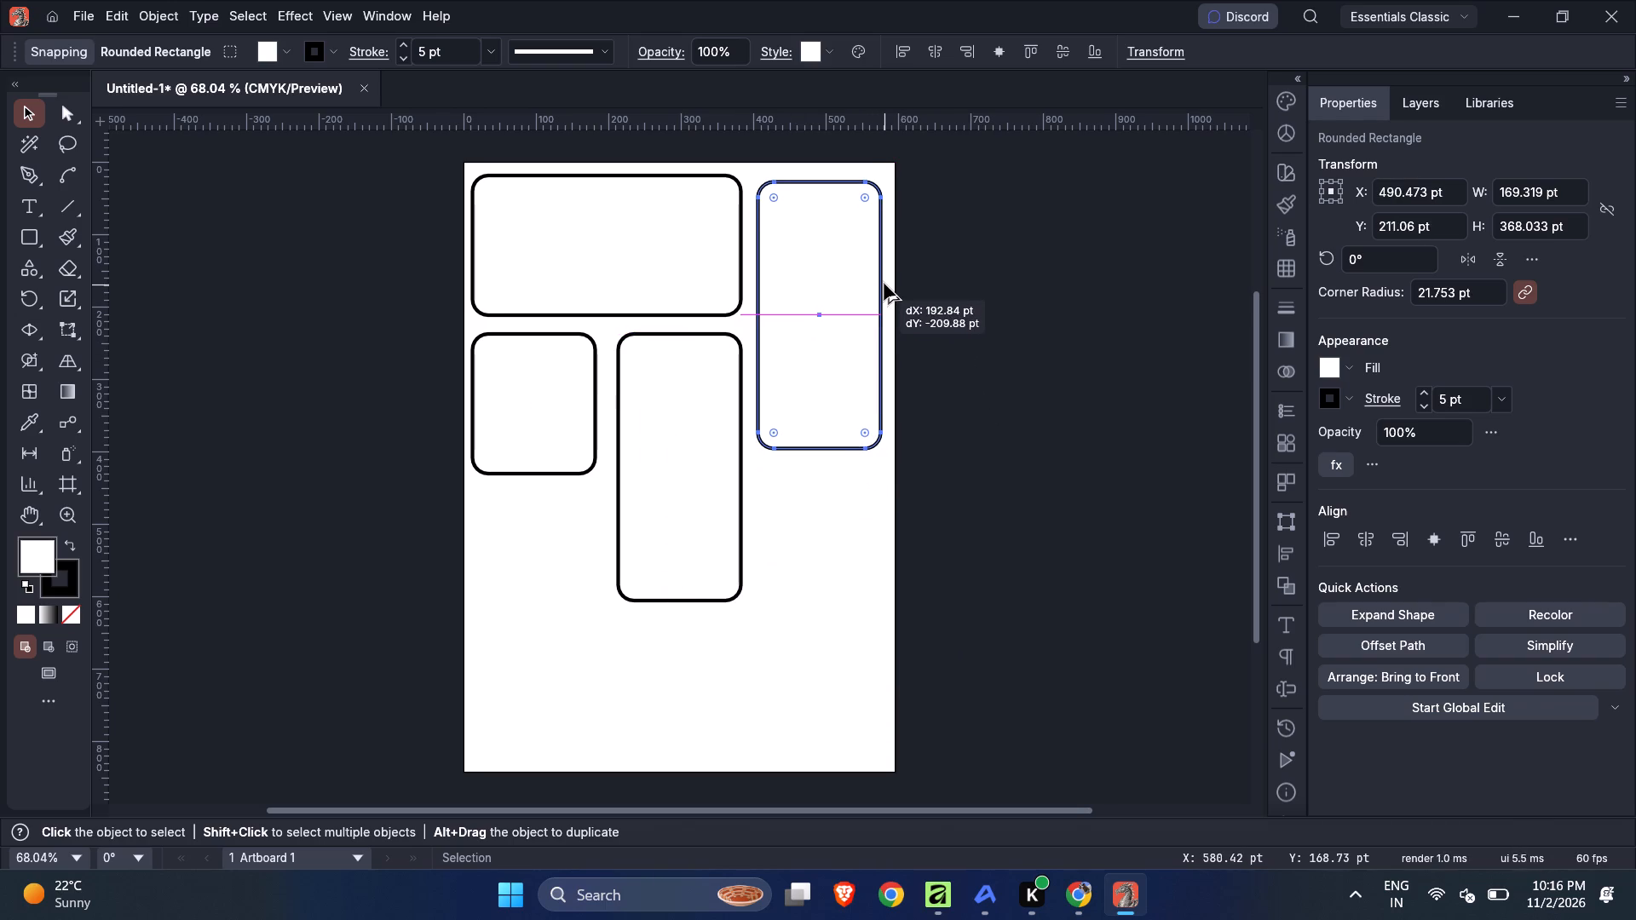
{"action": "left_click_drag", "start_coordinate": [884, 285], "coordinate": [890, 276], "text": "alt"}
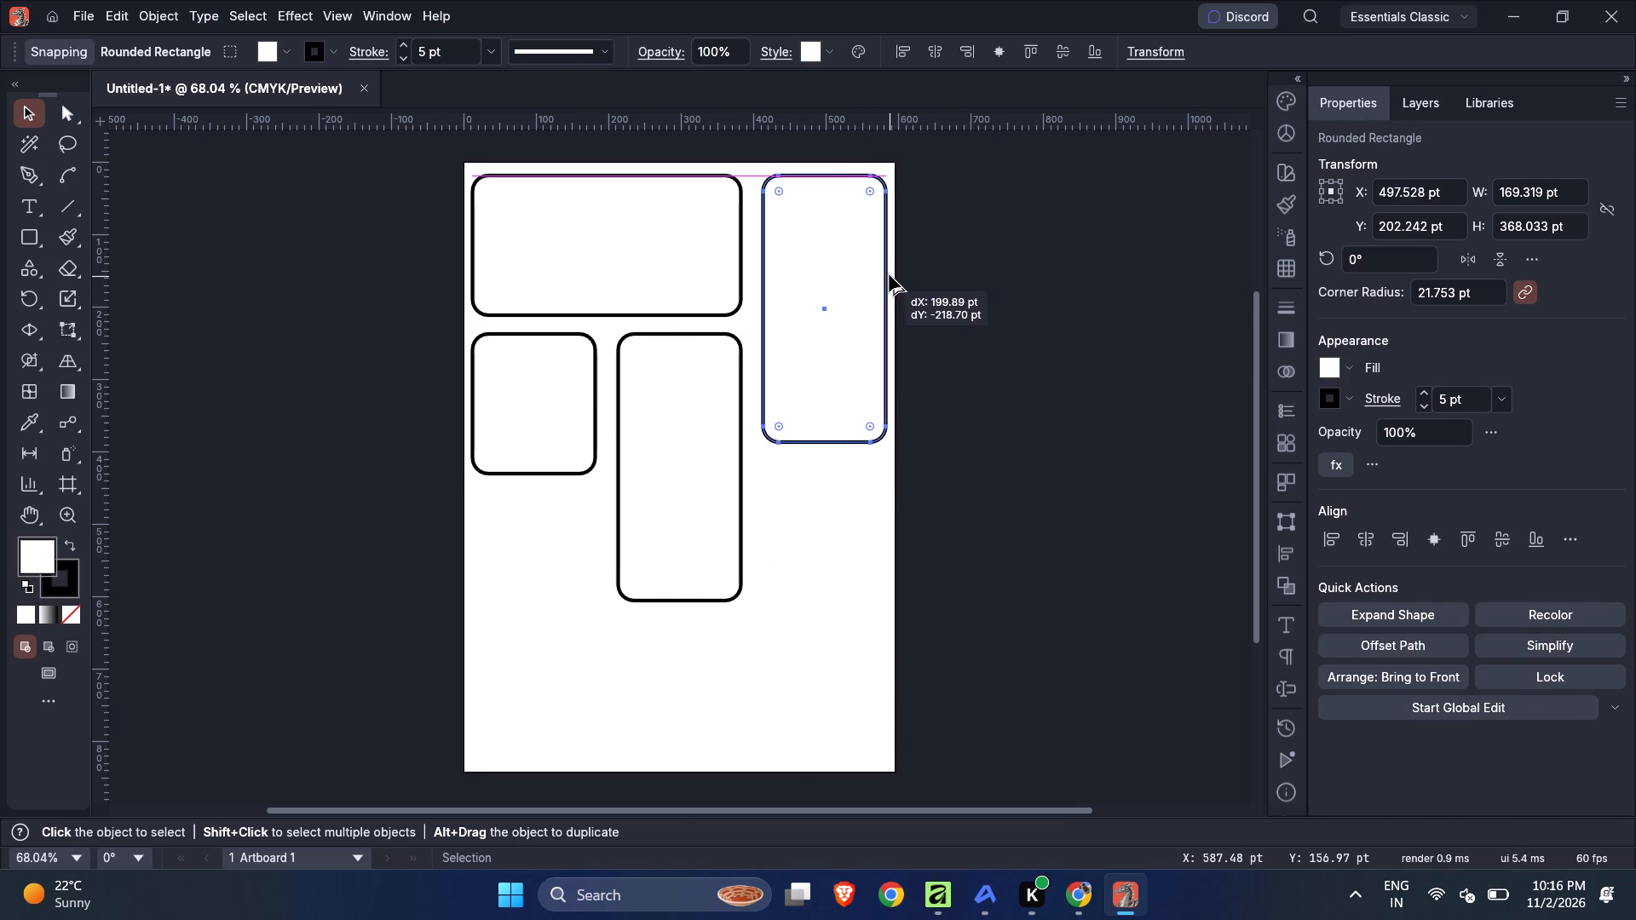
{"action": "left_click_drag", "start_coordinate": [890, 276], "coordinate": [889, 278], "text": "alt"}
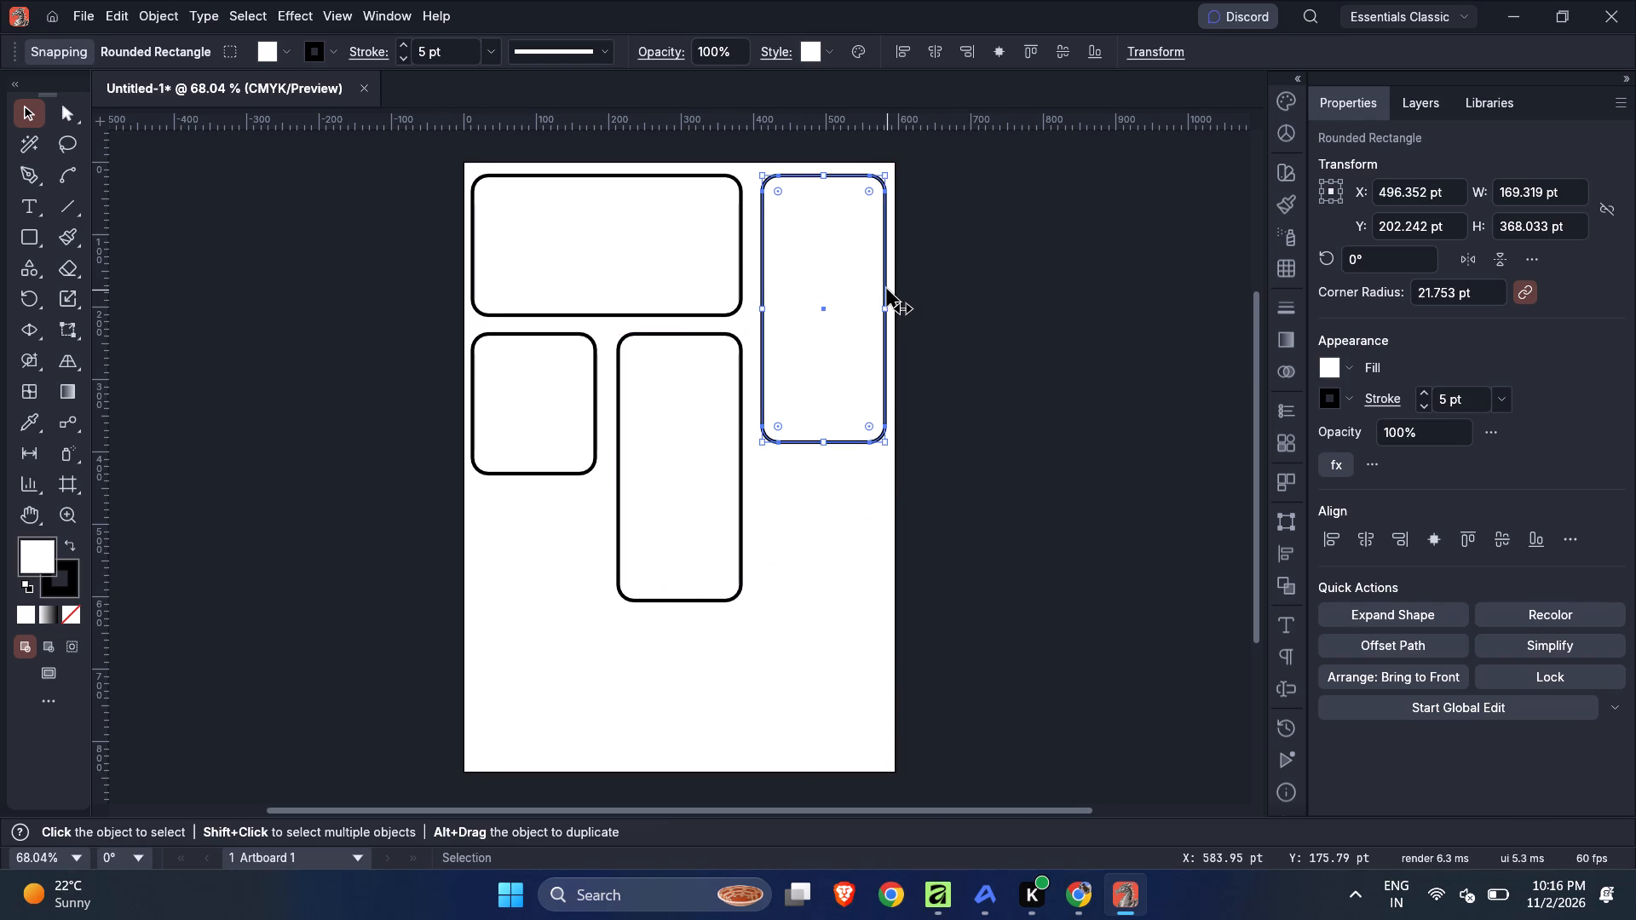
{"action": "left_click", "coordinate": [887, 290]}
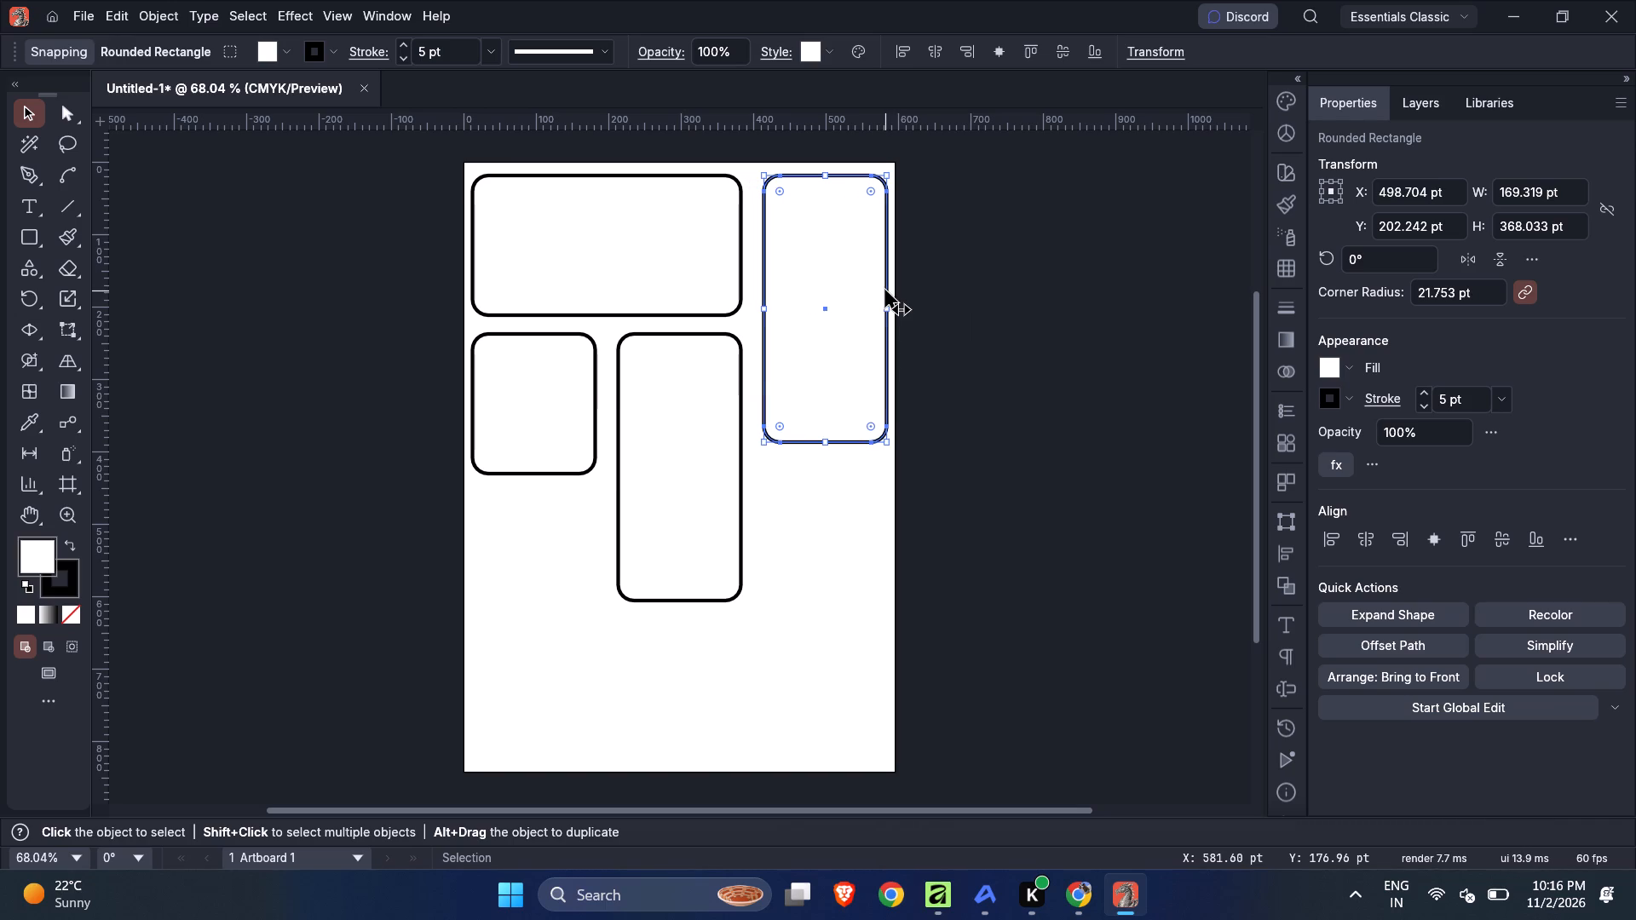
Move the small left rectangle and the tall centre rectangle down together, so their combined centre sits at Y 428 pt.
{"action": "left_click", "coordinate": [688, 349]}
{"action": "left_click", "coordinate": [570, 419], "text": "shift"}
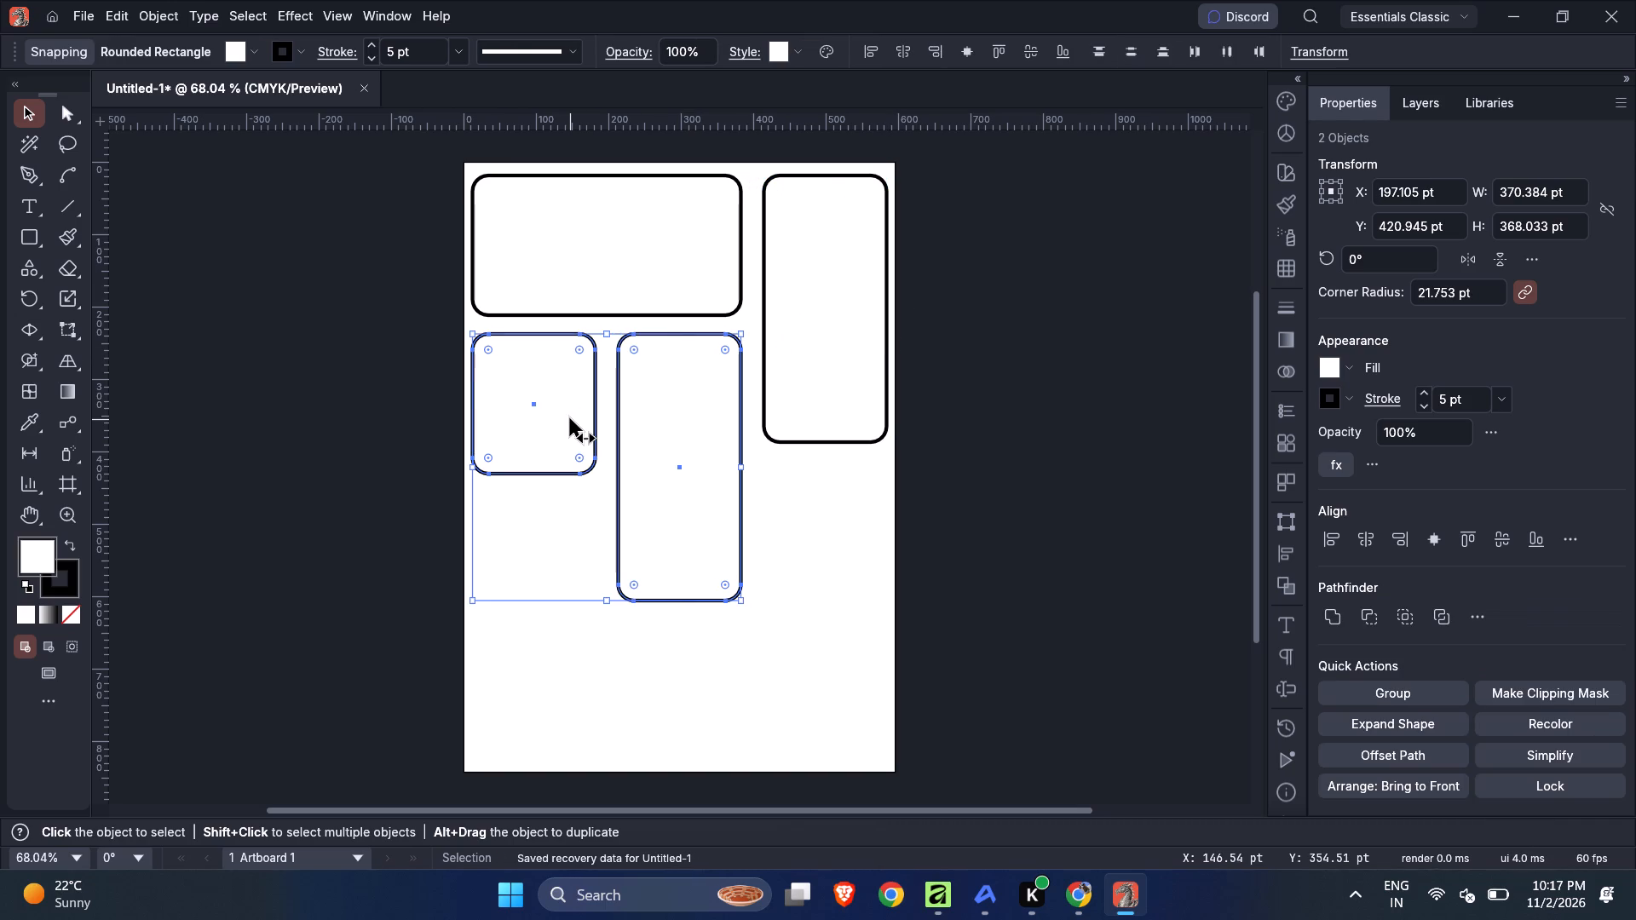
{"action": "left_click", "coordinate": [570, 419]}
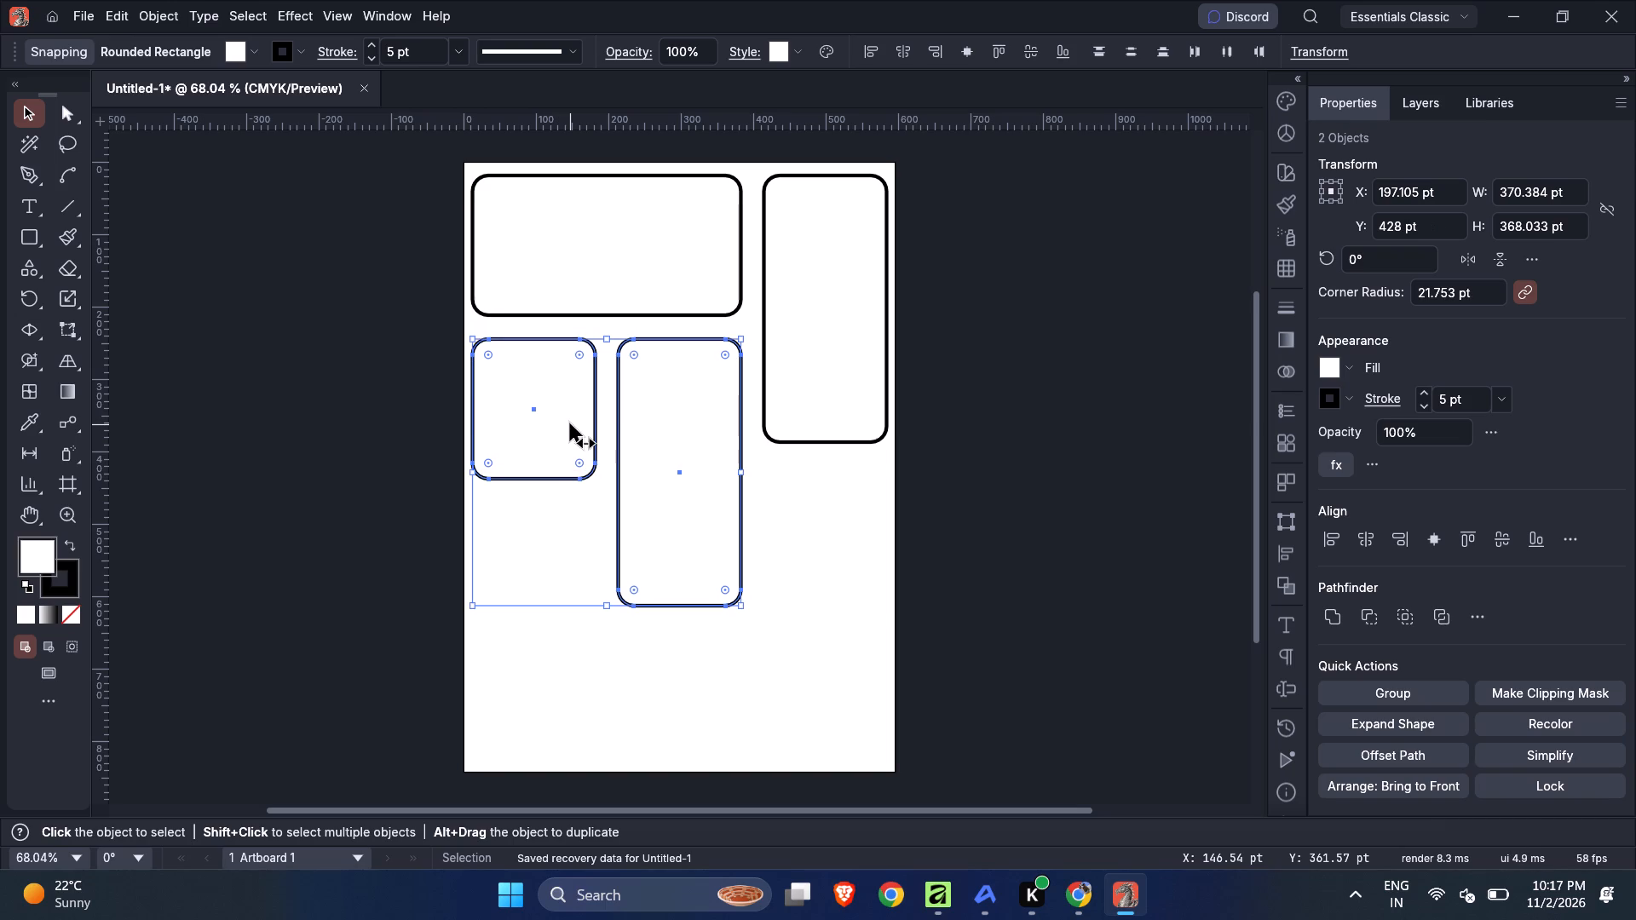
{"action": "left_click", "coordinate": [855, 665]}
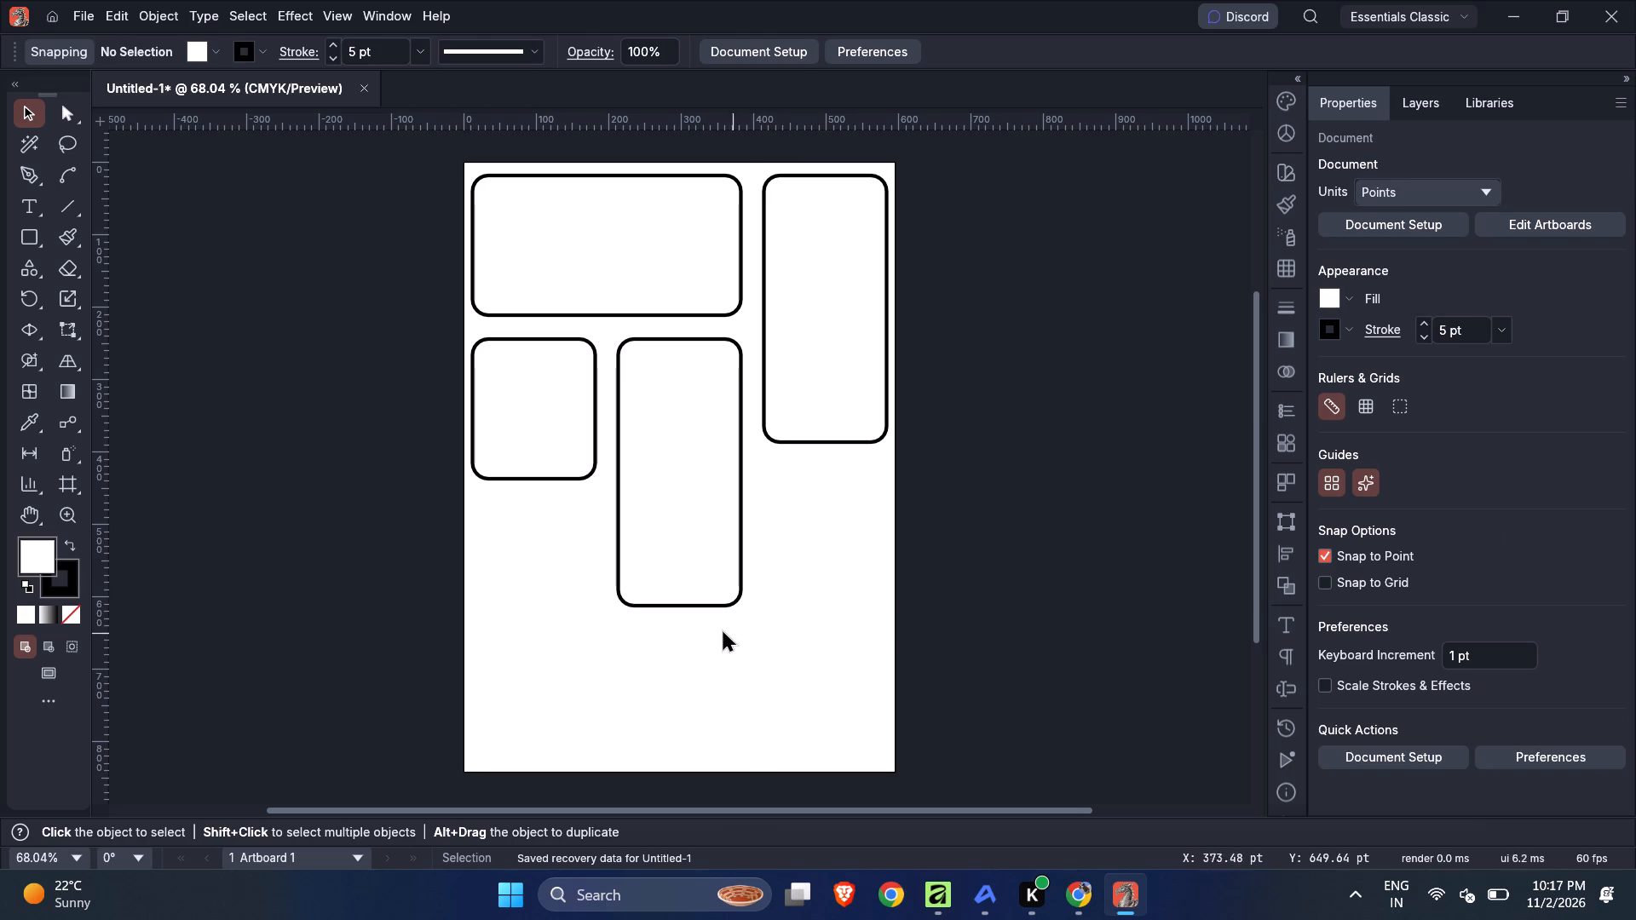
Shorten the tall centre rectangle from its bottom edge to about 193 pt high, level with the small rectangle beside it.
{"action": "left_click", "coordinate": [682, 607]}
{"action": "left_click_drag", "start_coordinate": [682, 607], "coordinate": [698, 732]}
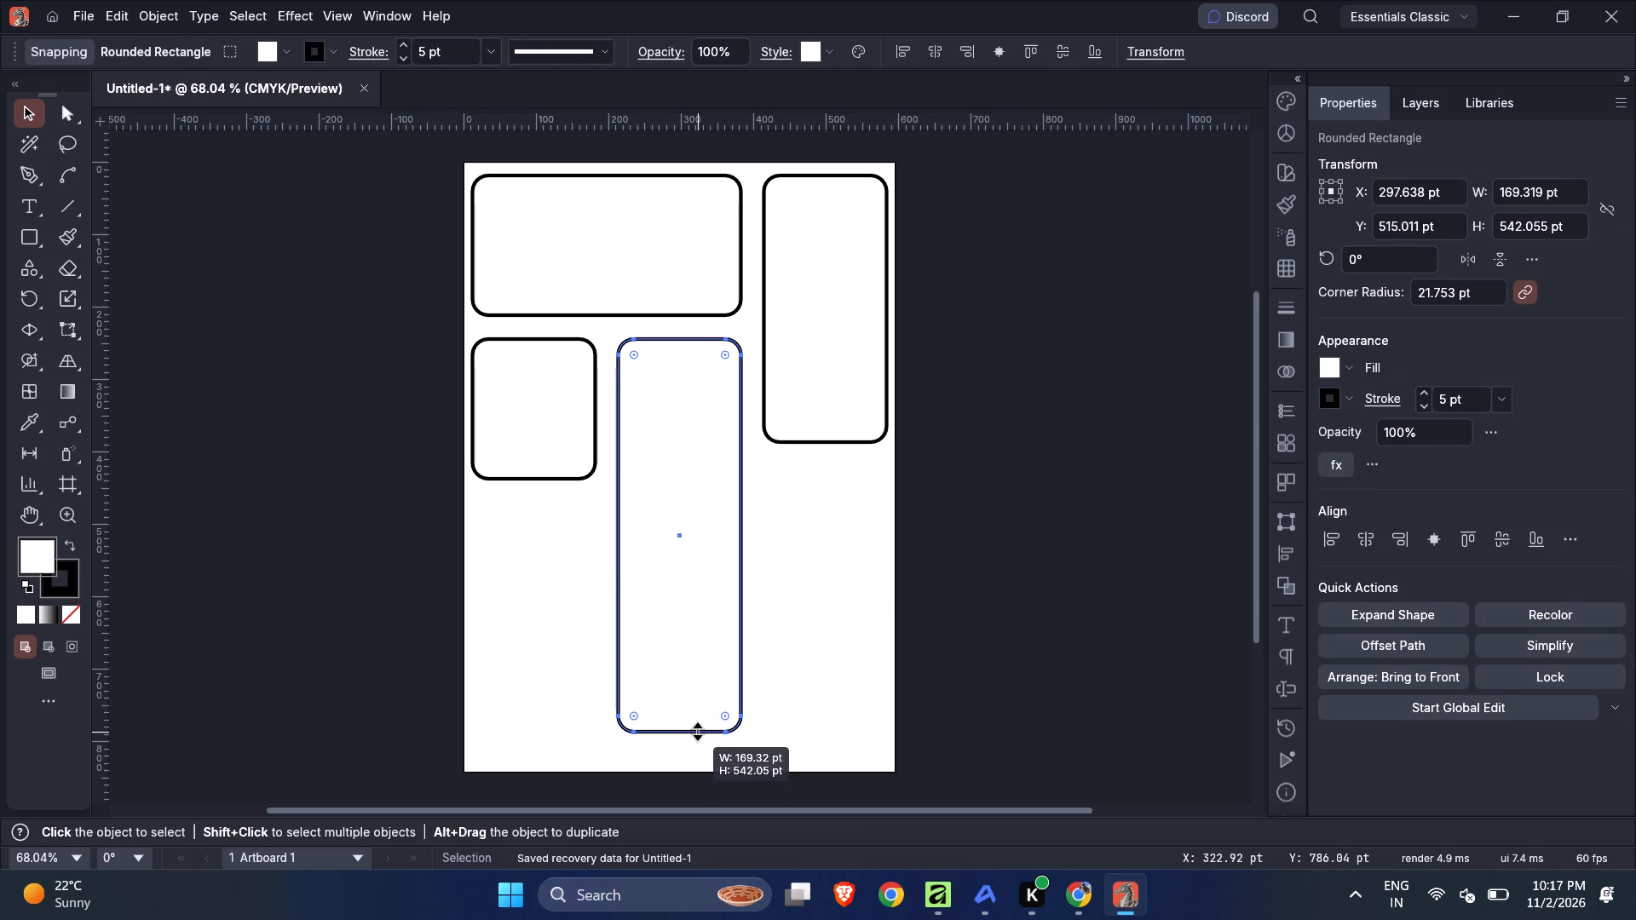
{"action": "left_click_drag", "start_coordinate": [698, 732], "coordinate": [674, 447]}
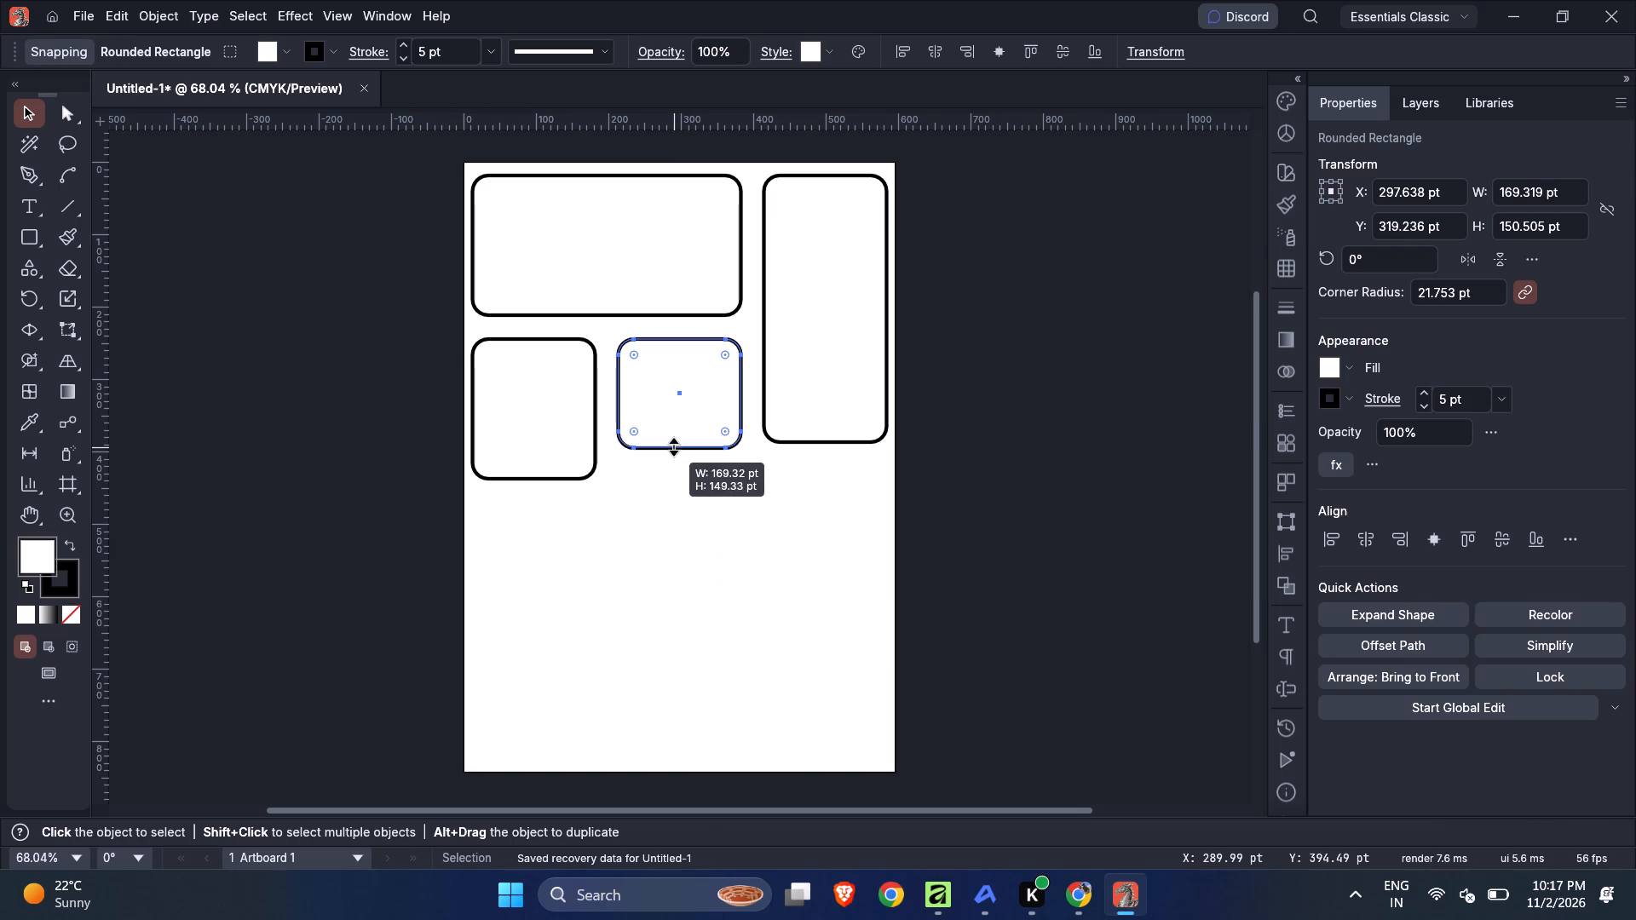
{"action": "left_click_drag", "start_coordinate": [674, 447], "coordinate": [672, 478]}
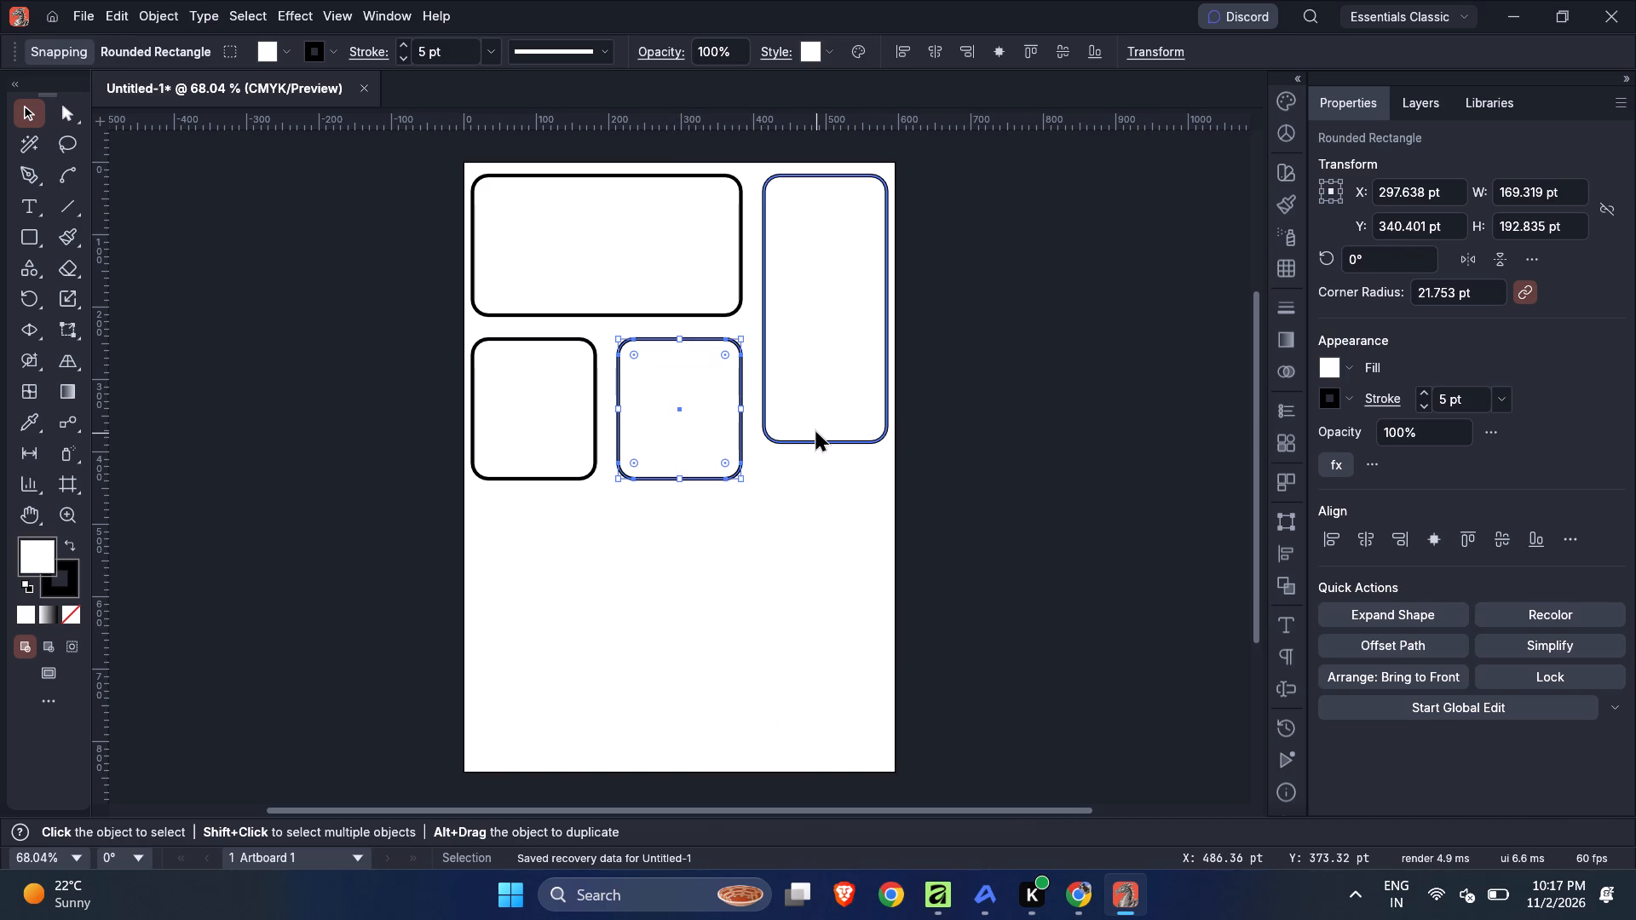
Extend the right-hand column rectangle from its bottom edge to about 419 pt high, level with the bottoms of the two small rectangles.
{"action": "left_click", "coordinate": [816, 433]}
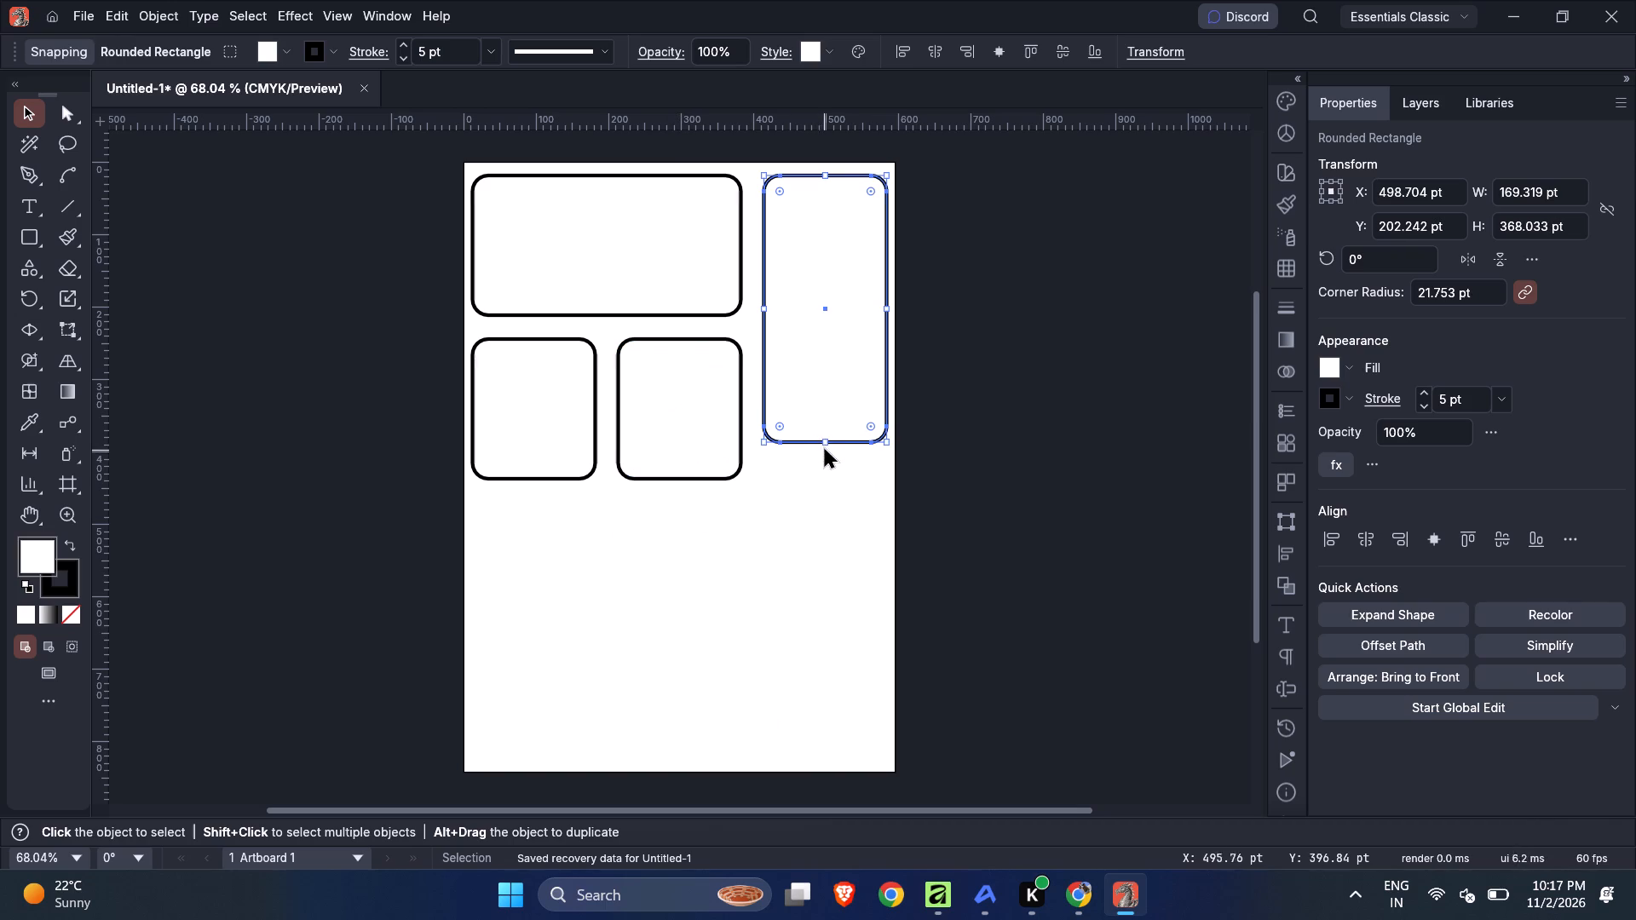
{"action": "left_click_drag", "start_coordinate": [829, 444], "coordinate": [829, 479]}
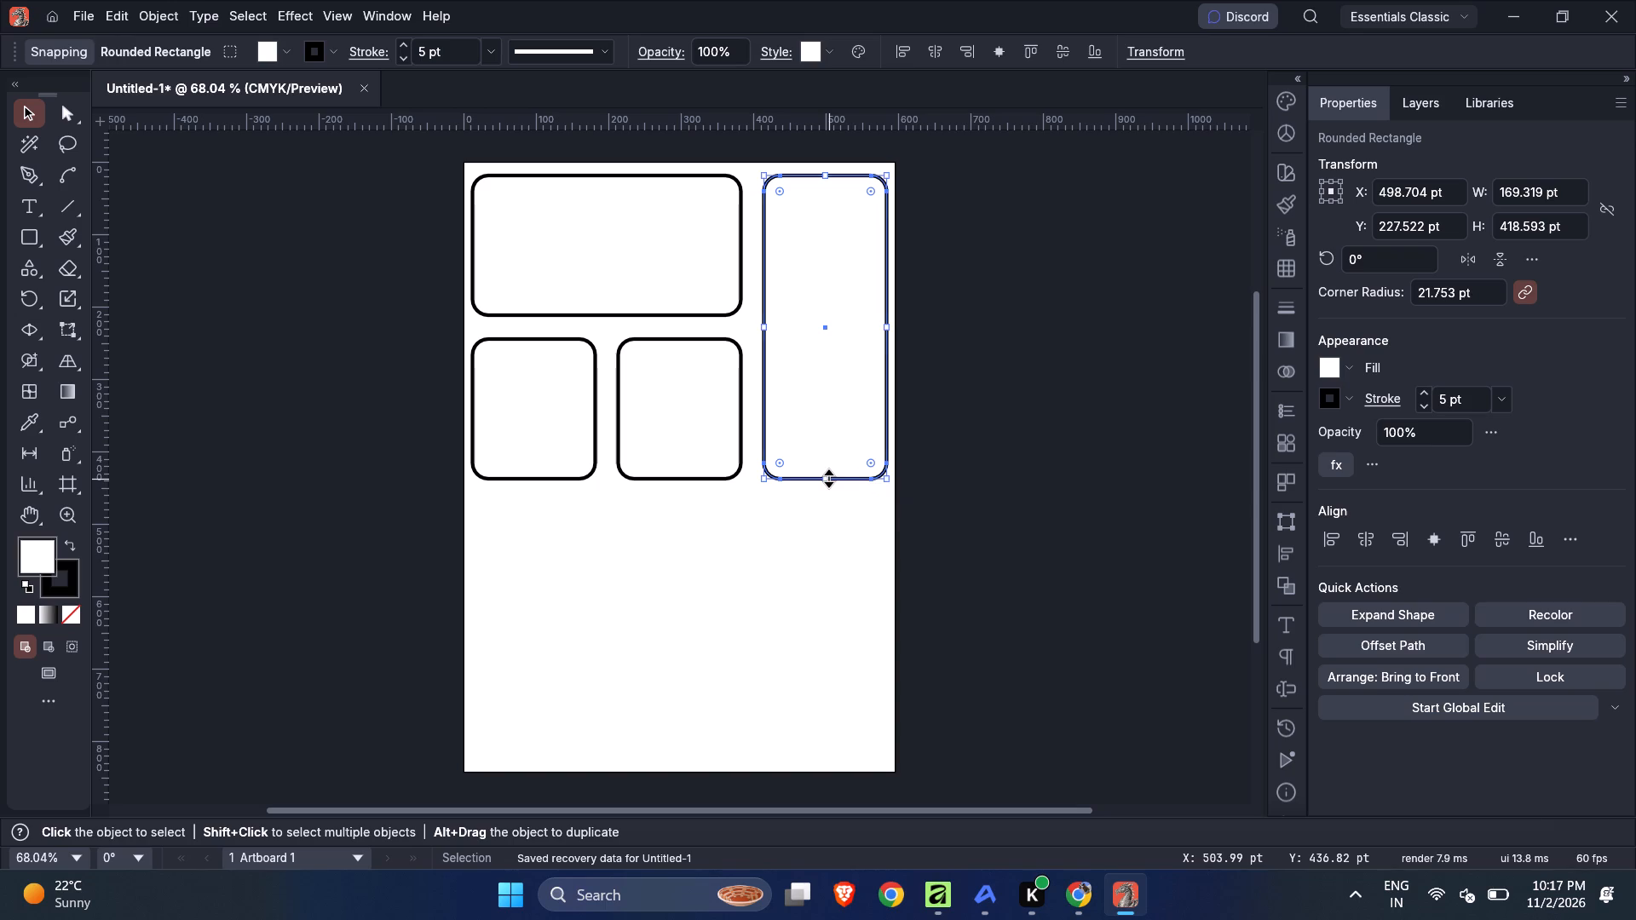
{"action": "left_click", "coordinate": [919, 469]}
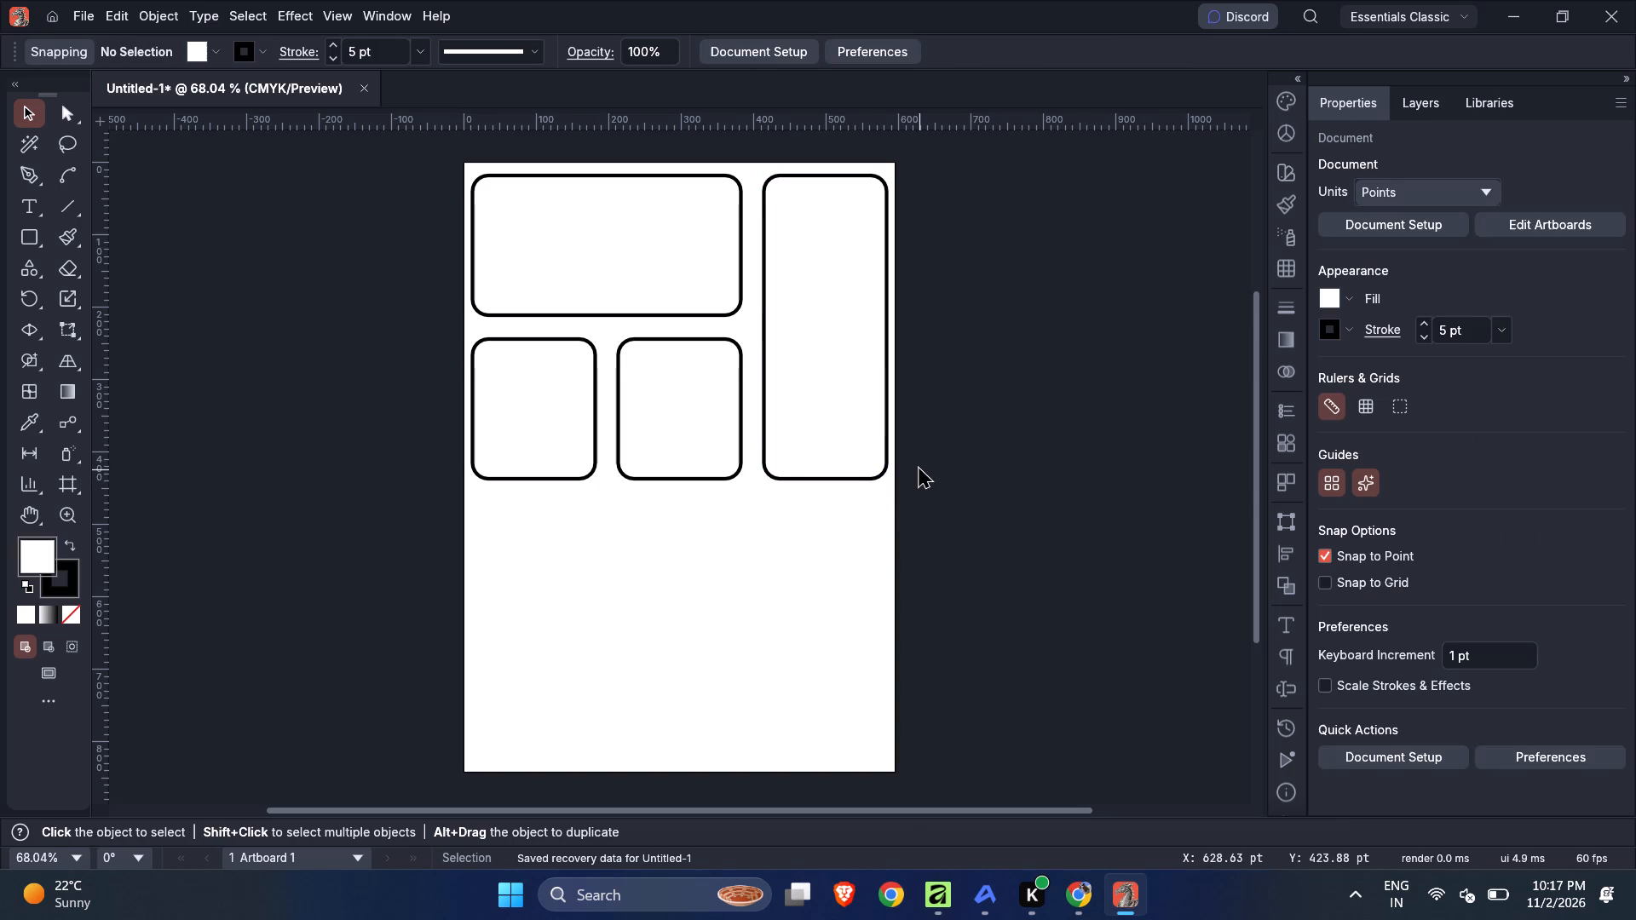
Group all four rounded rectangles.
{"action": "left_click_drag", "start_coordinate": [961, 533], "coordinate": [403, 190]}
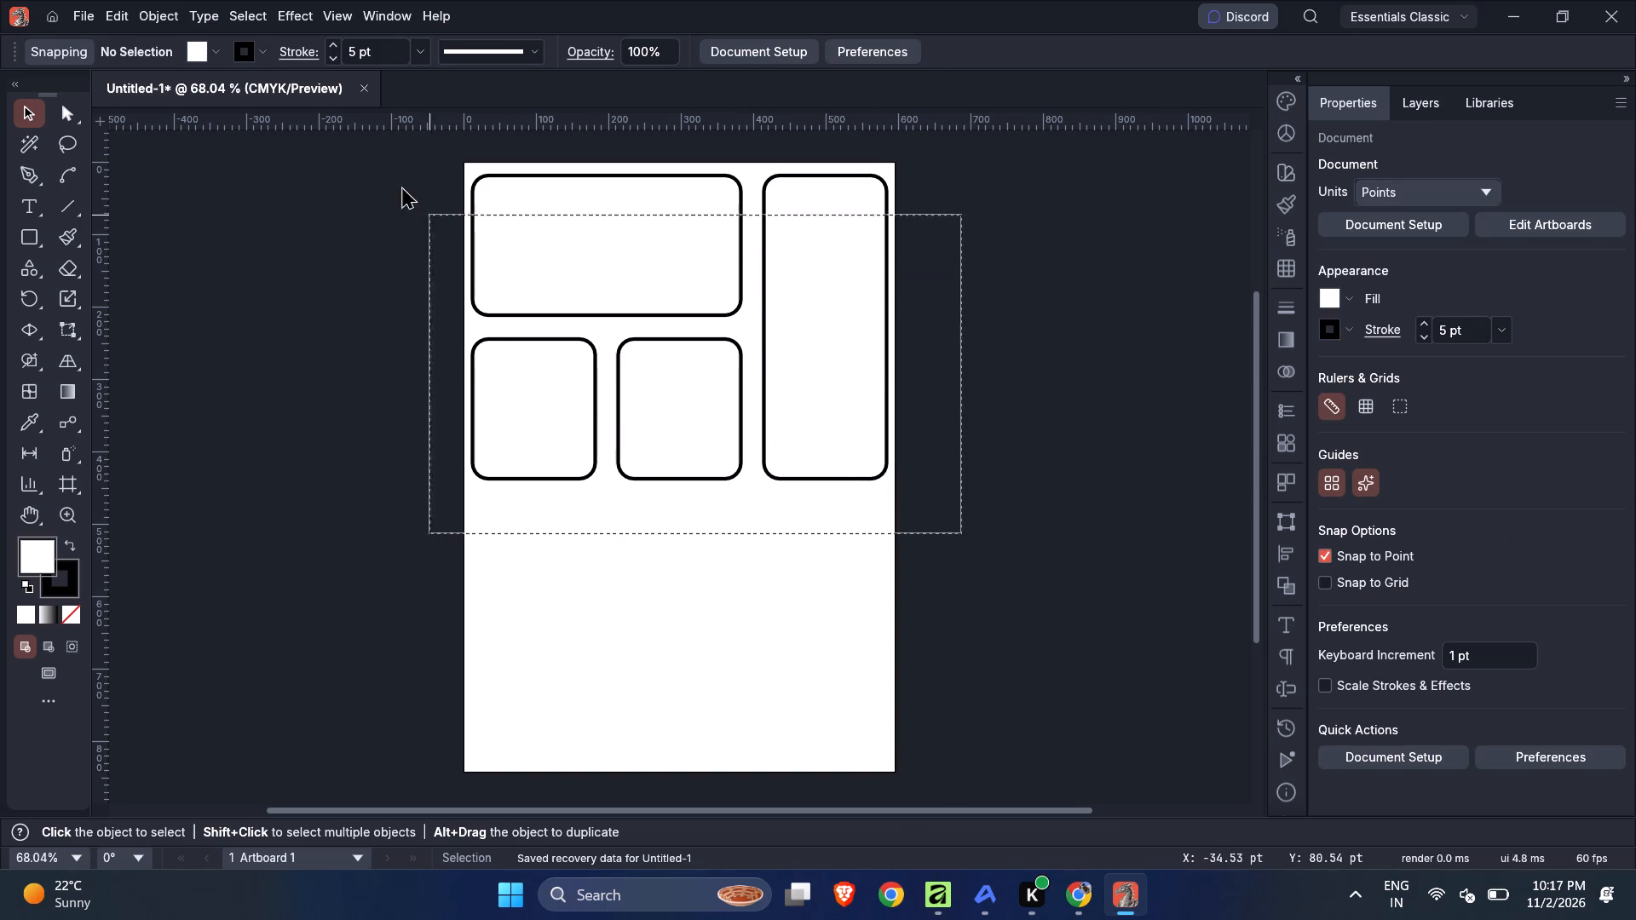
{"action": "left_click_drag", "start_coordinate": [403, 190], "coordinate": [381, 161]}
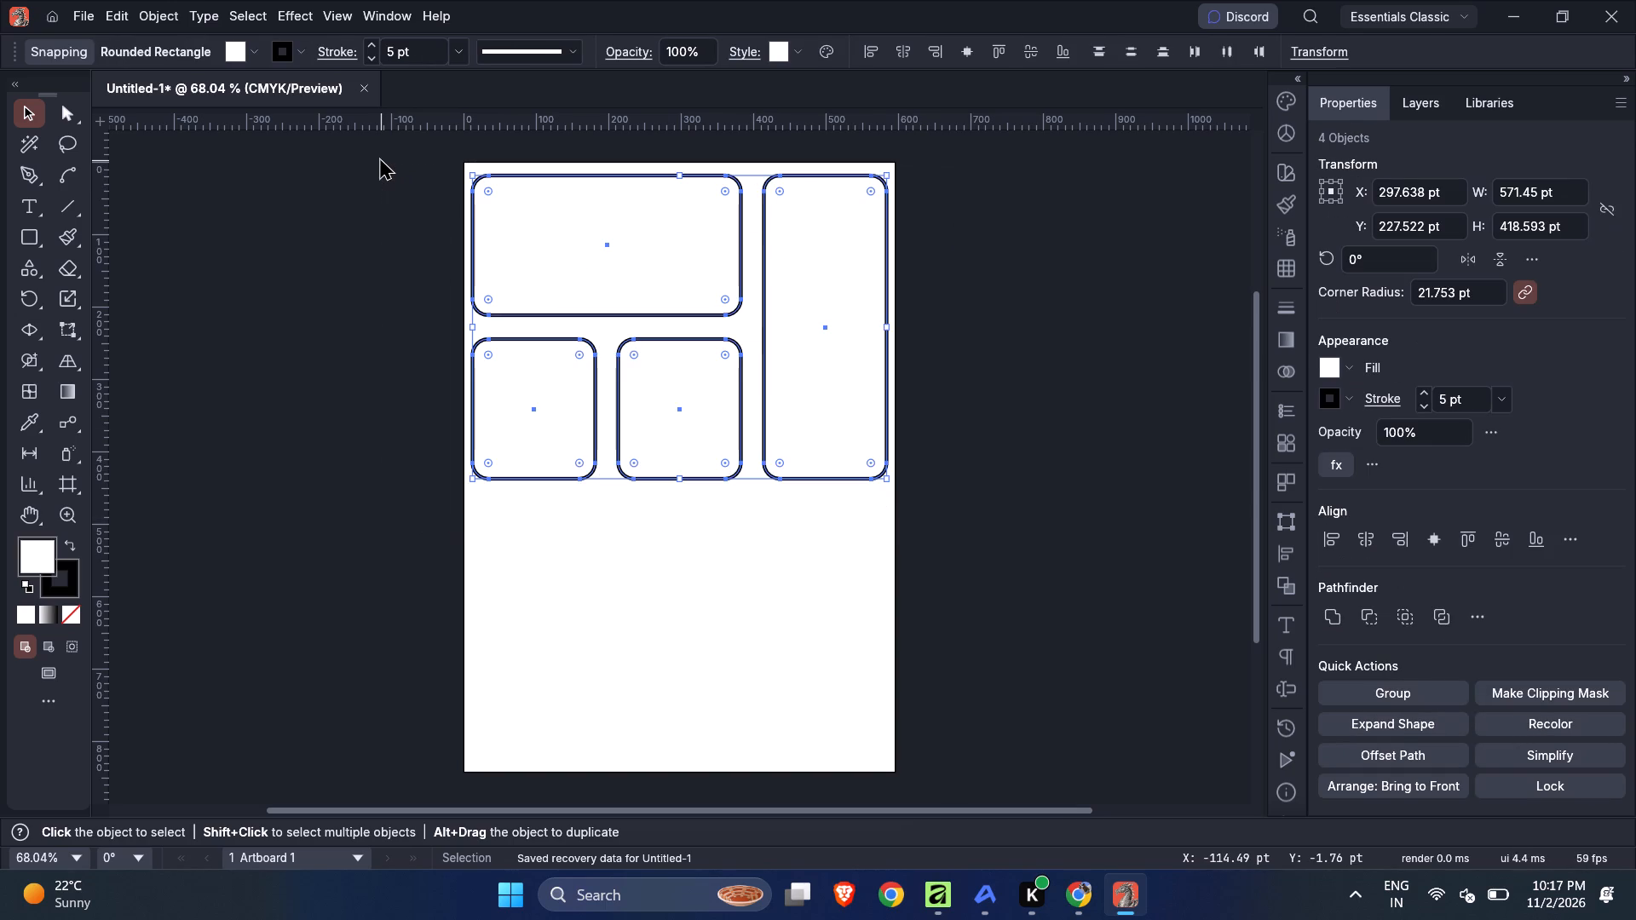
{"action": "key", "text": "ctrl+g"}
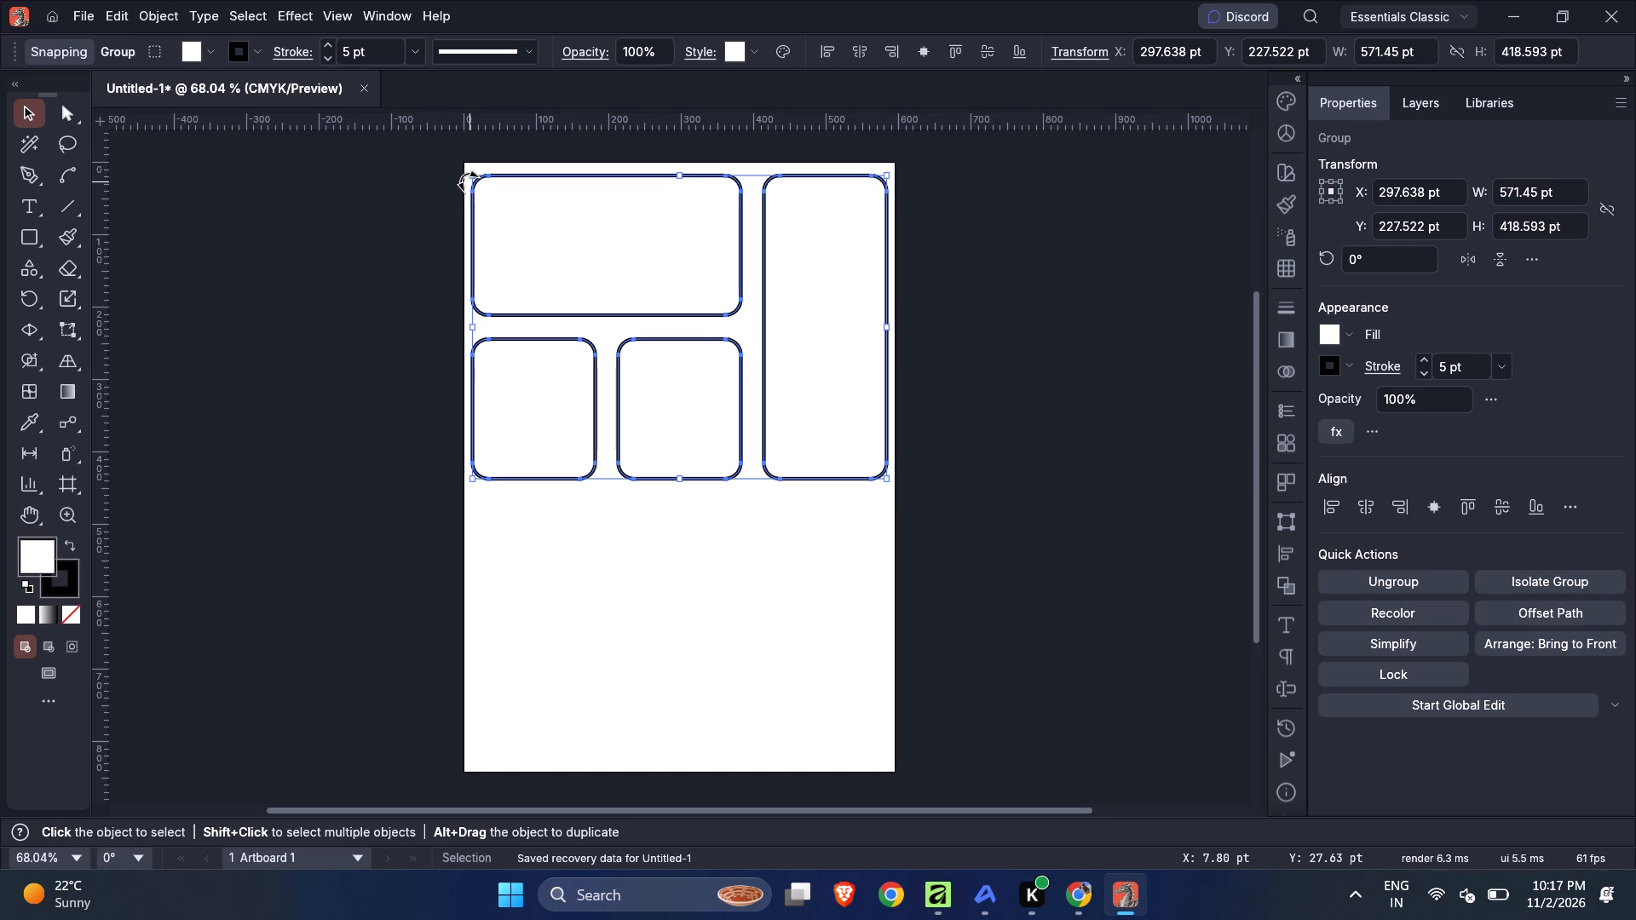
Scale the group down to about 550 by 402 pt and centre it horizontally on the artboard, at about Y 229 pt.
{"action": "left_click_drag", "start_coordinate": [475, 178], "coordinate": [488, 187]}
{"action": "left_click_drag", "start_coordinate": [602, 320], "coordinate": [586, 321]}
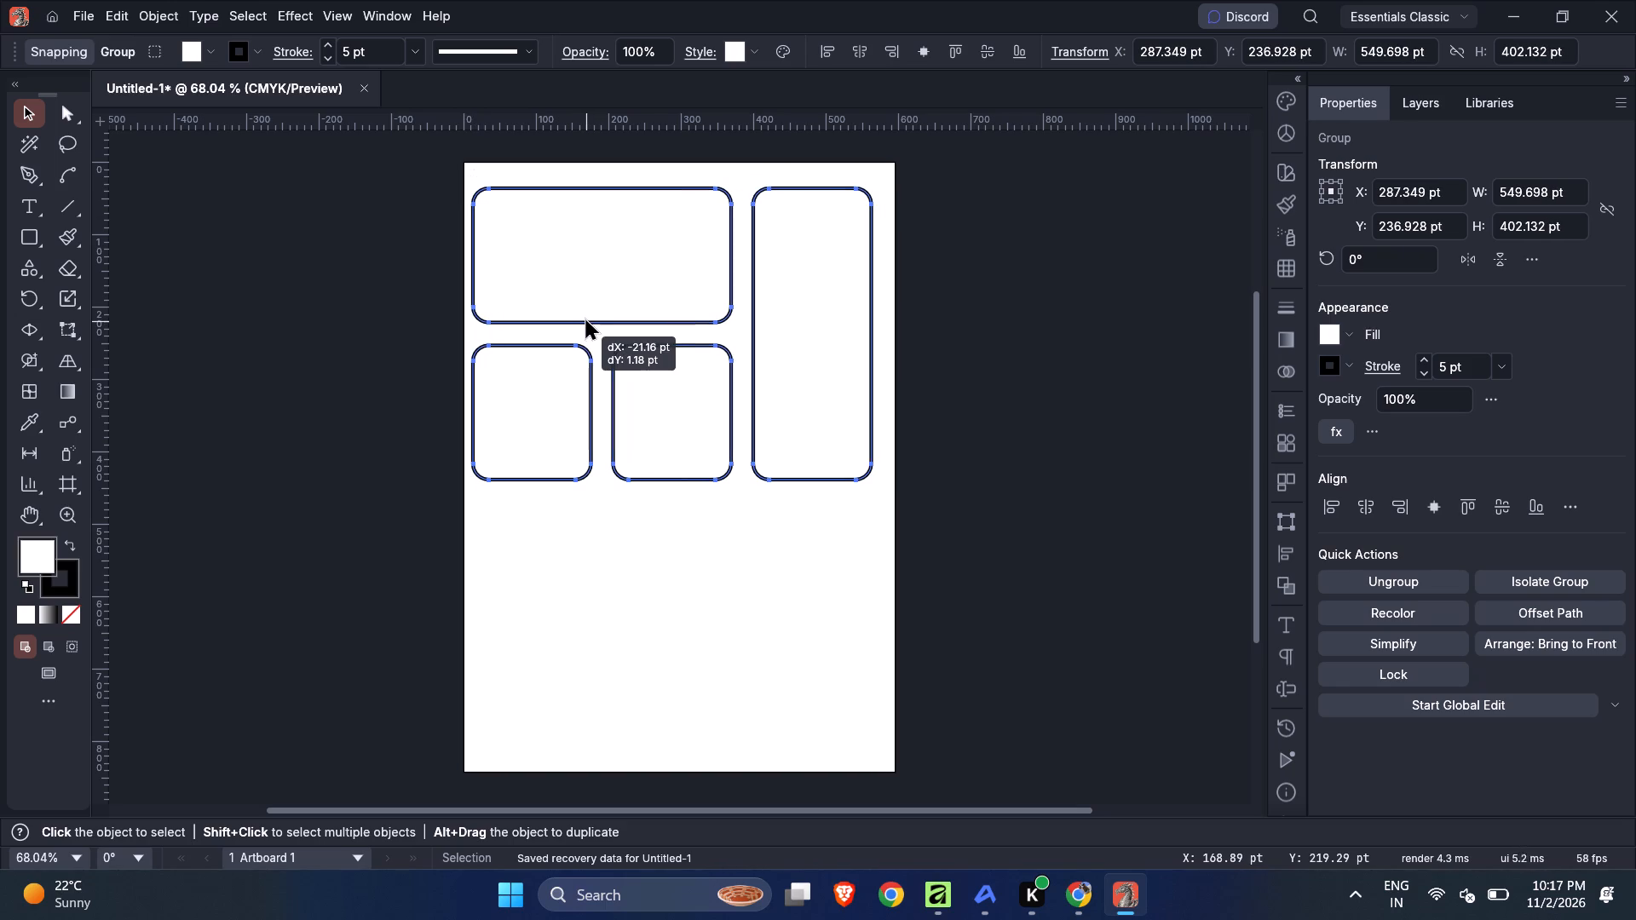
{"action": "left_click_drag", "start_coordinate": [586, 321], "coordinate": [594, 320]}
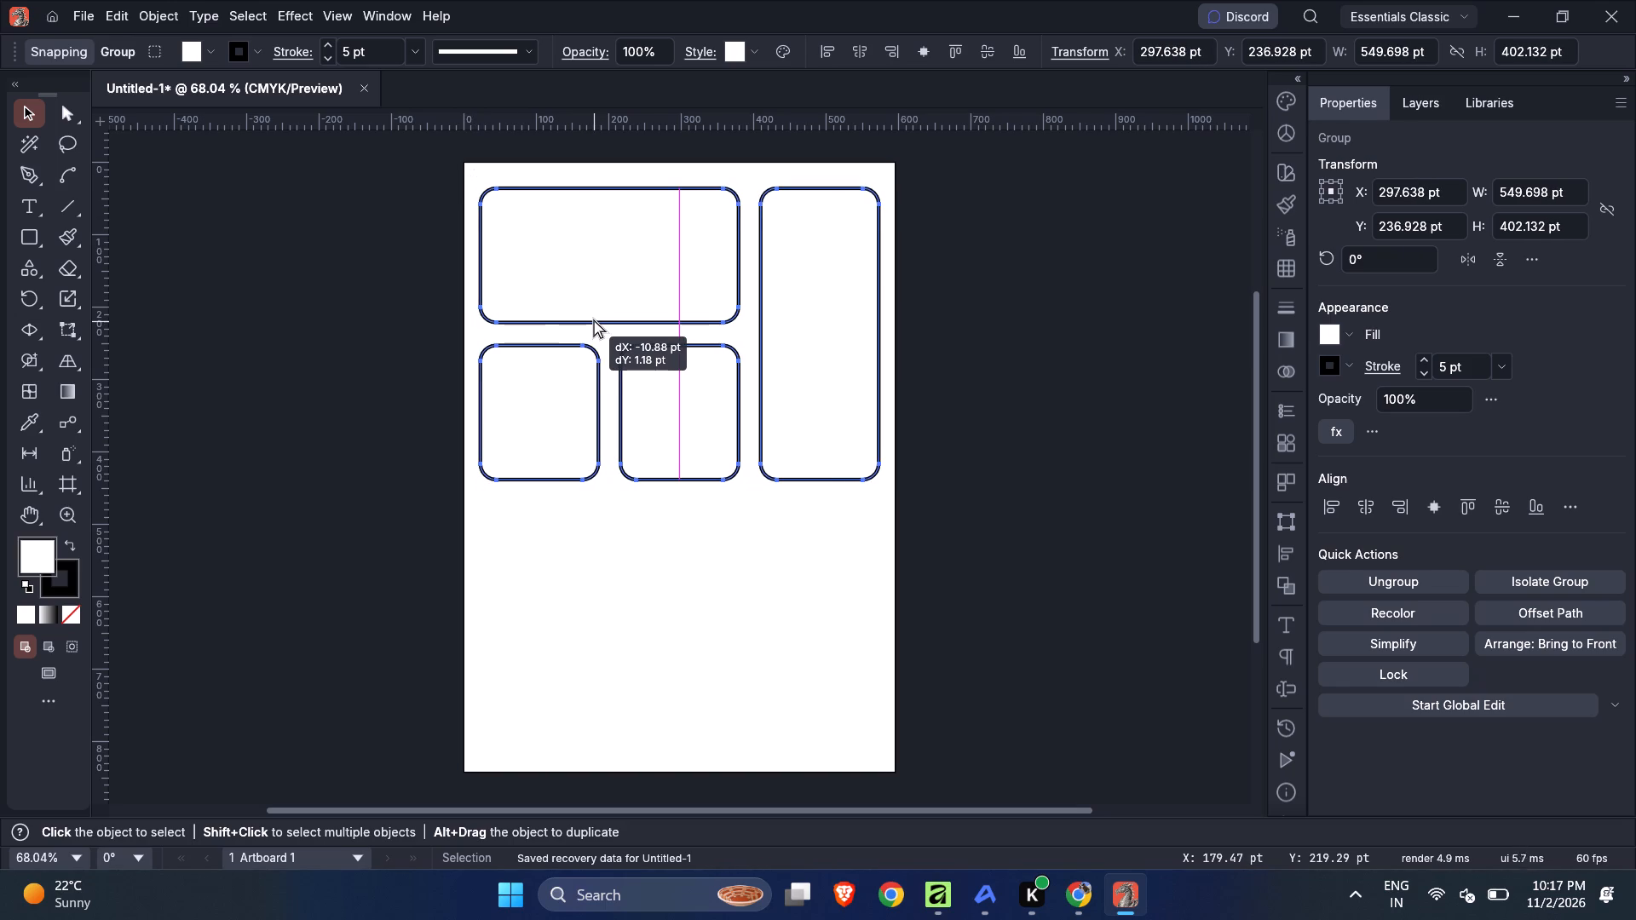
{"action": "left_click_drag", "start_coordinate": [594, 320], "coordinate": [594, 315]}
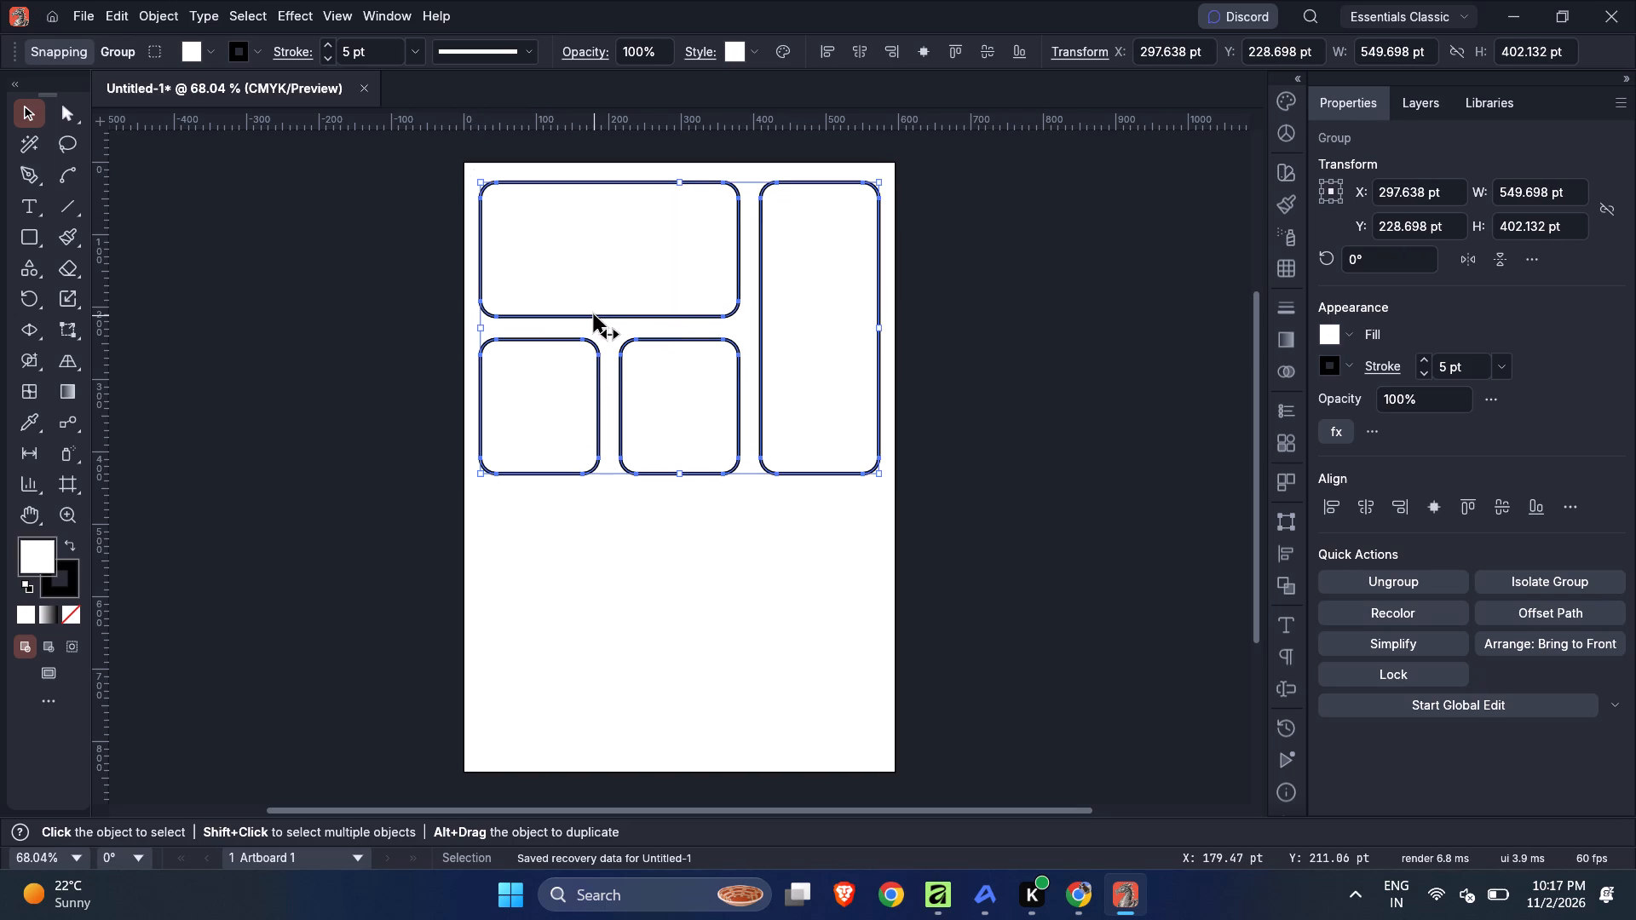
{"action": "left_click", "coordinate": [767, 596]}
Set the stroke weight of the rectangle group to 1 pt.
{"action": "left_click_drag", "start_coordinate": [965, 595], "coordinate": [645, 265]}
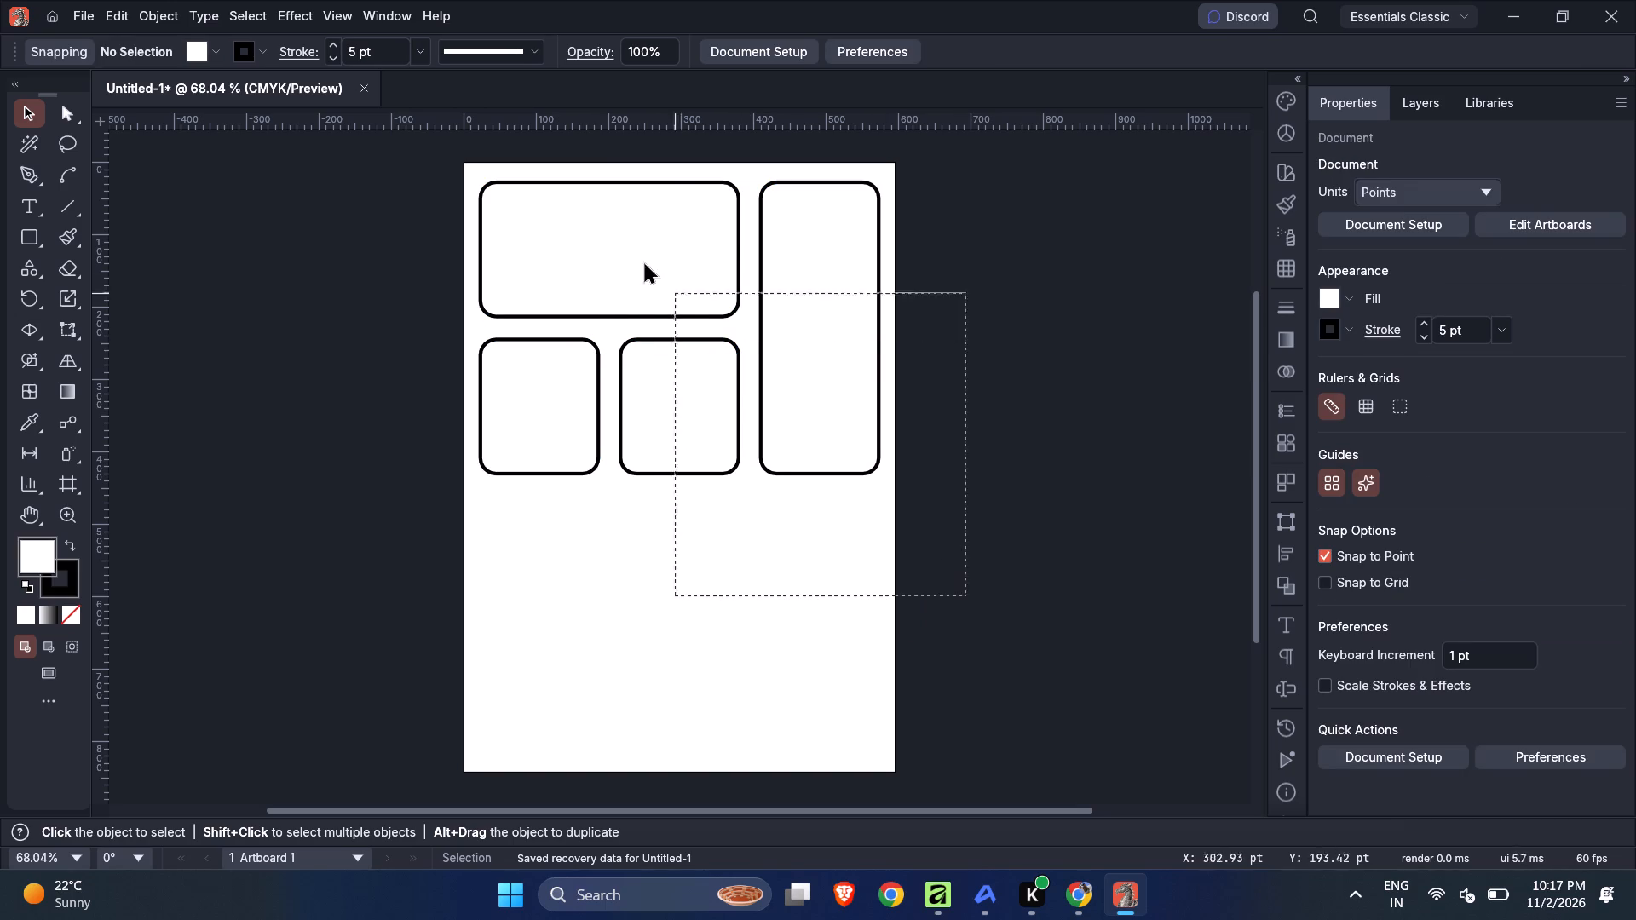
{"action": "left_click_drag", "start_coordinate": [645, 265], "coordinate": [417, 152]}
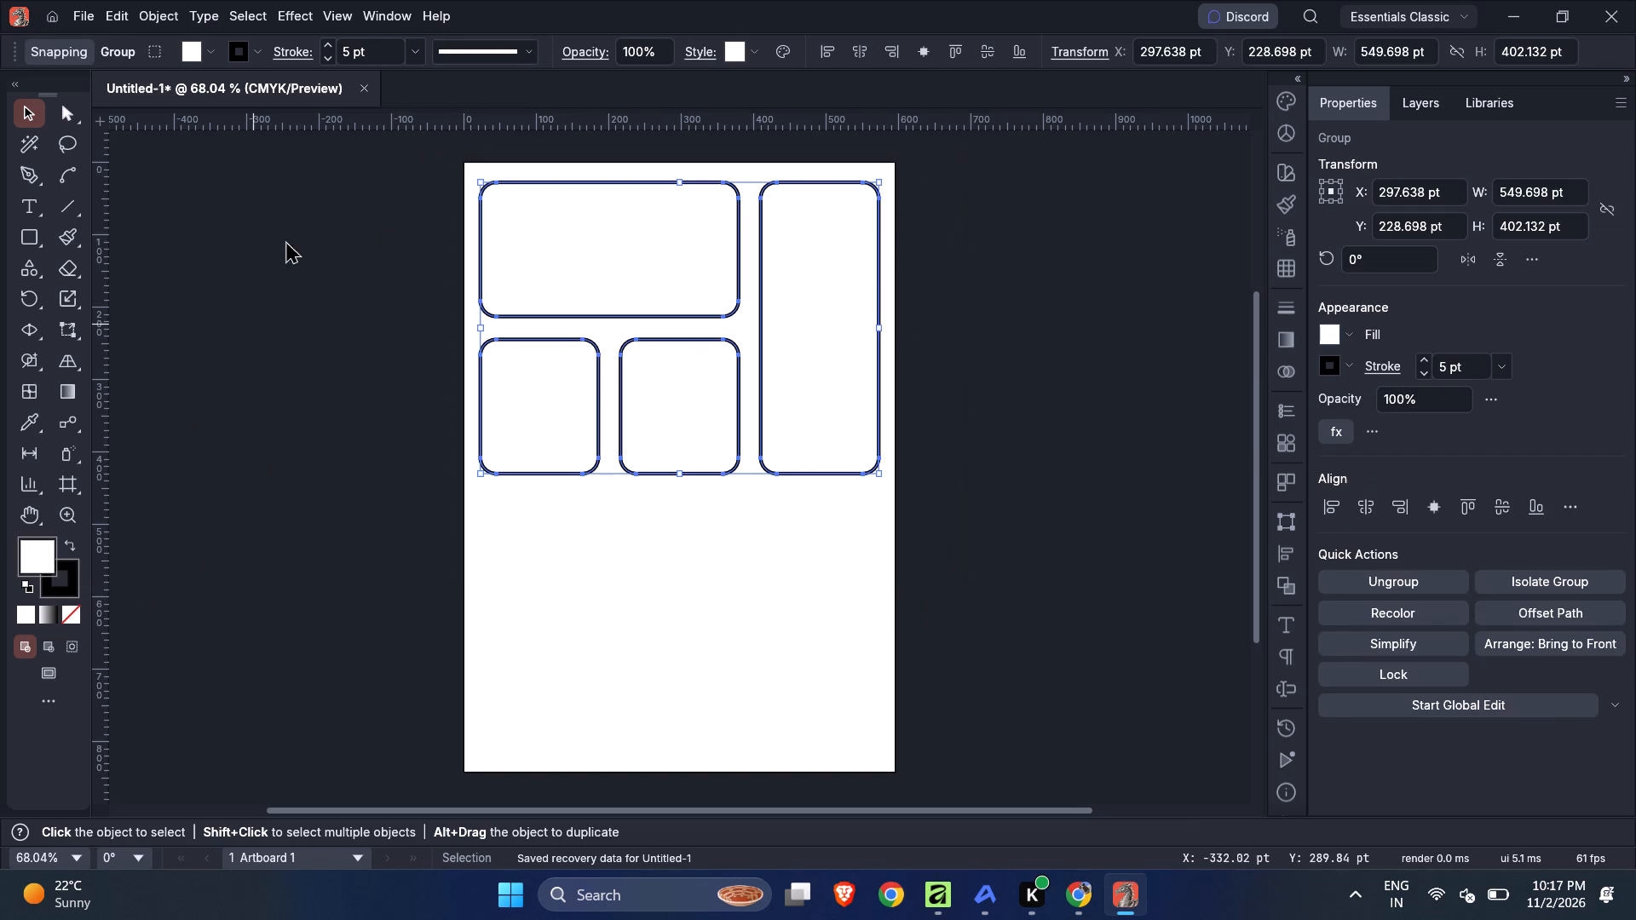
{"action": "left_click", "coordinate": [416, 41]}
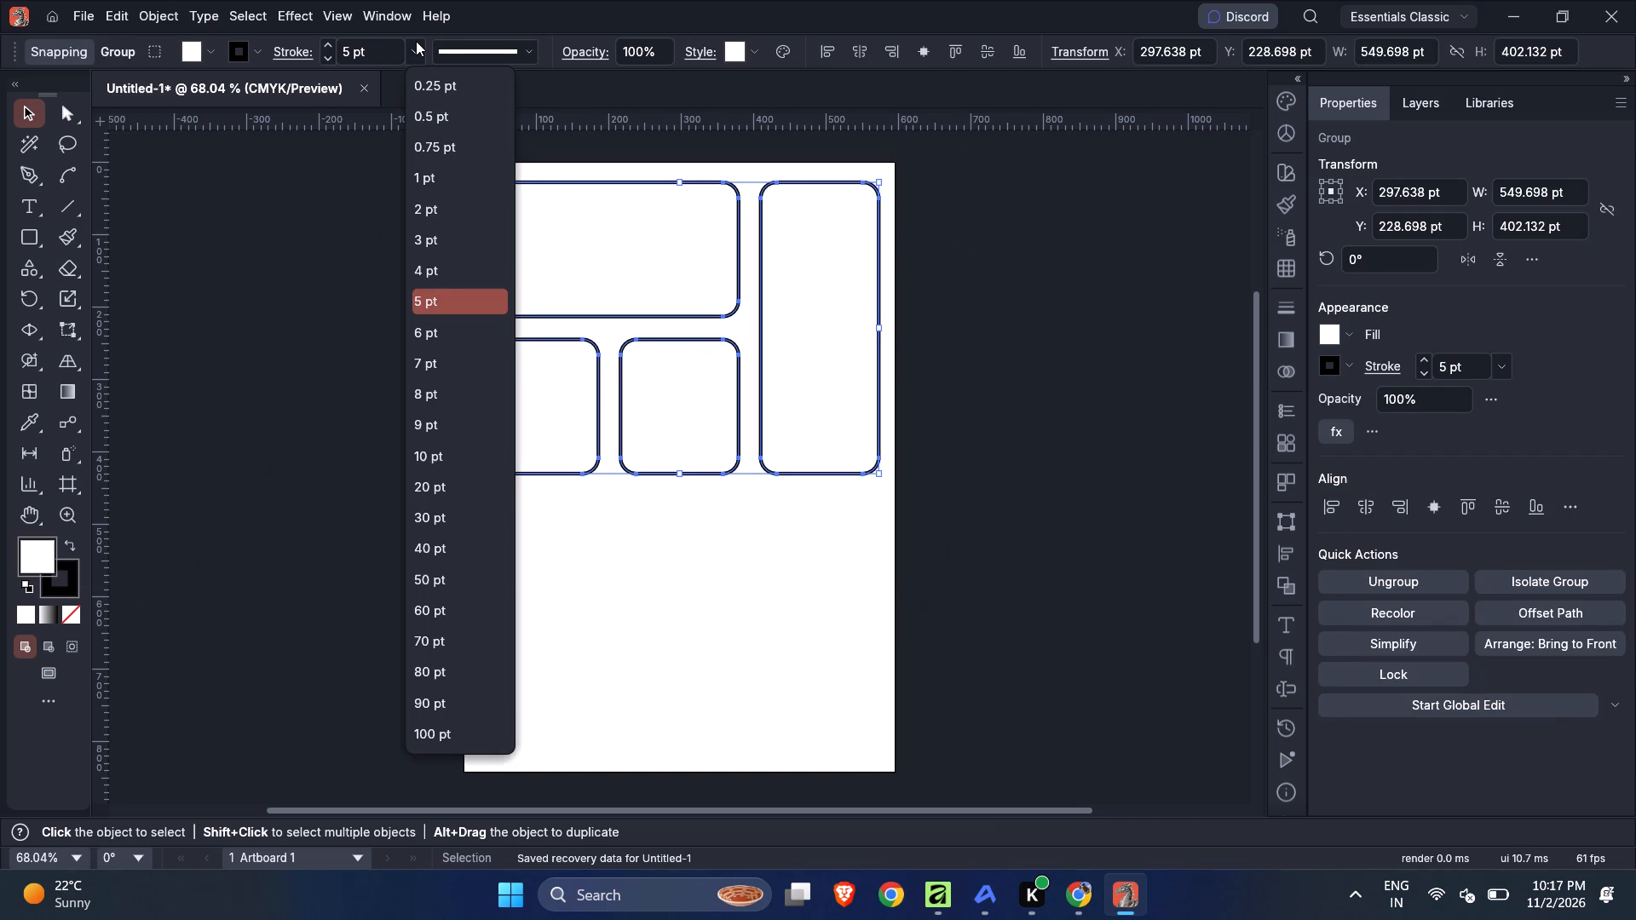
{"action": "left_click", "coordinate": [441, 184]}
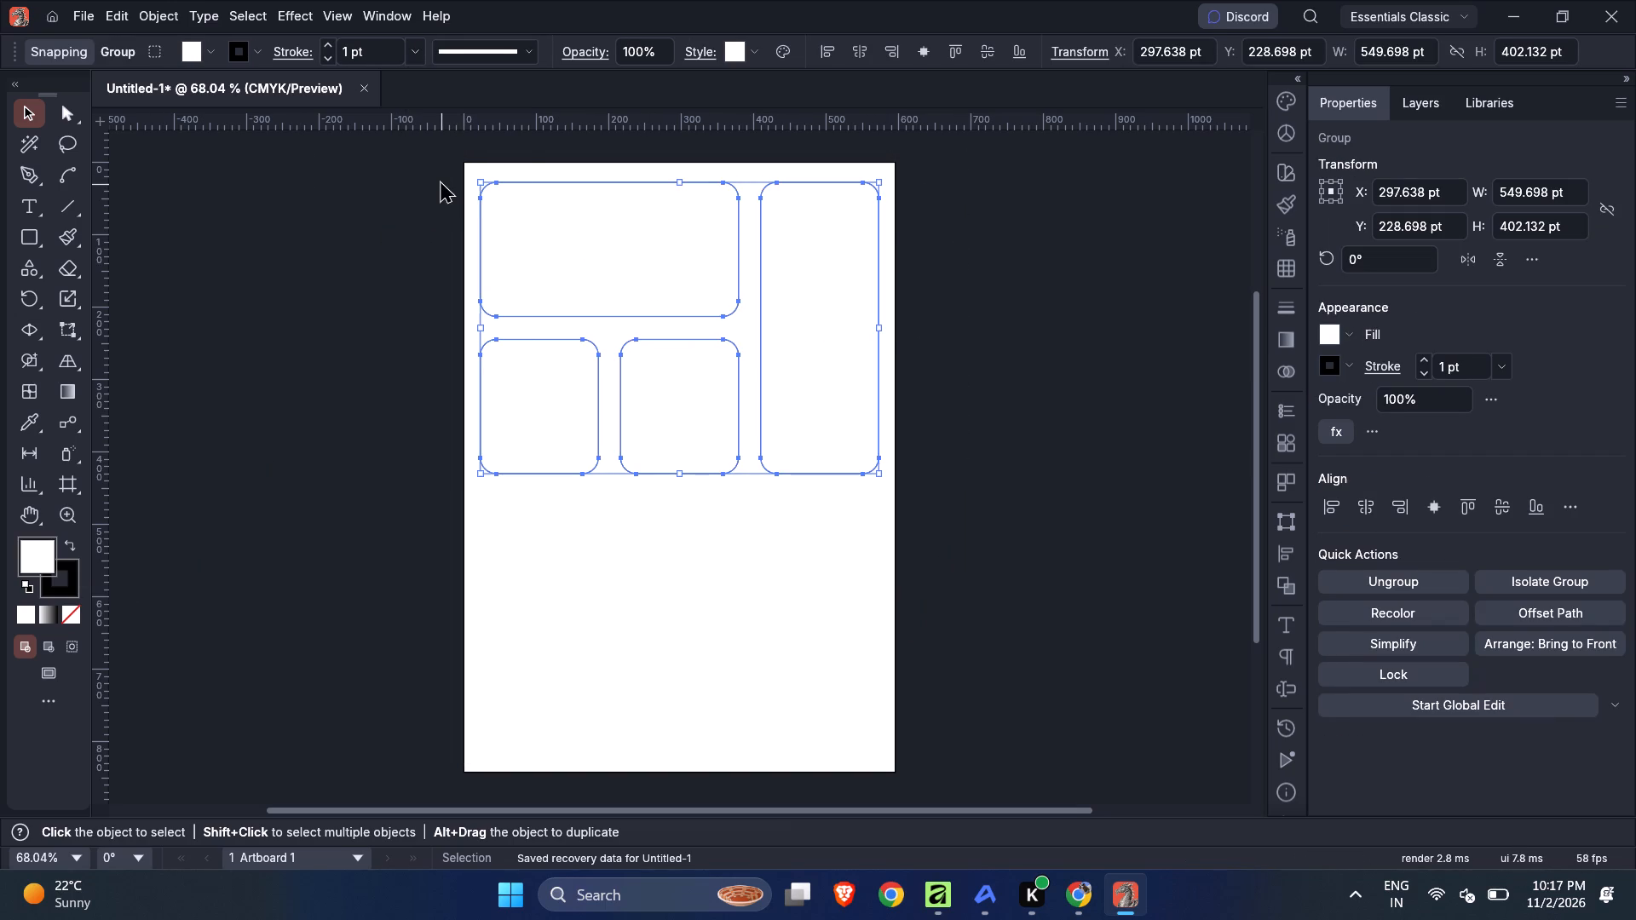
{"action": "left_click", "coordinate": [400, 290]}
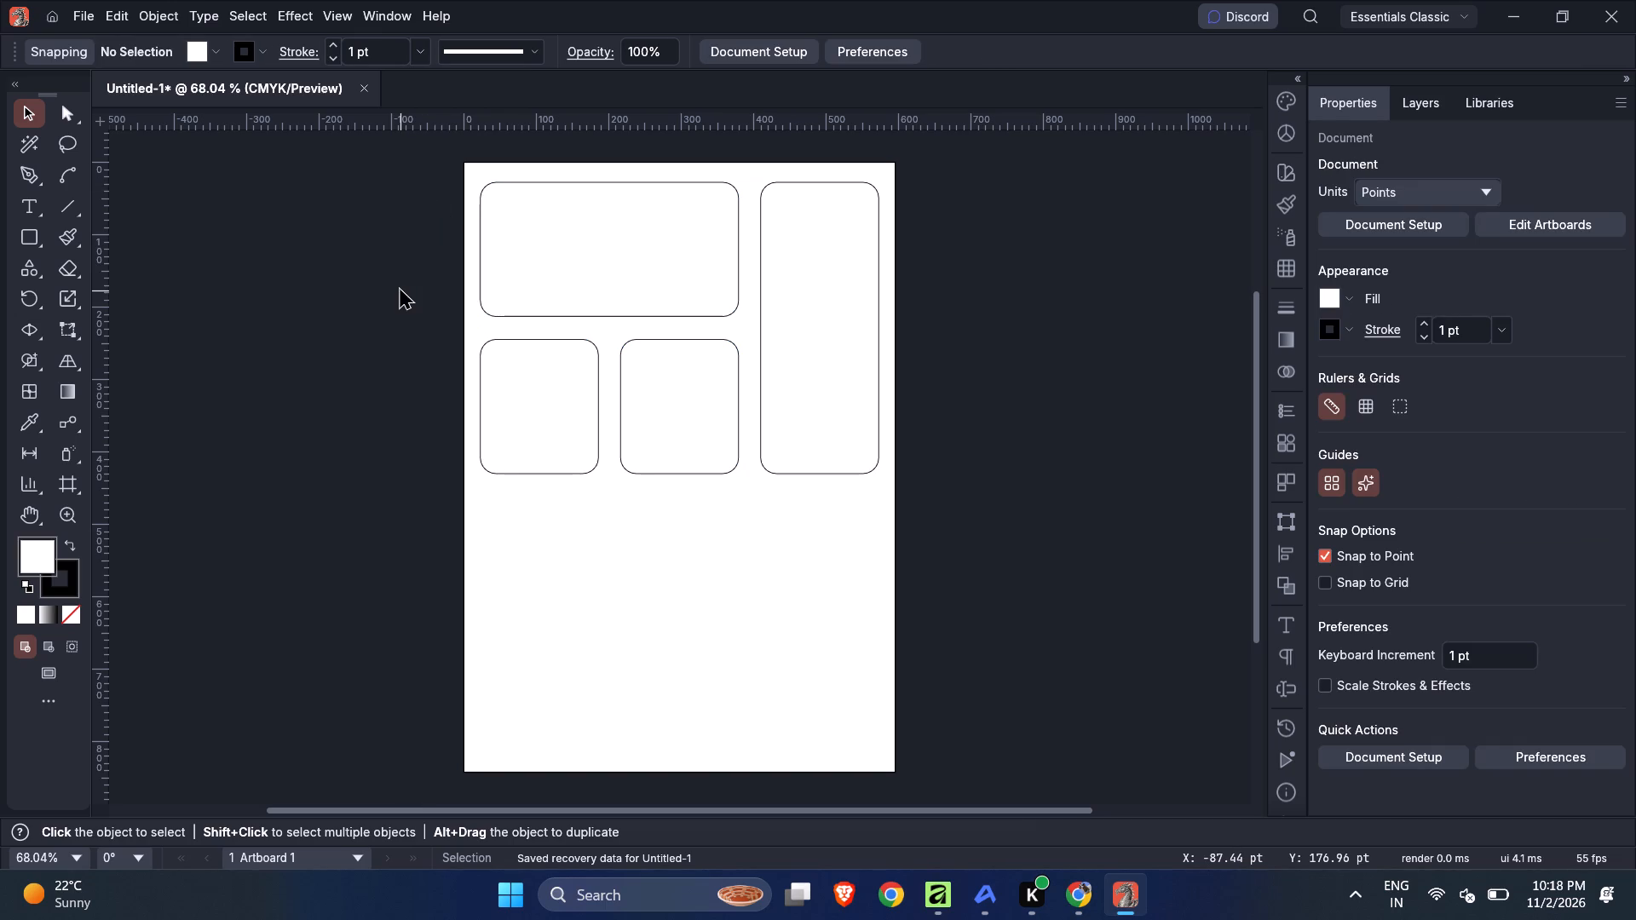
Ungroup the four rounded rectangles.
{"action": "left_click", "coordinate": [510, 315]}
{"action": "key", "text": "ctrl+shift+g"}
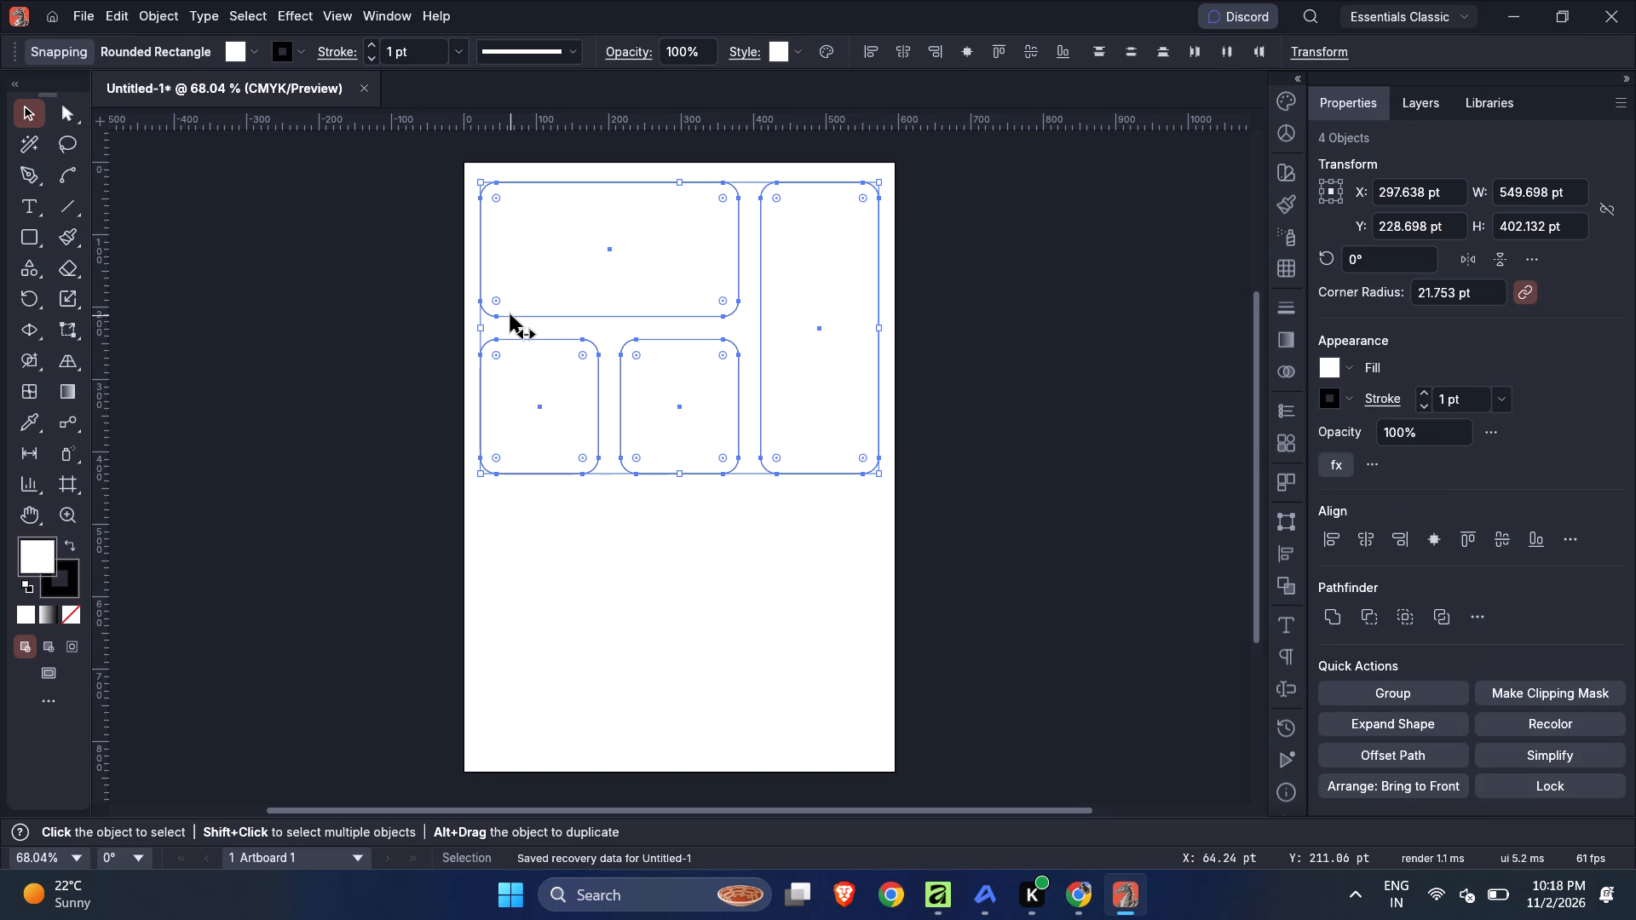
{"action": "left_click", "coordinate": [376, 358]}
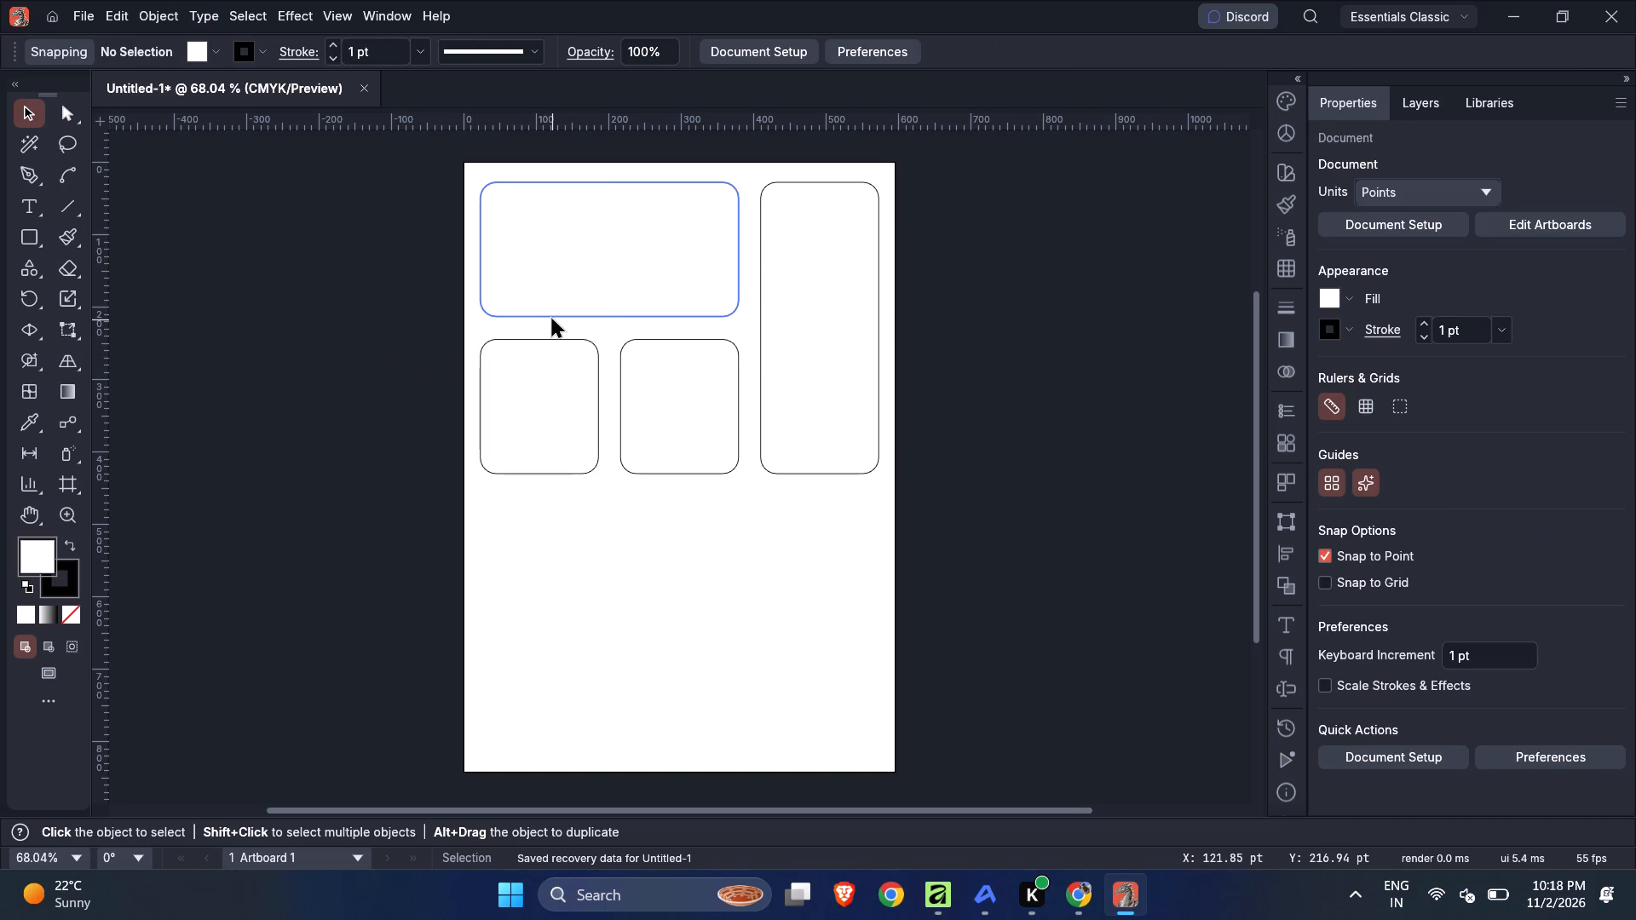
Duplicate the wide top rectangle straight down below the two small rectangles, centred at about Y 555 pt.
{"action": "left_click", "coordinate": [552, 319]}
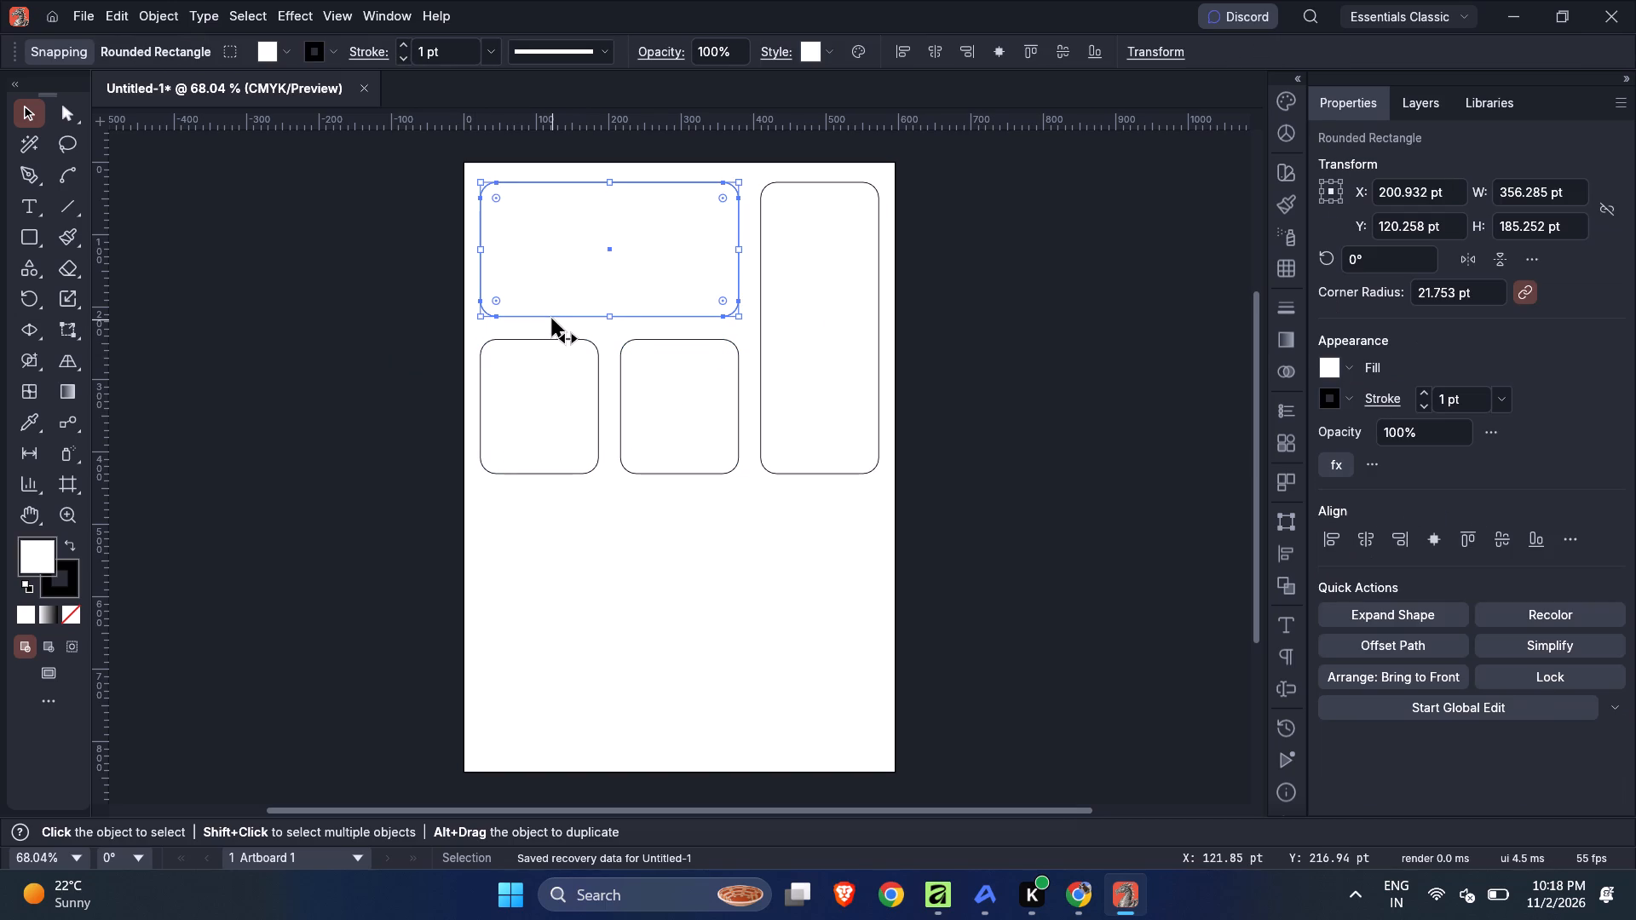
{"action": "left_click_drag", "start_coordinate": [552, 319], "coordinate": [565, 664], "text": "alt"}
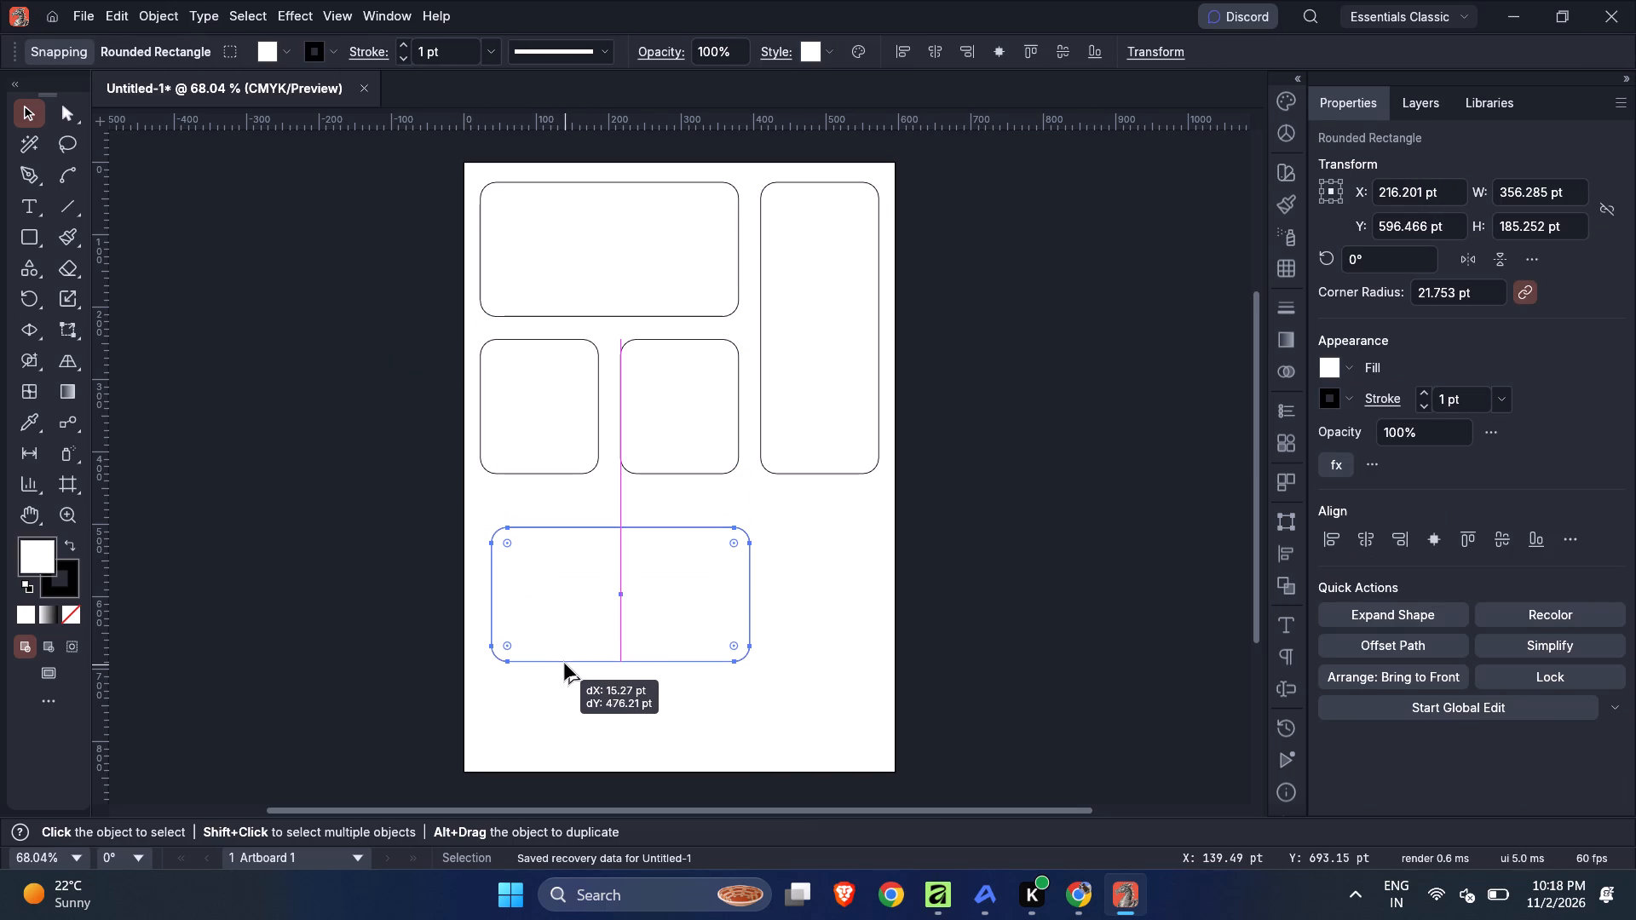
{"action": "left_click_drag", "start_coordinate": [565, 664], "coordinate": [551, 633], "text": "alt"}
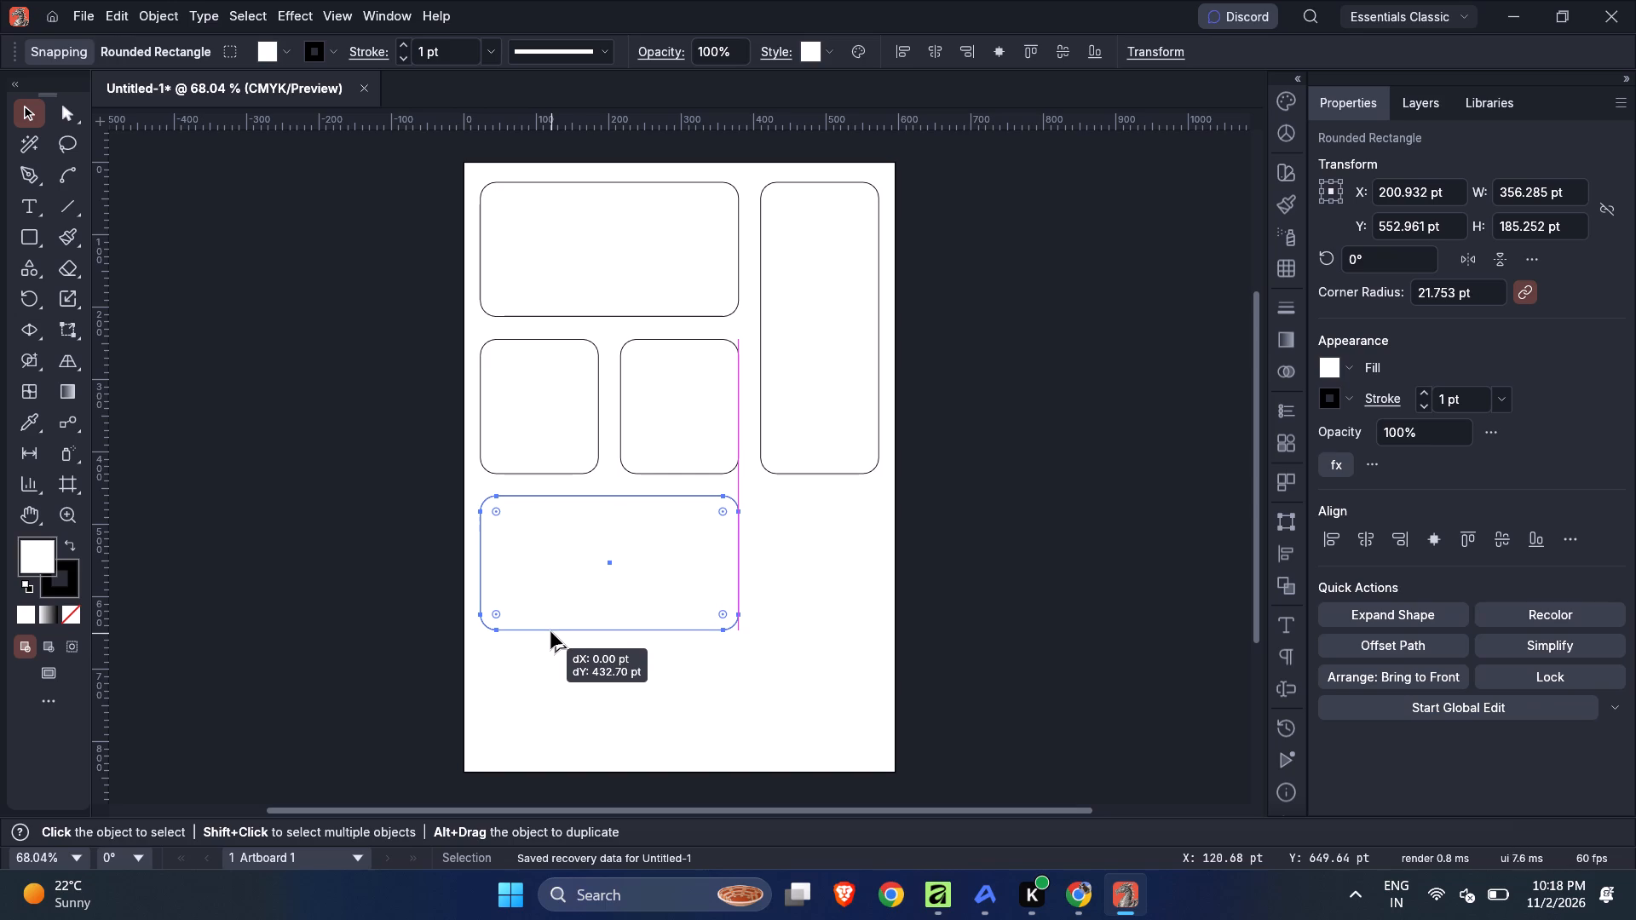
{"action": "left_click_drag", "start_coordinate": [551, 633], "coordinate": [551, 635], "text": "alt"}
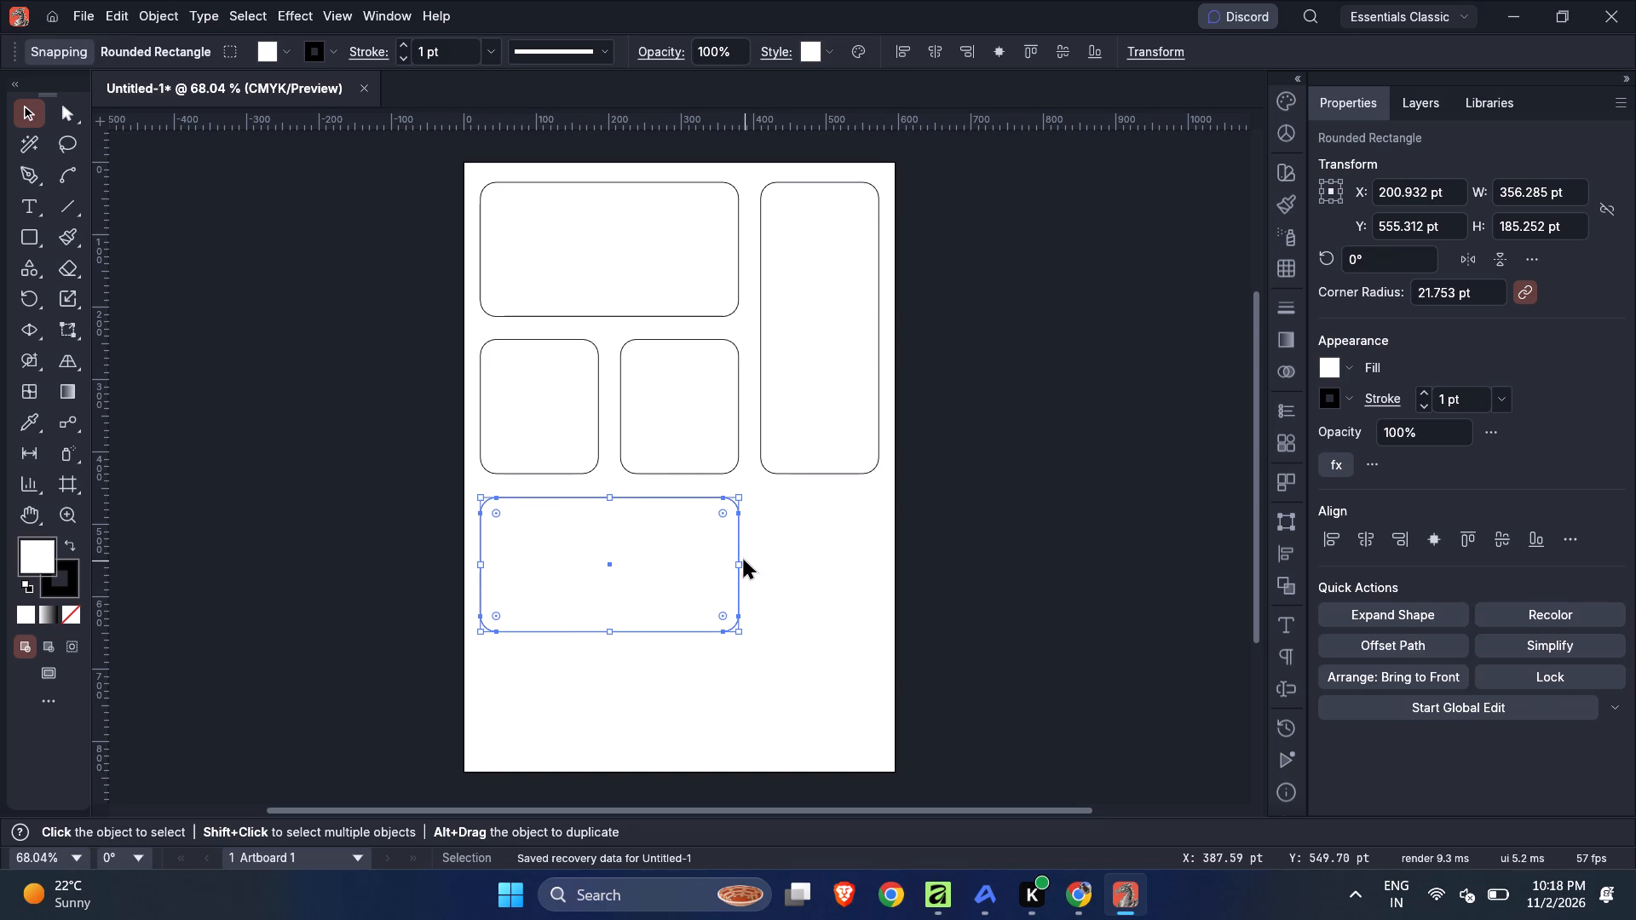
Widen the lower copy to about 550 pt so its right edge lines up with the right-hand column rectangle.
{"action": "left_click_drag", "start_coordinate": [740, 561], "coordinate": [873, 563]}
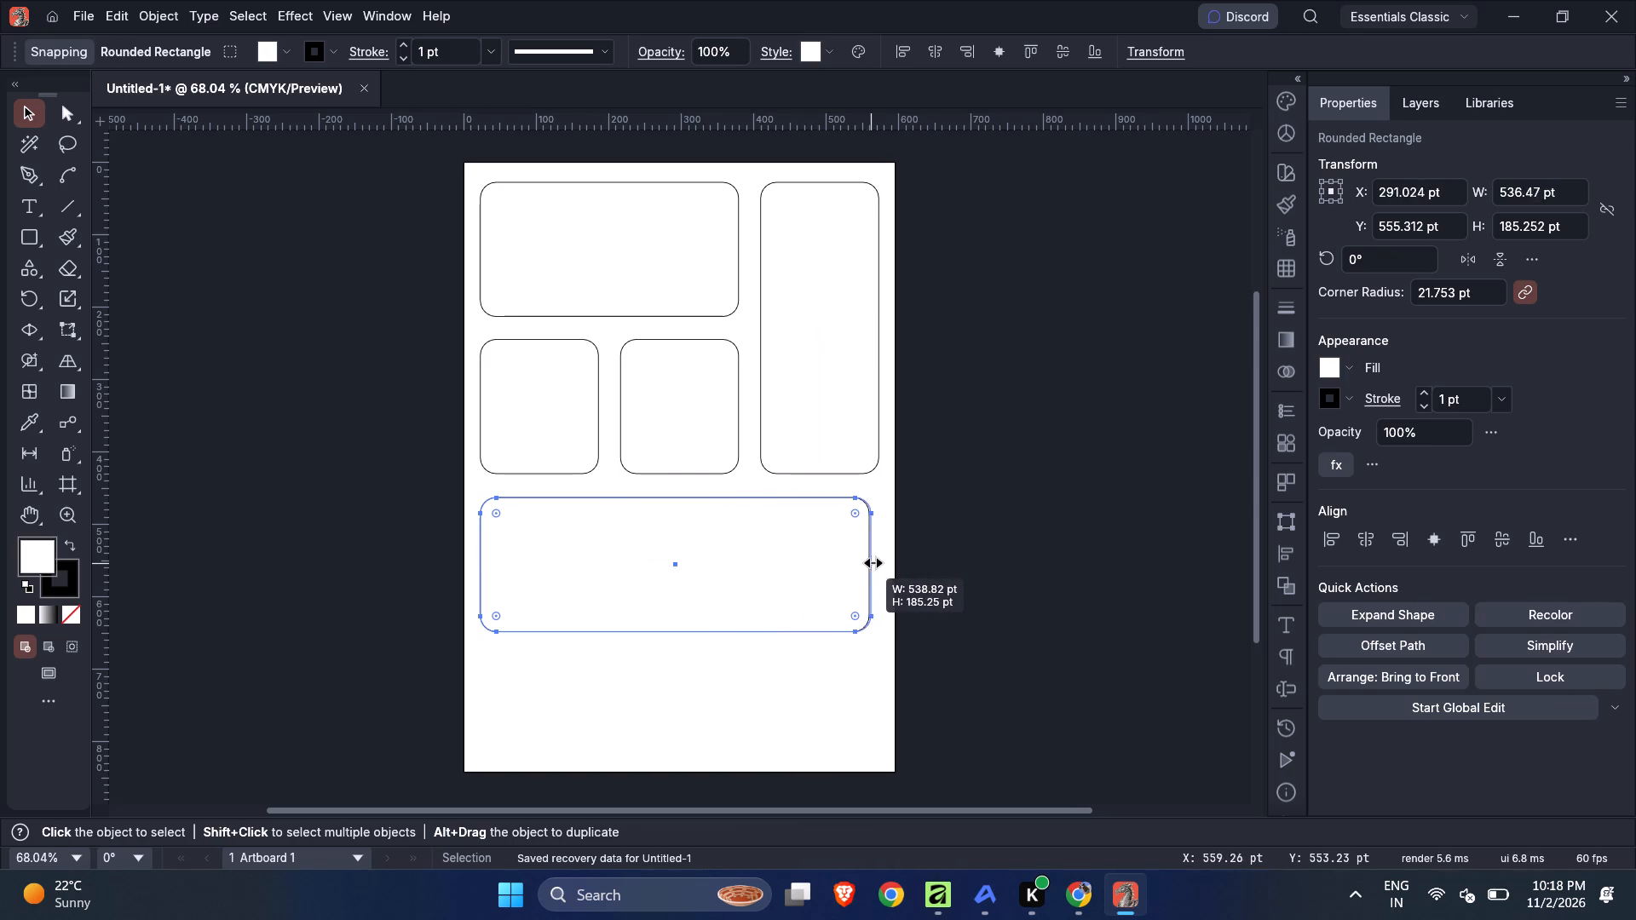
{"action": "left_click_drag", "start_coordinate": [873, 563], "coordinate": [878, 563]}
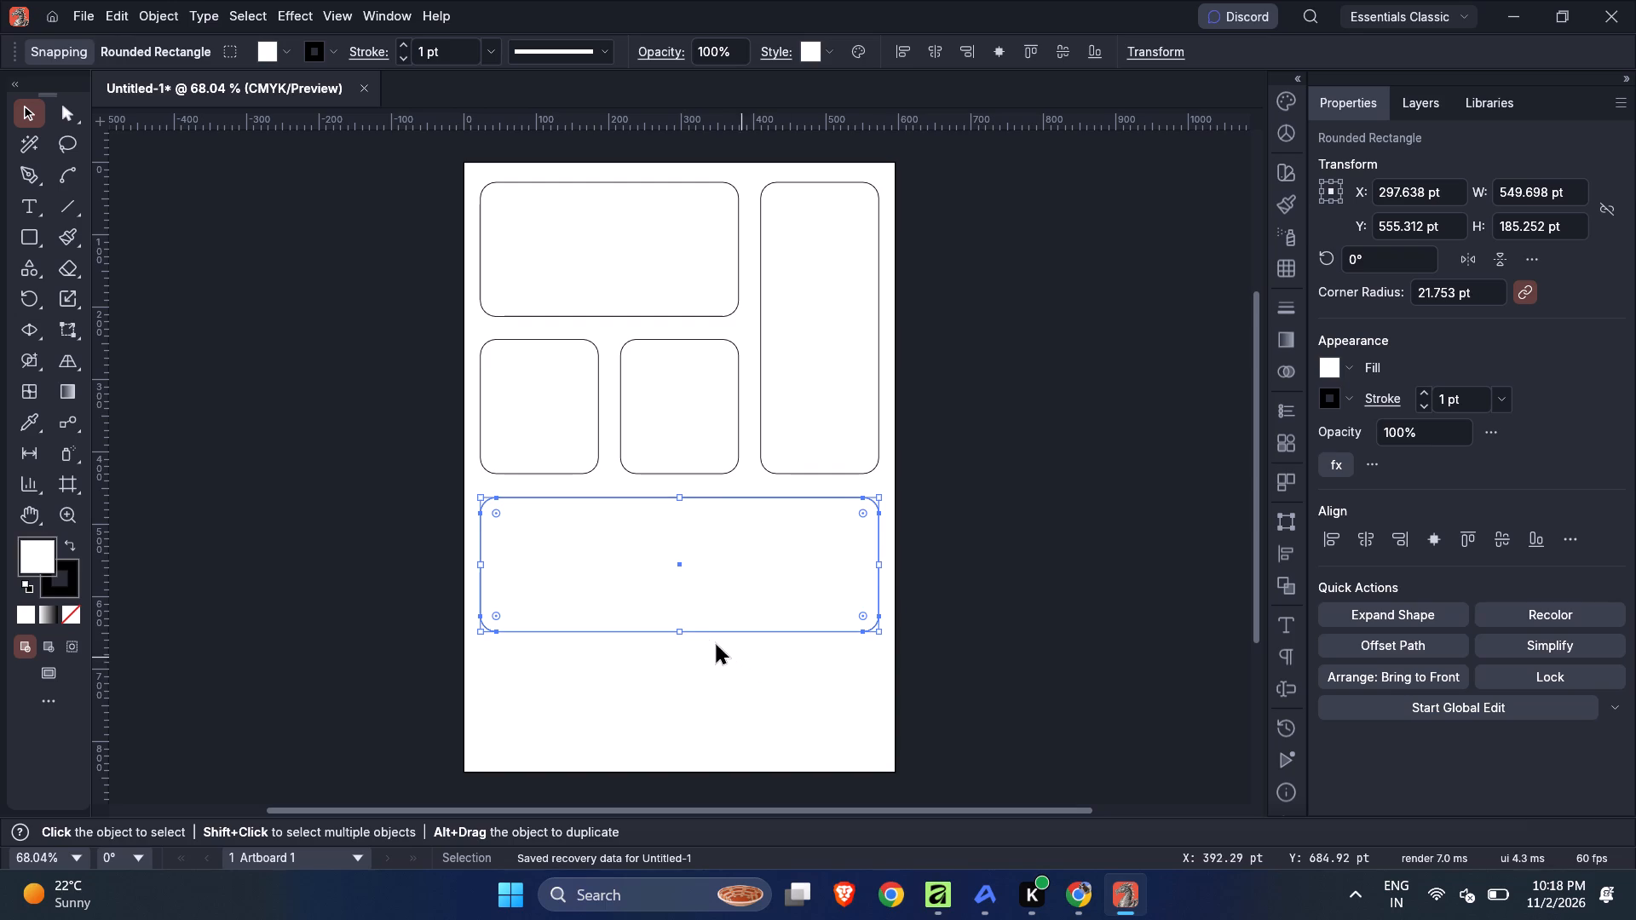
Stretch the wide bottom rectangle downward to about 344 pt high, leaving a margin above the artboard's lower edge.
{"action": "left_click_drag", "start_coordinate": [681, 633], "coordinate": [677, 716]}
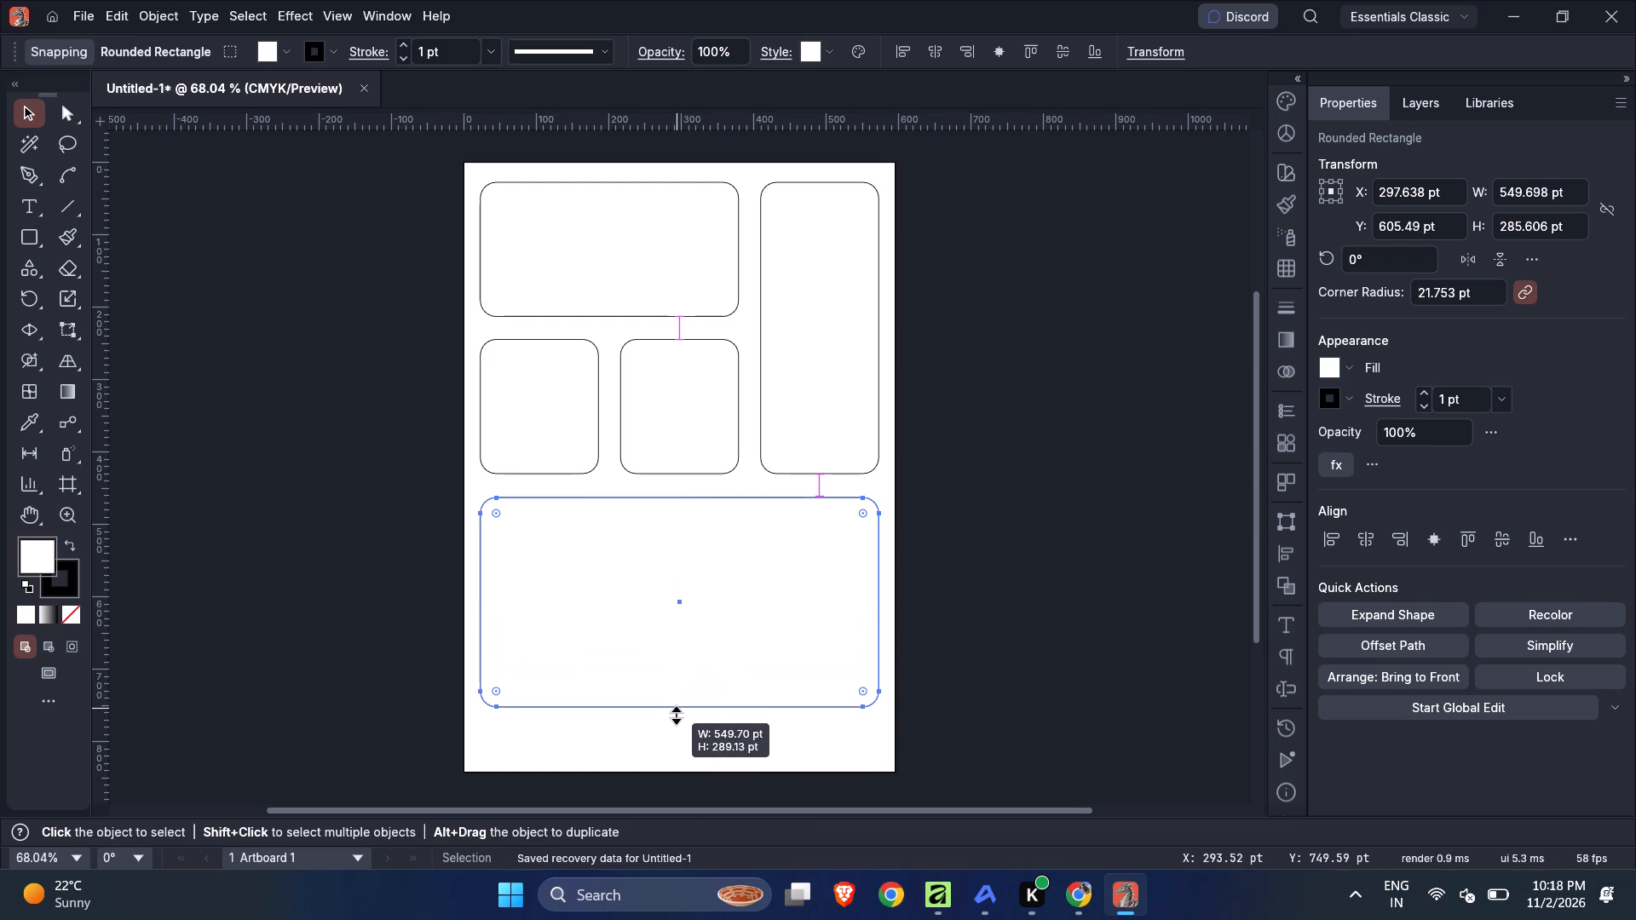
{"action": "left_click_drag", "start_coordinate": [677, 716], "coordinate": [677, 732]}
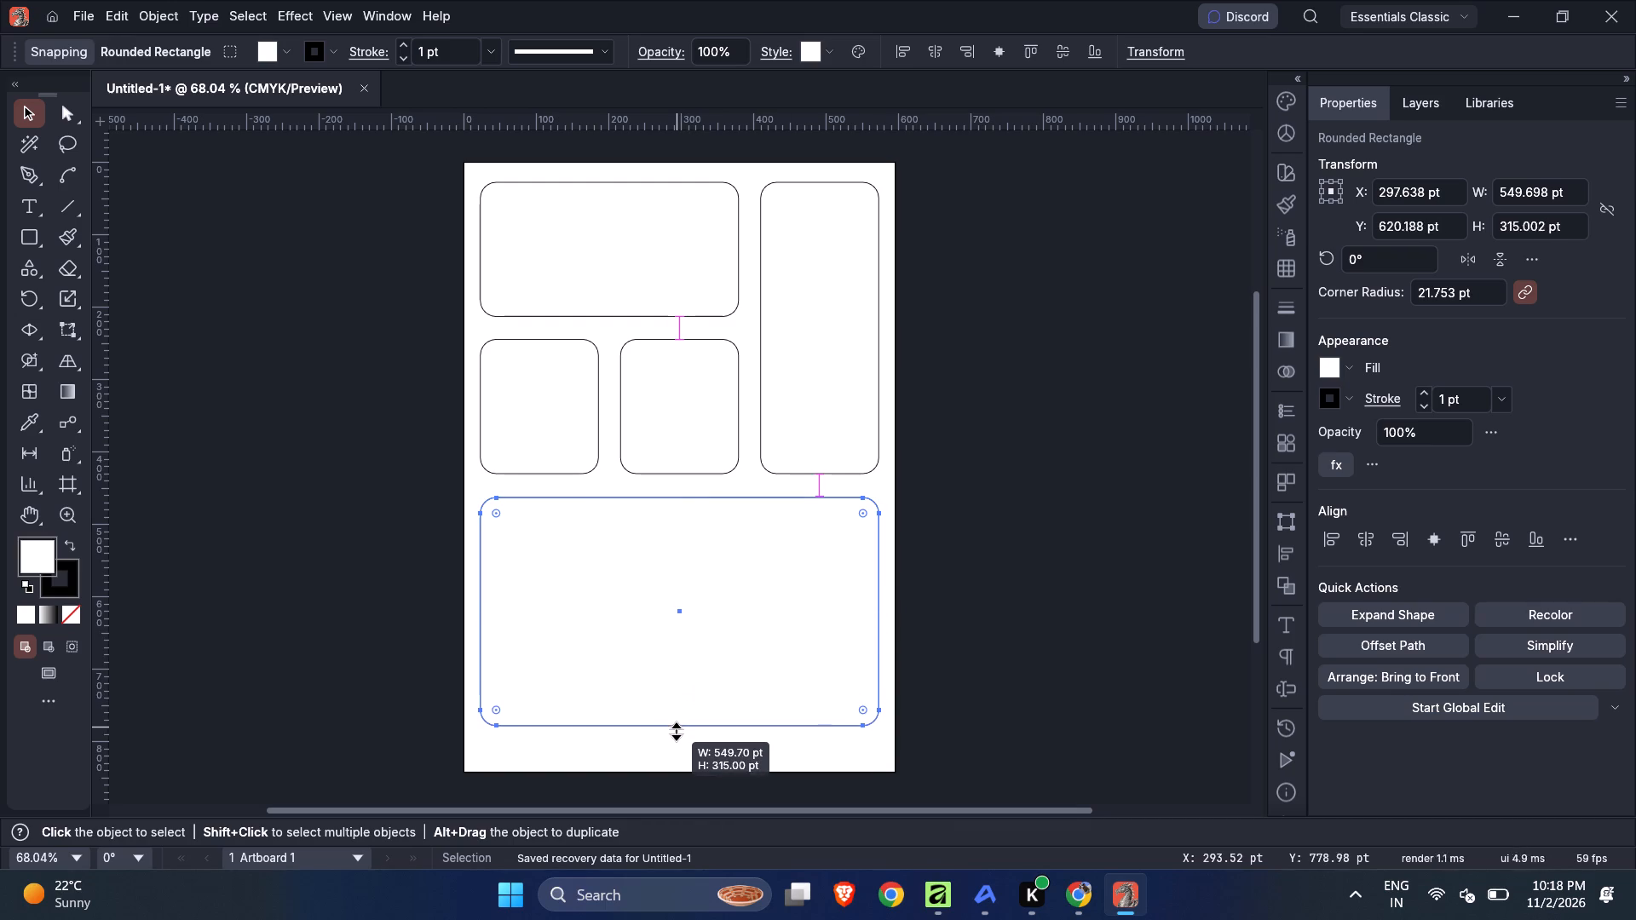
{"action": "left_click_drag", "start_coordinate": [677, 732], "coordinate": [678, 746]}
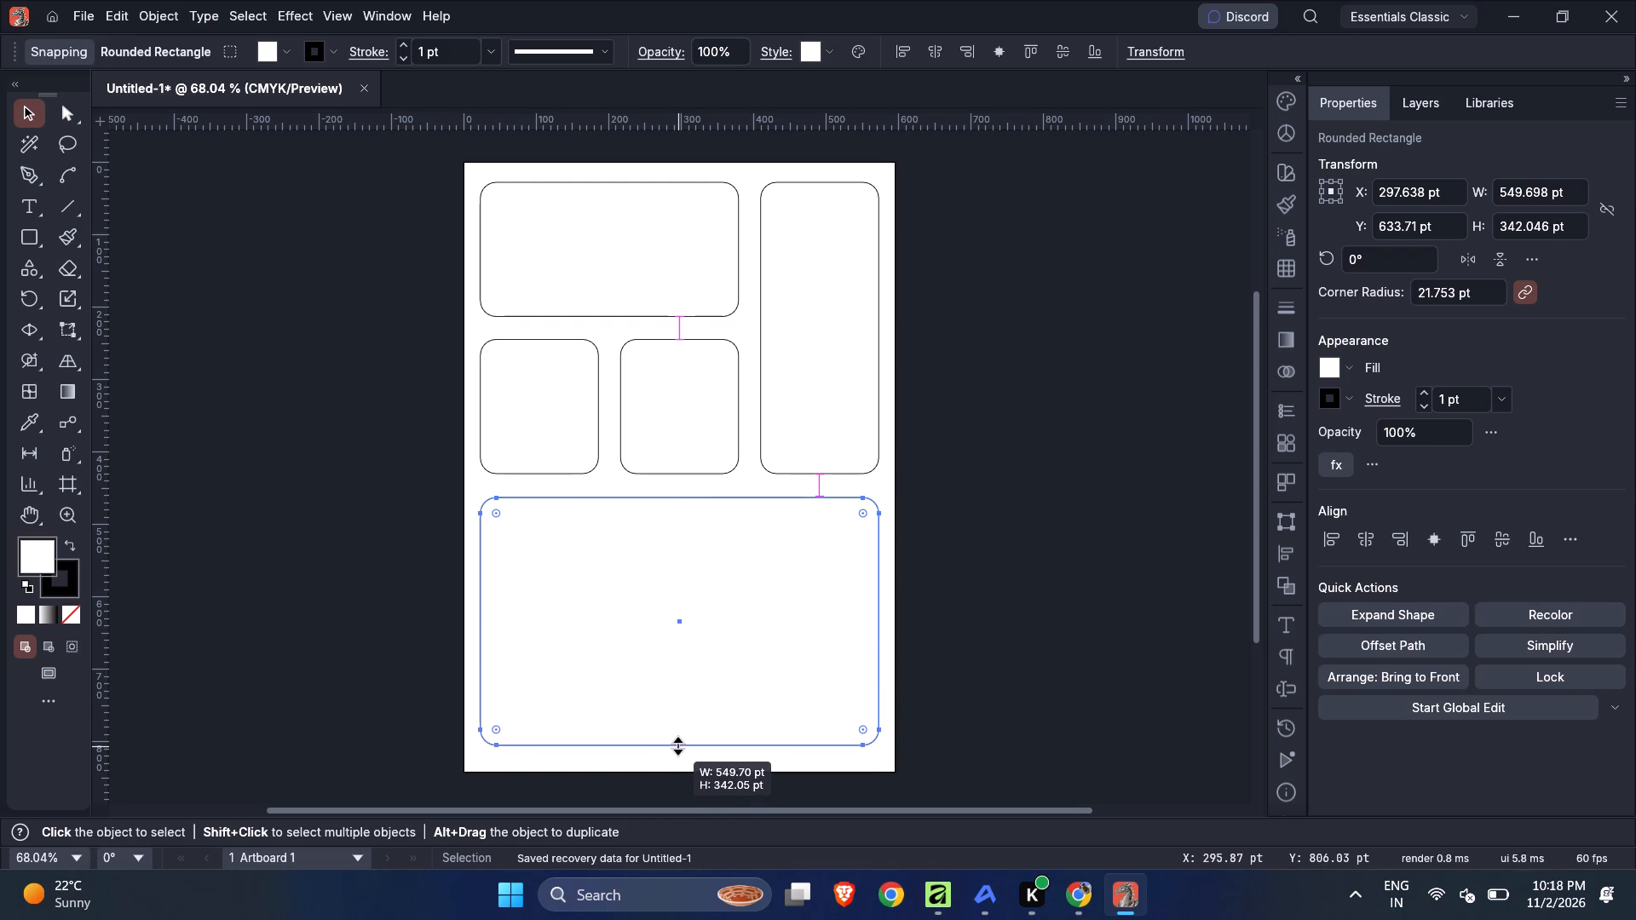
{"action": "left_click_drag", "start_coordinate": [678, 746], "coordinate": [676, 748]}
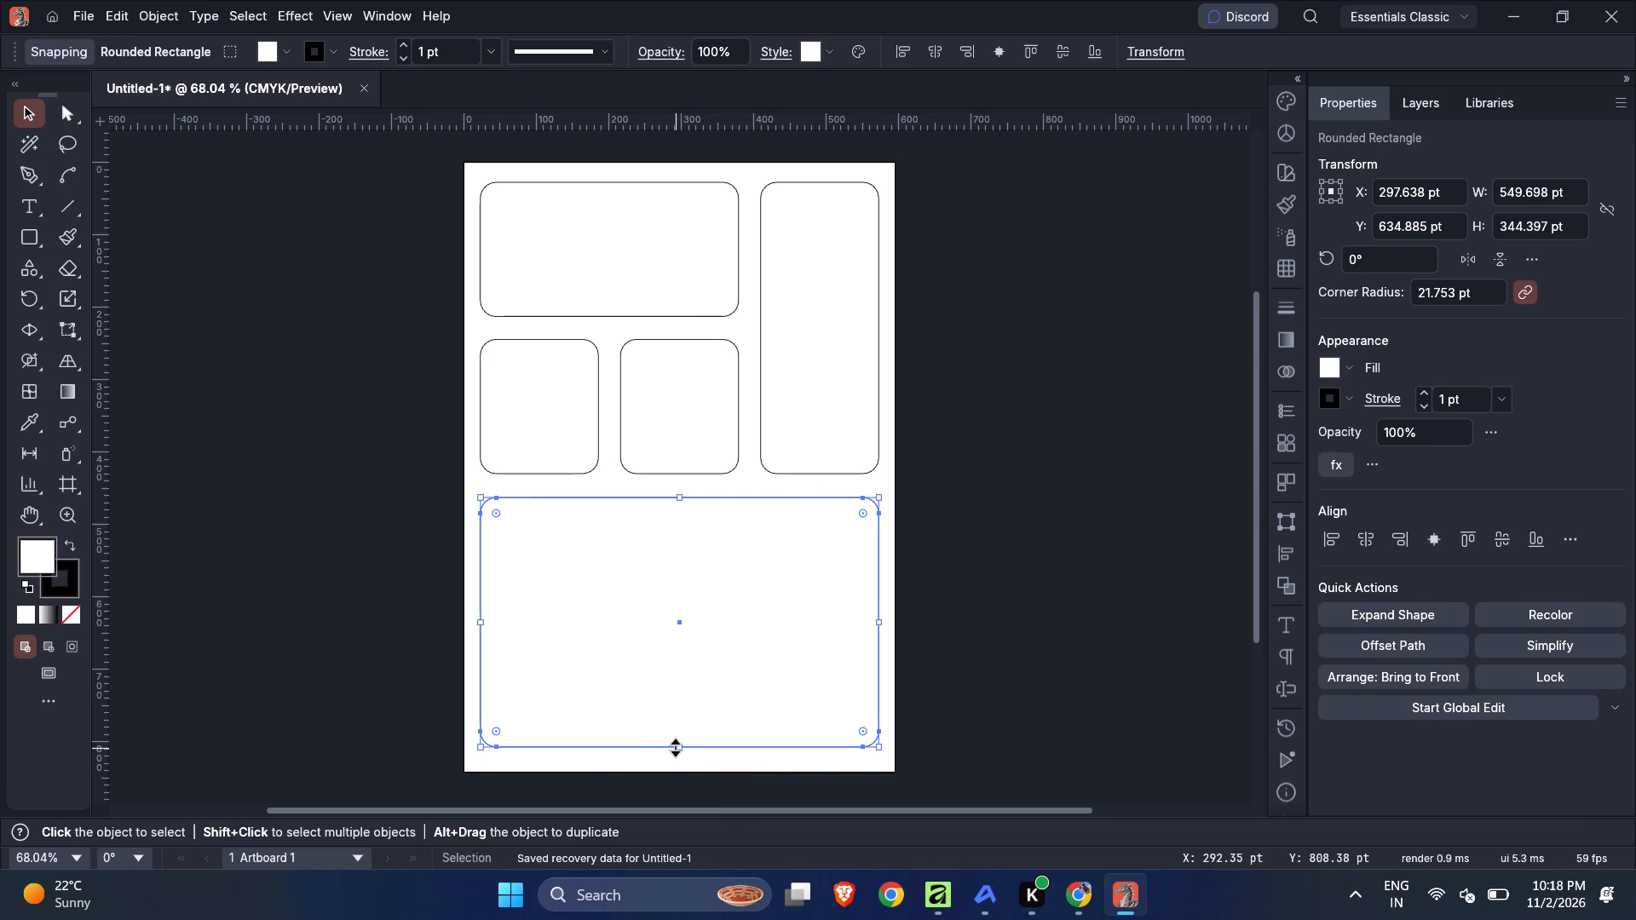
{"action": "left_click", "coordinate": [313, 256]}
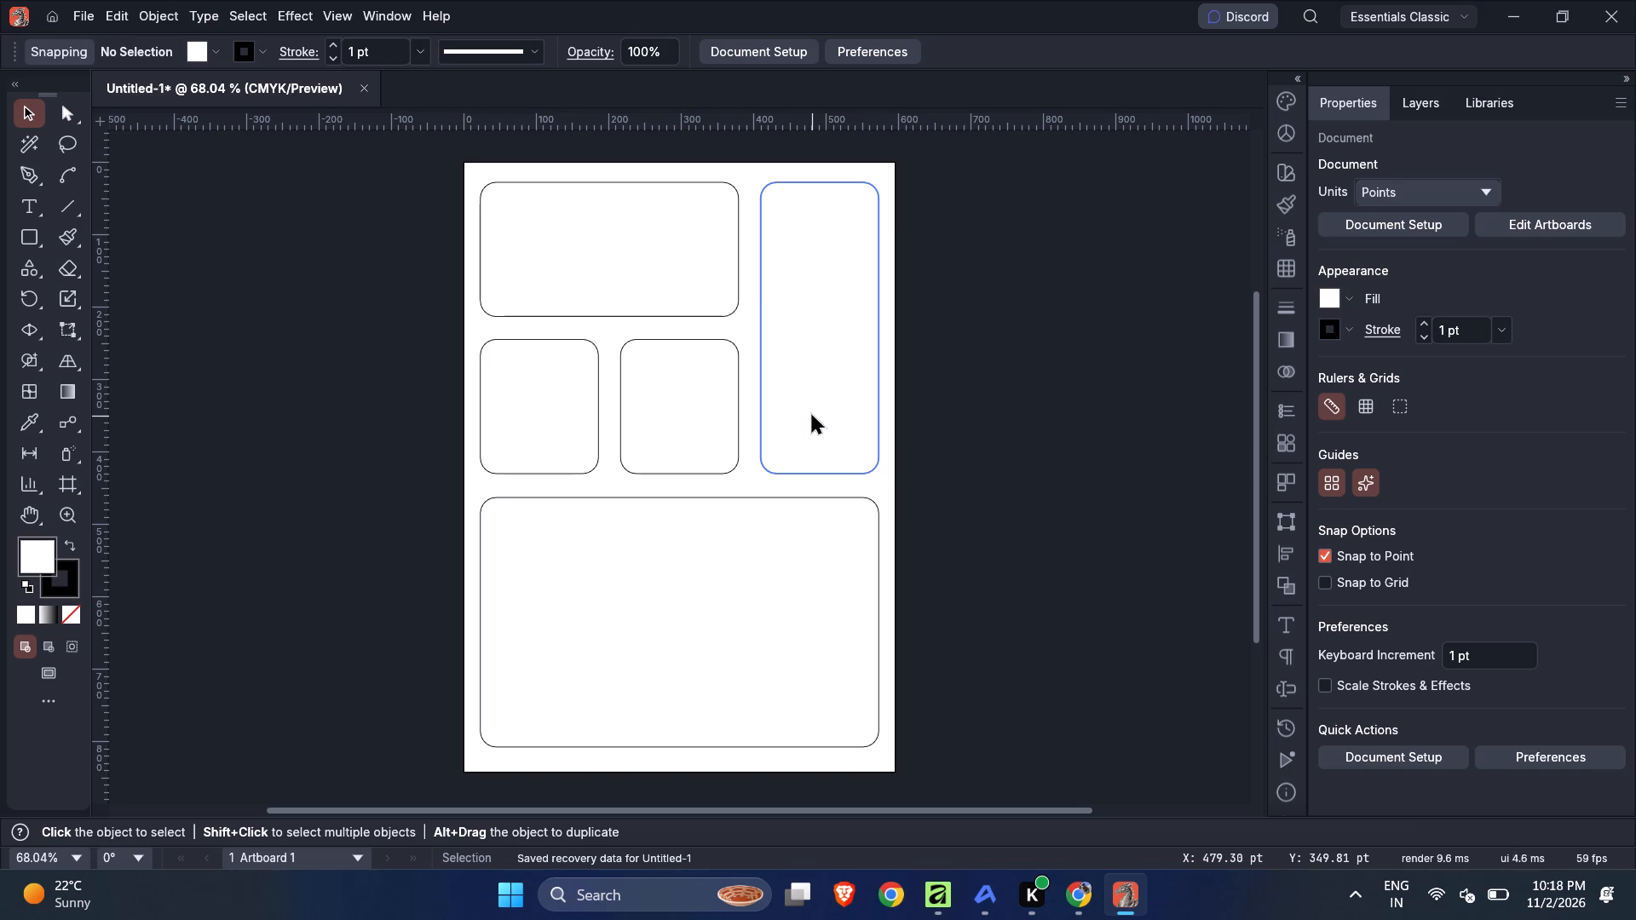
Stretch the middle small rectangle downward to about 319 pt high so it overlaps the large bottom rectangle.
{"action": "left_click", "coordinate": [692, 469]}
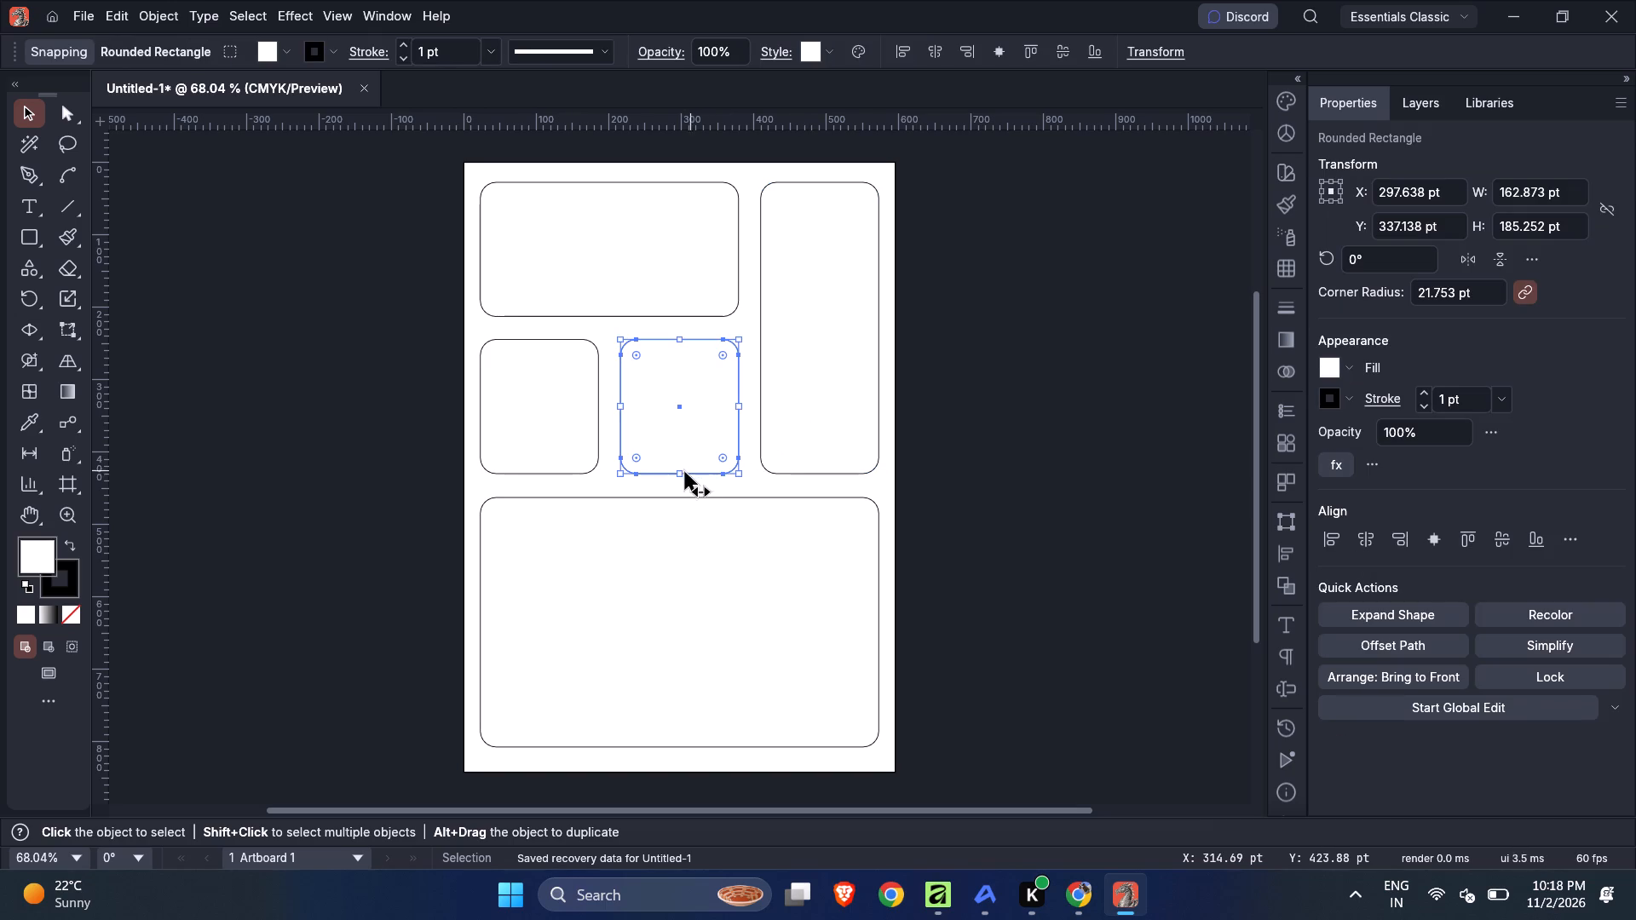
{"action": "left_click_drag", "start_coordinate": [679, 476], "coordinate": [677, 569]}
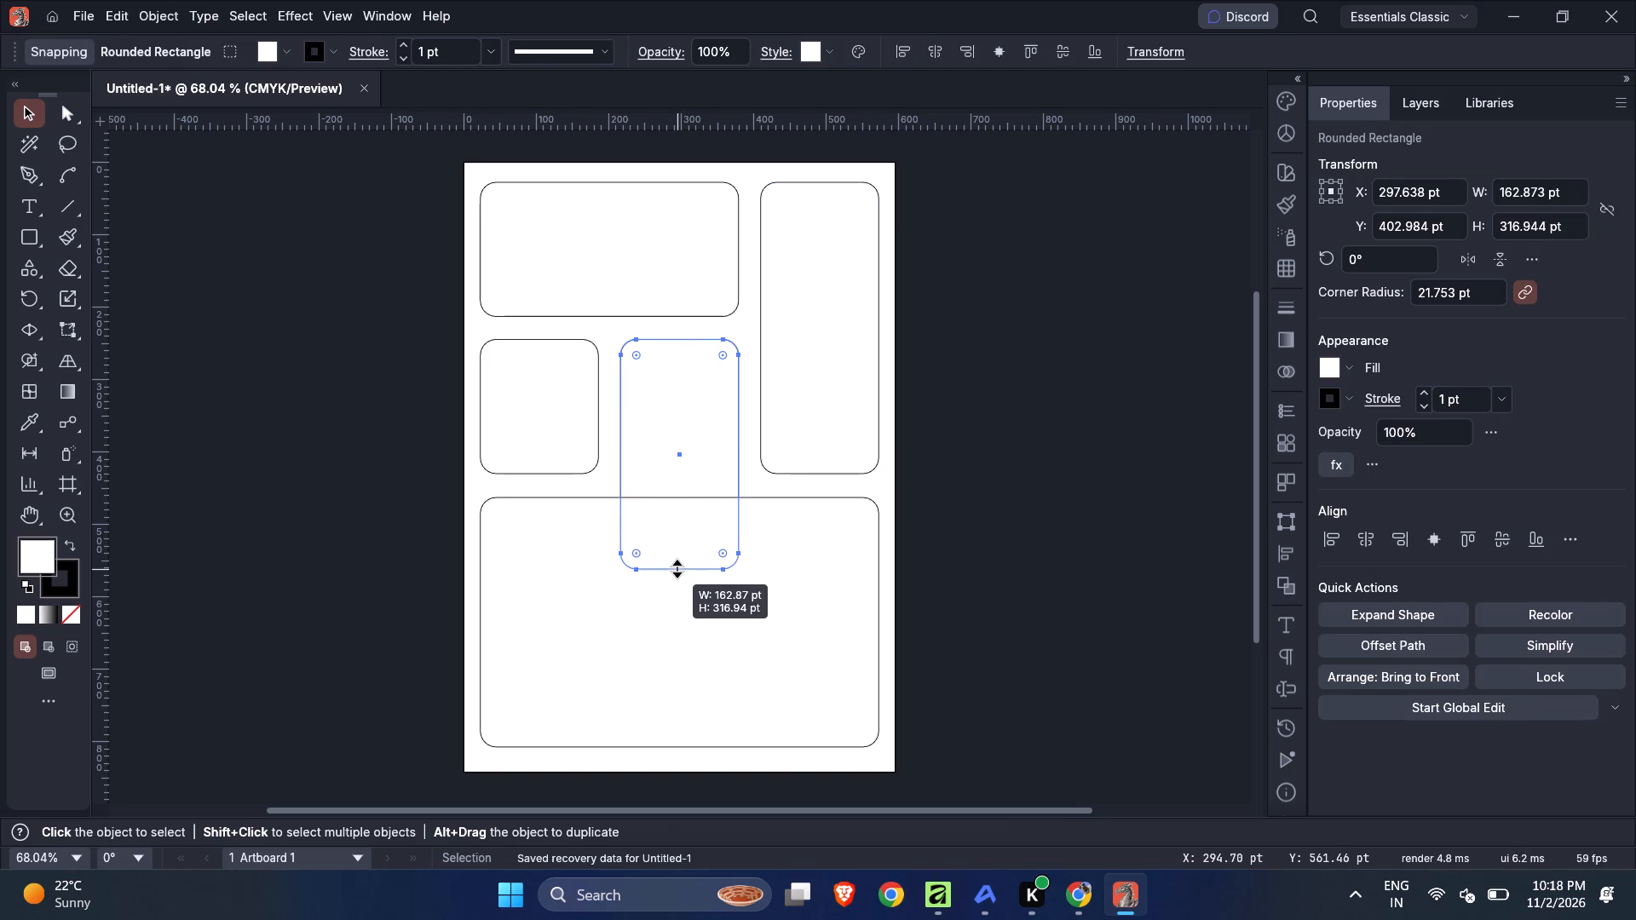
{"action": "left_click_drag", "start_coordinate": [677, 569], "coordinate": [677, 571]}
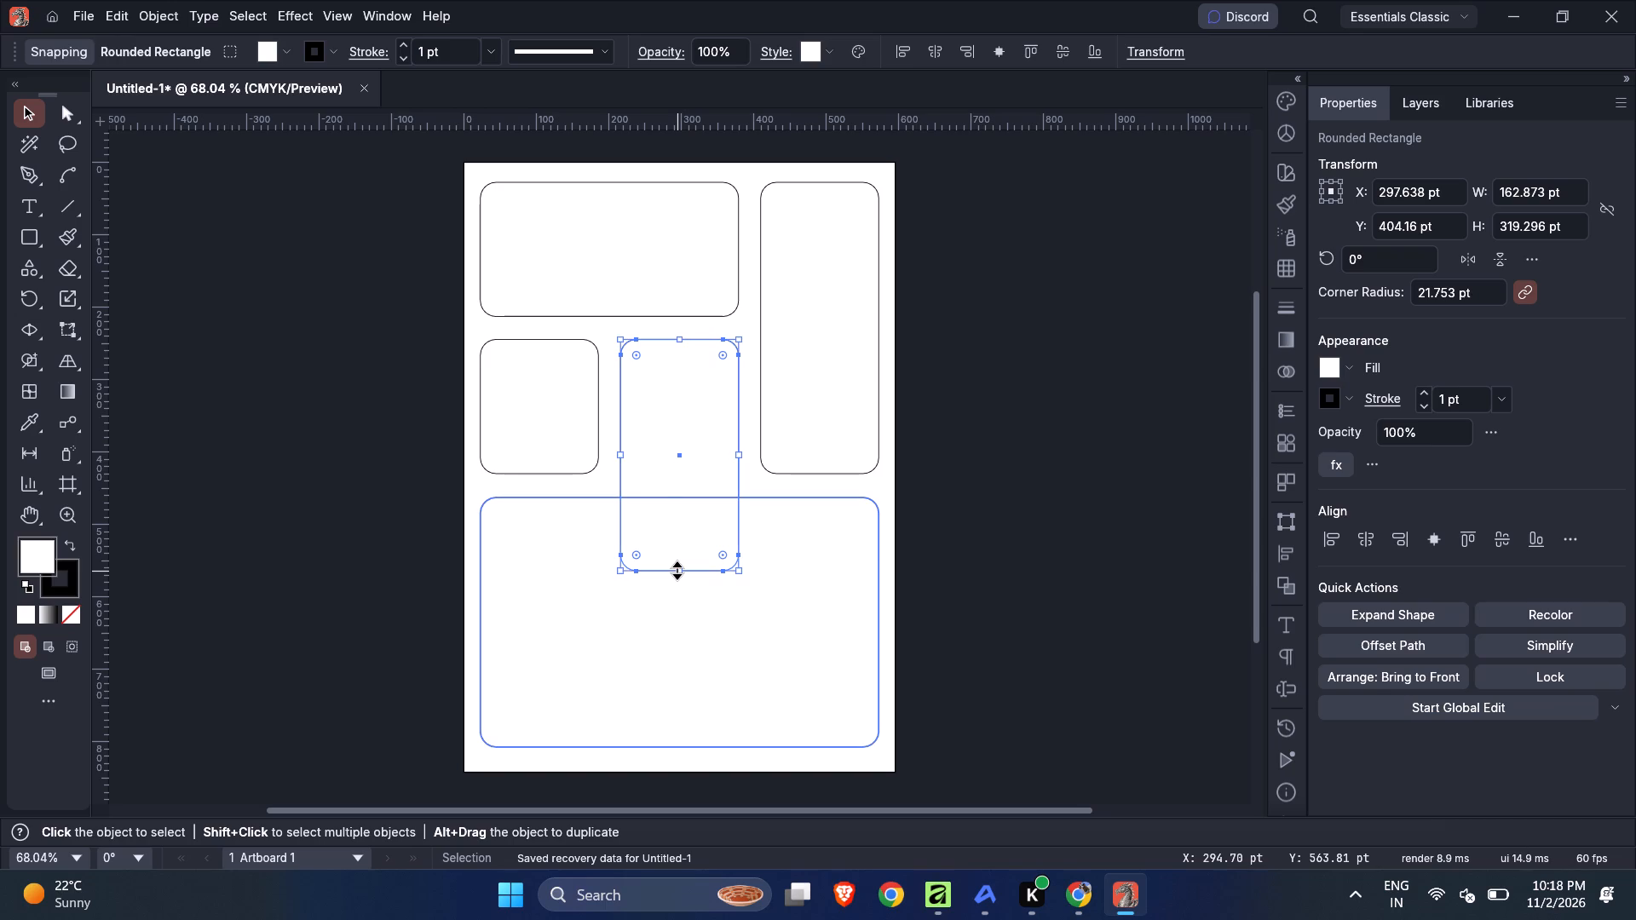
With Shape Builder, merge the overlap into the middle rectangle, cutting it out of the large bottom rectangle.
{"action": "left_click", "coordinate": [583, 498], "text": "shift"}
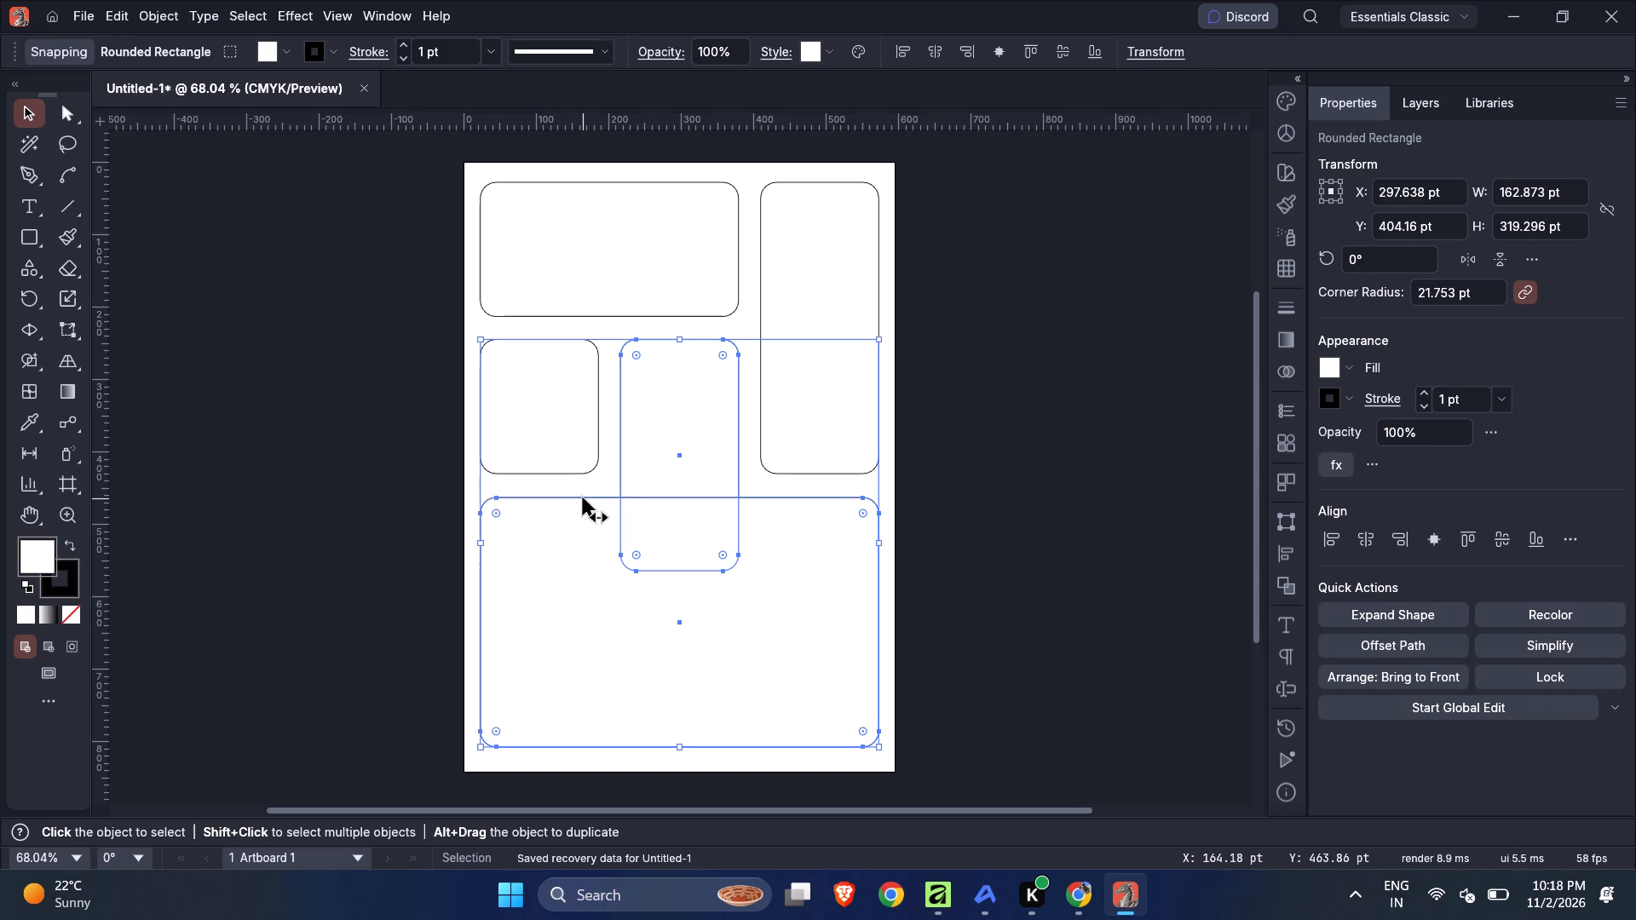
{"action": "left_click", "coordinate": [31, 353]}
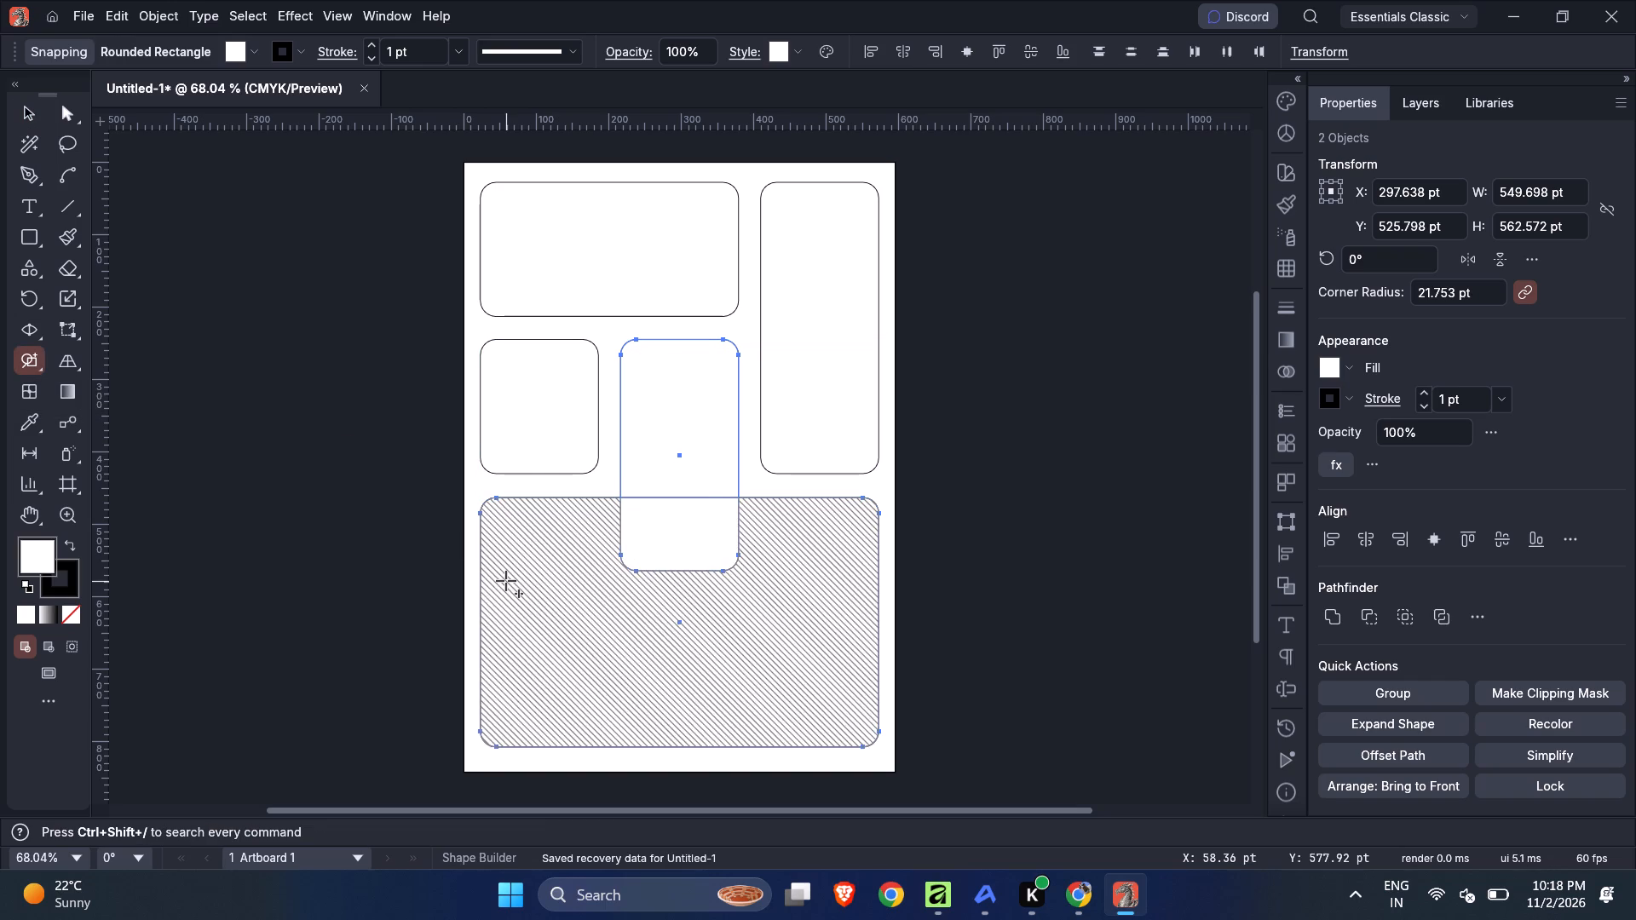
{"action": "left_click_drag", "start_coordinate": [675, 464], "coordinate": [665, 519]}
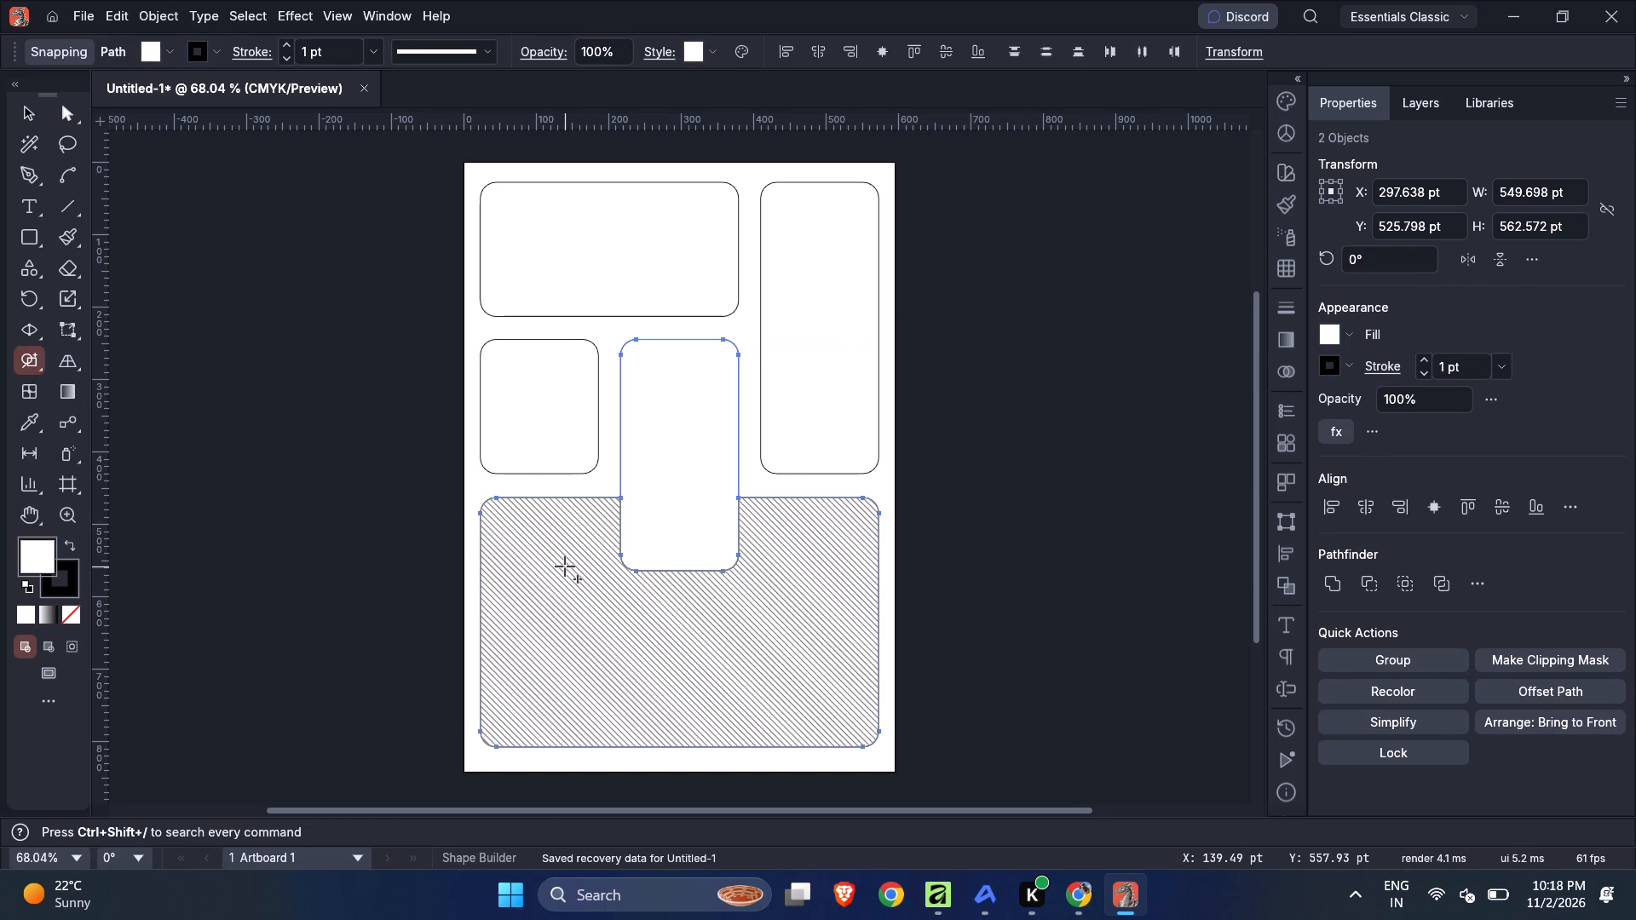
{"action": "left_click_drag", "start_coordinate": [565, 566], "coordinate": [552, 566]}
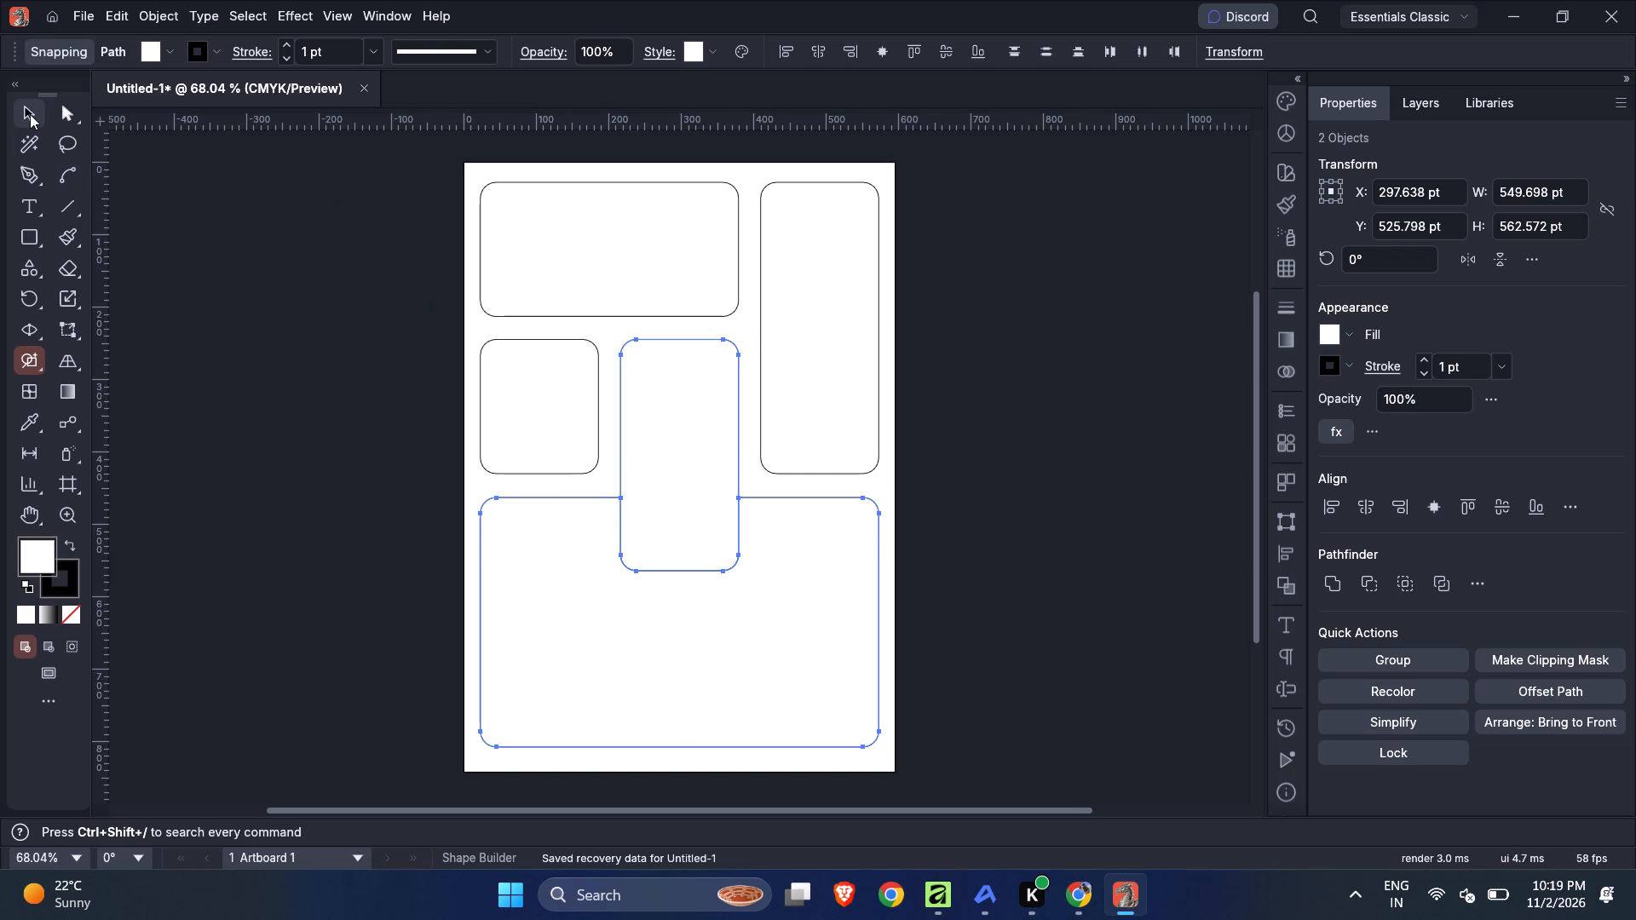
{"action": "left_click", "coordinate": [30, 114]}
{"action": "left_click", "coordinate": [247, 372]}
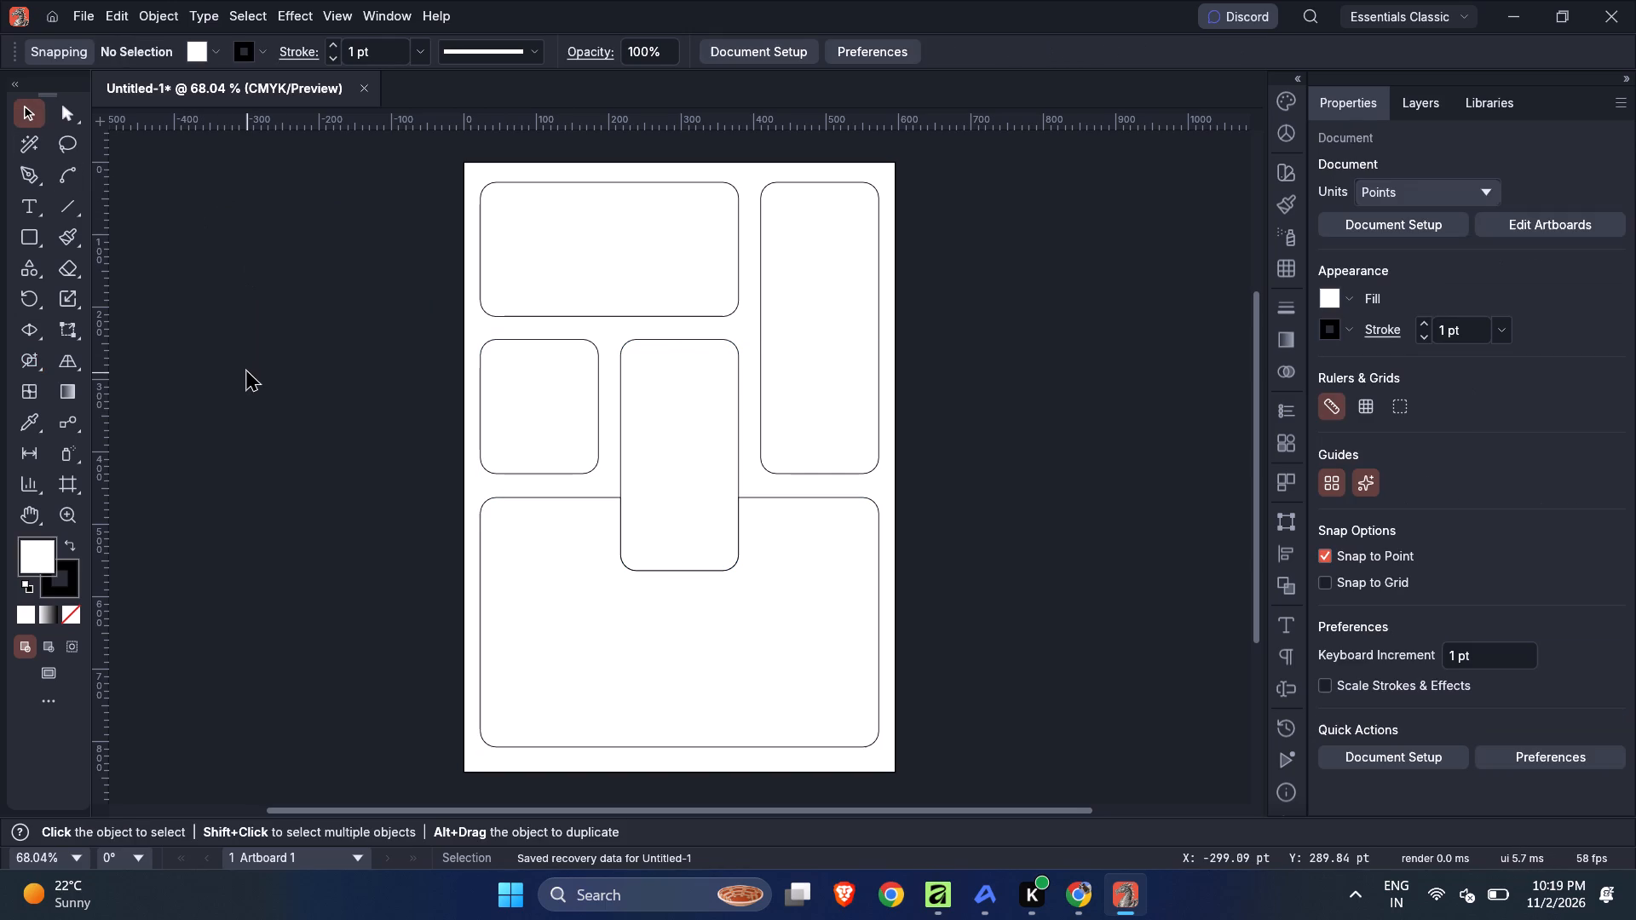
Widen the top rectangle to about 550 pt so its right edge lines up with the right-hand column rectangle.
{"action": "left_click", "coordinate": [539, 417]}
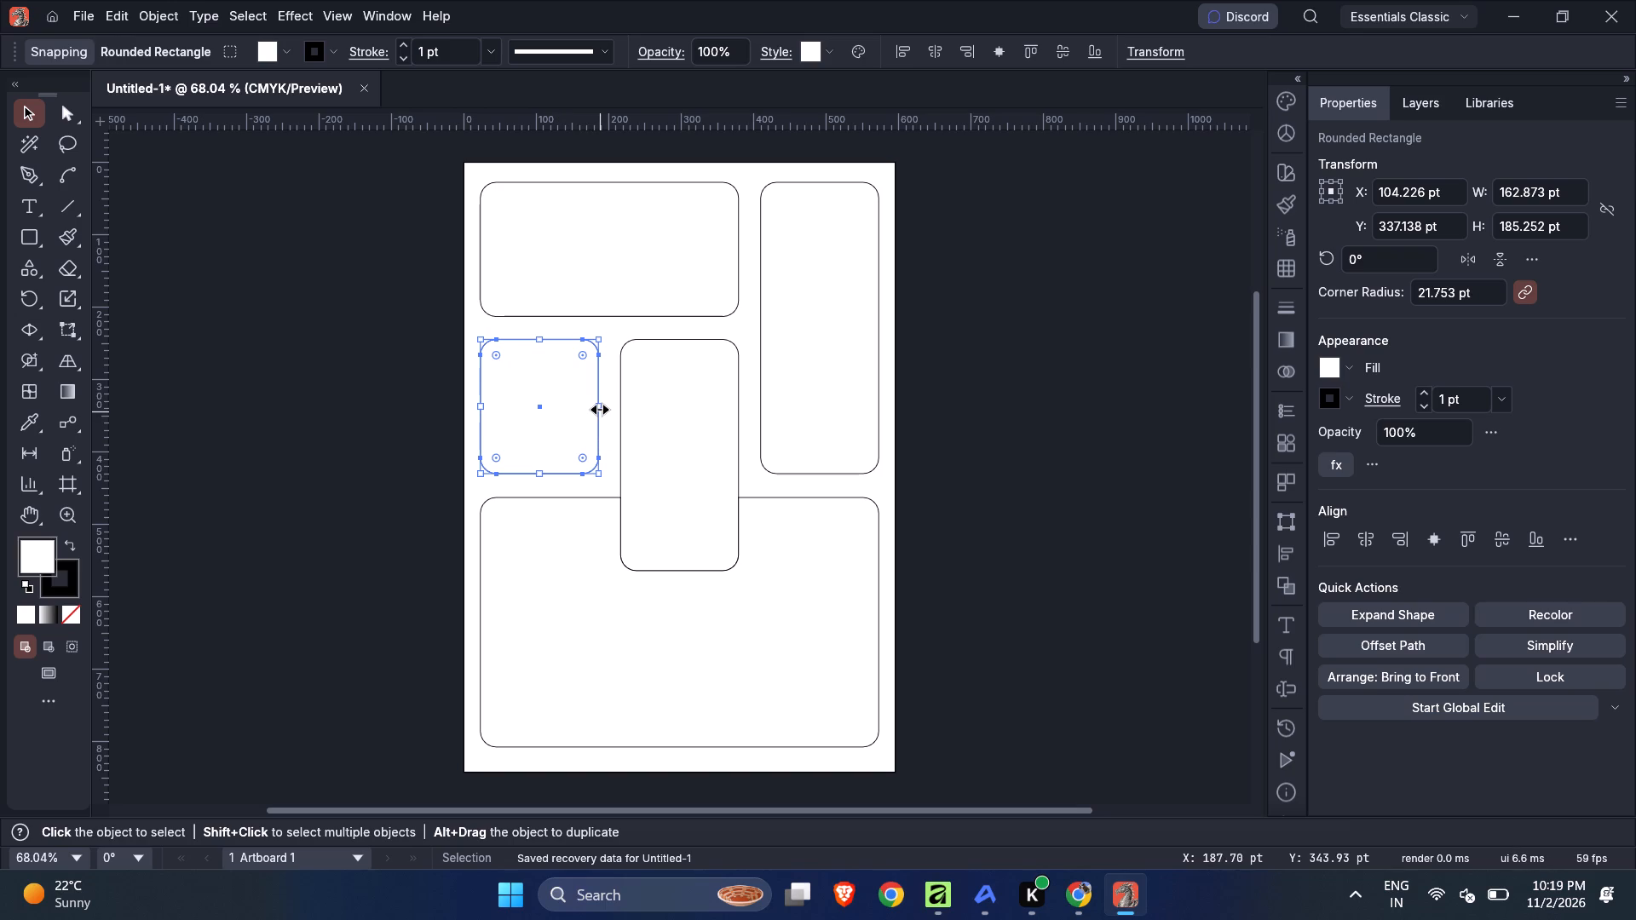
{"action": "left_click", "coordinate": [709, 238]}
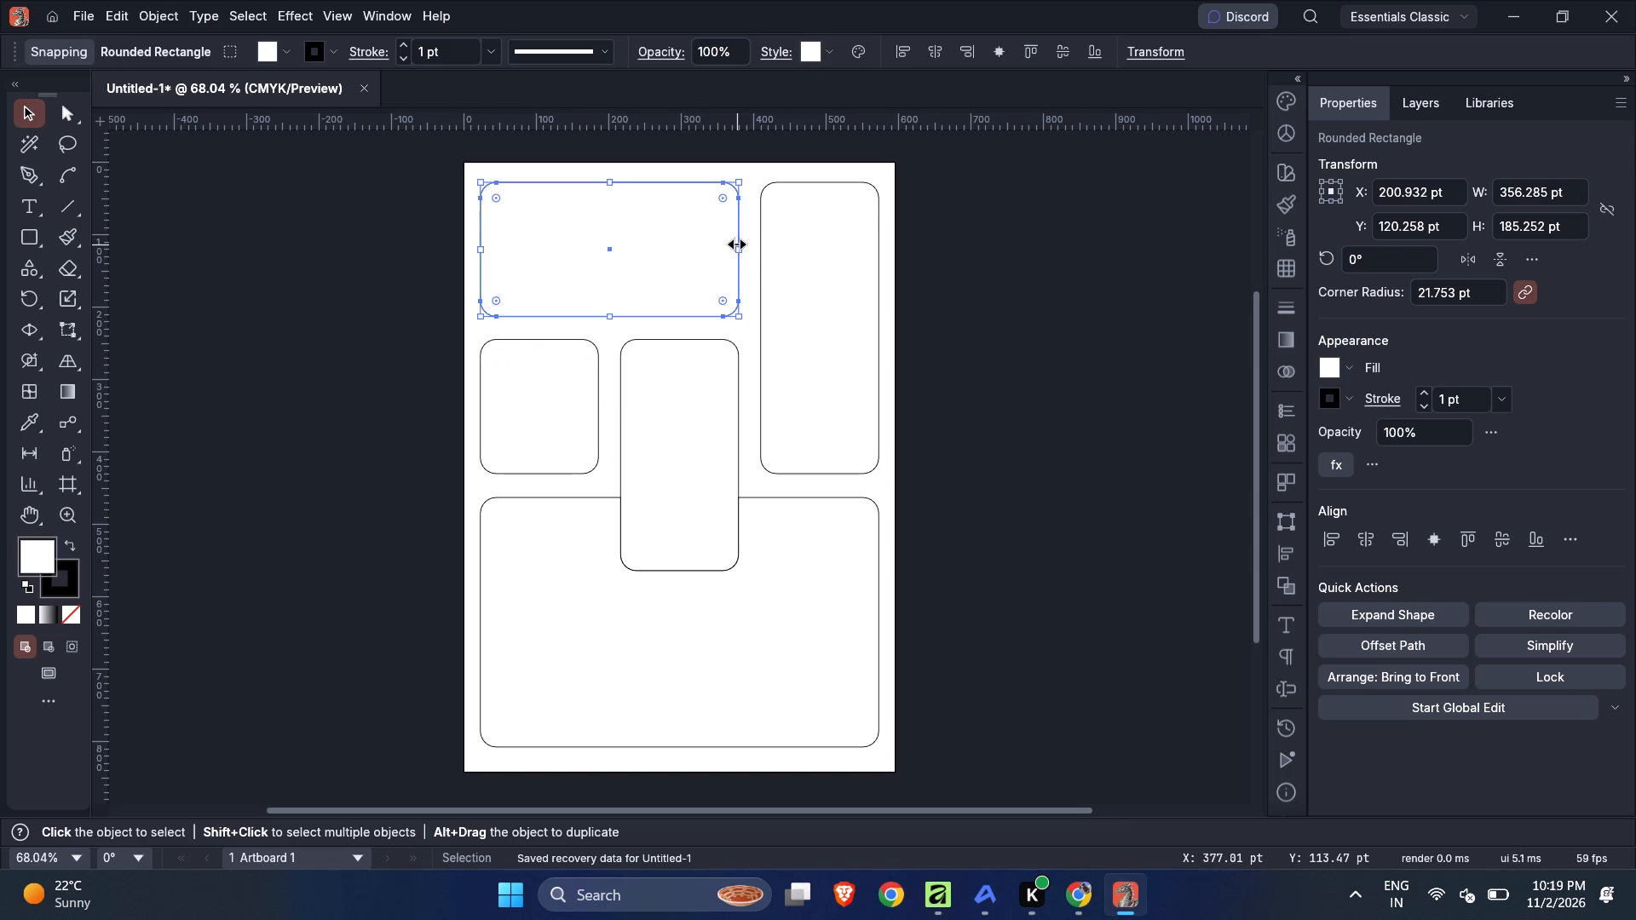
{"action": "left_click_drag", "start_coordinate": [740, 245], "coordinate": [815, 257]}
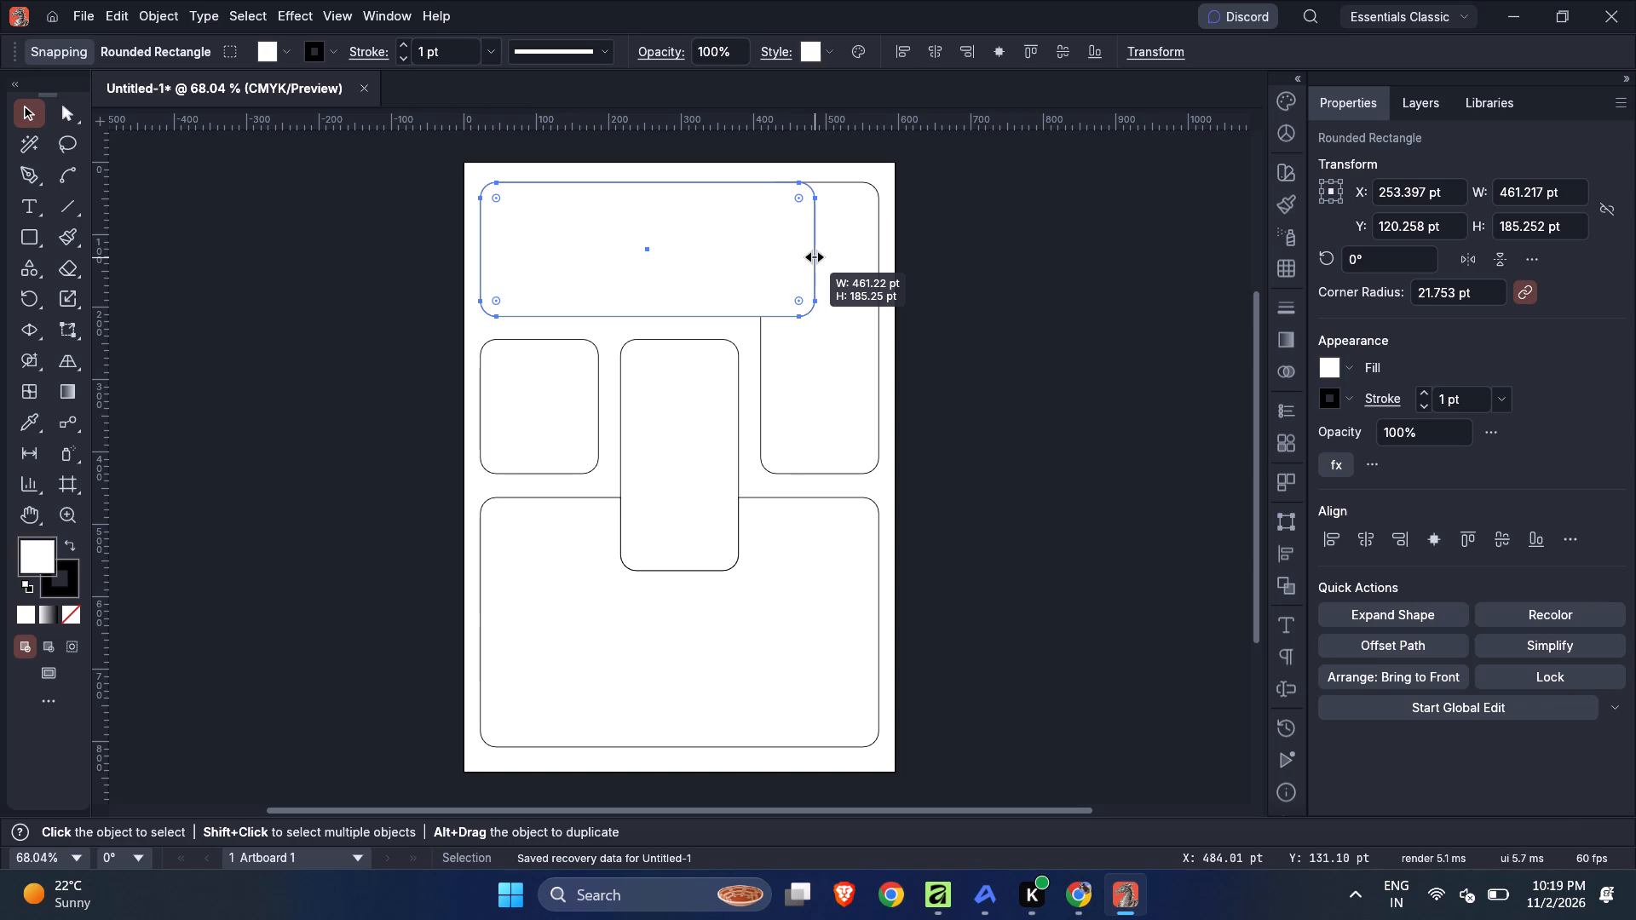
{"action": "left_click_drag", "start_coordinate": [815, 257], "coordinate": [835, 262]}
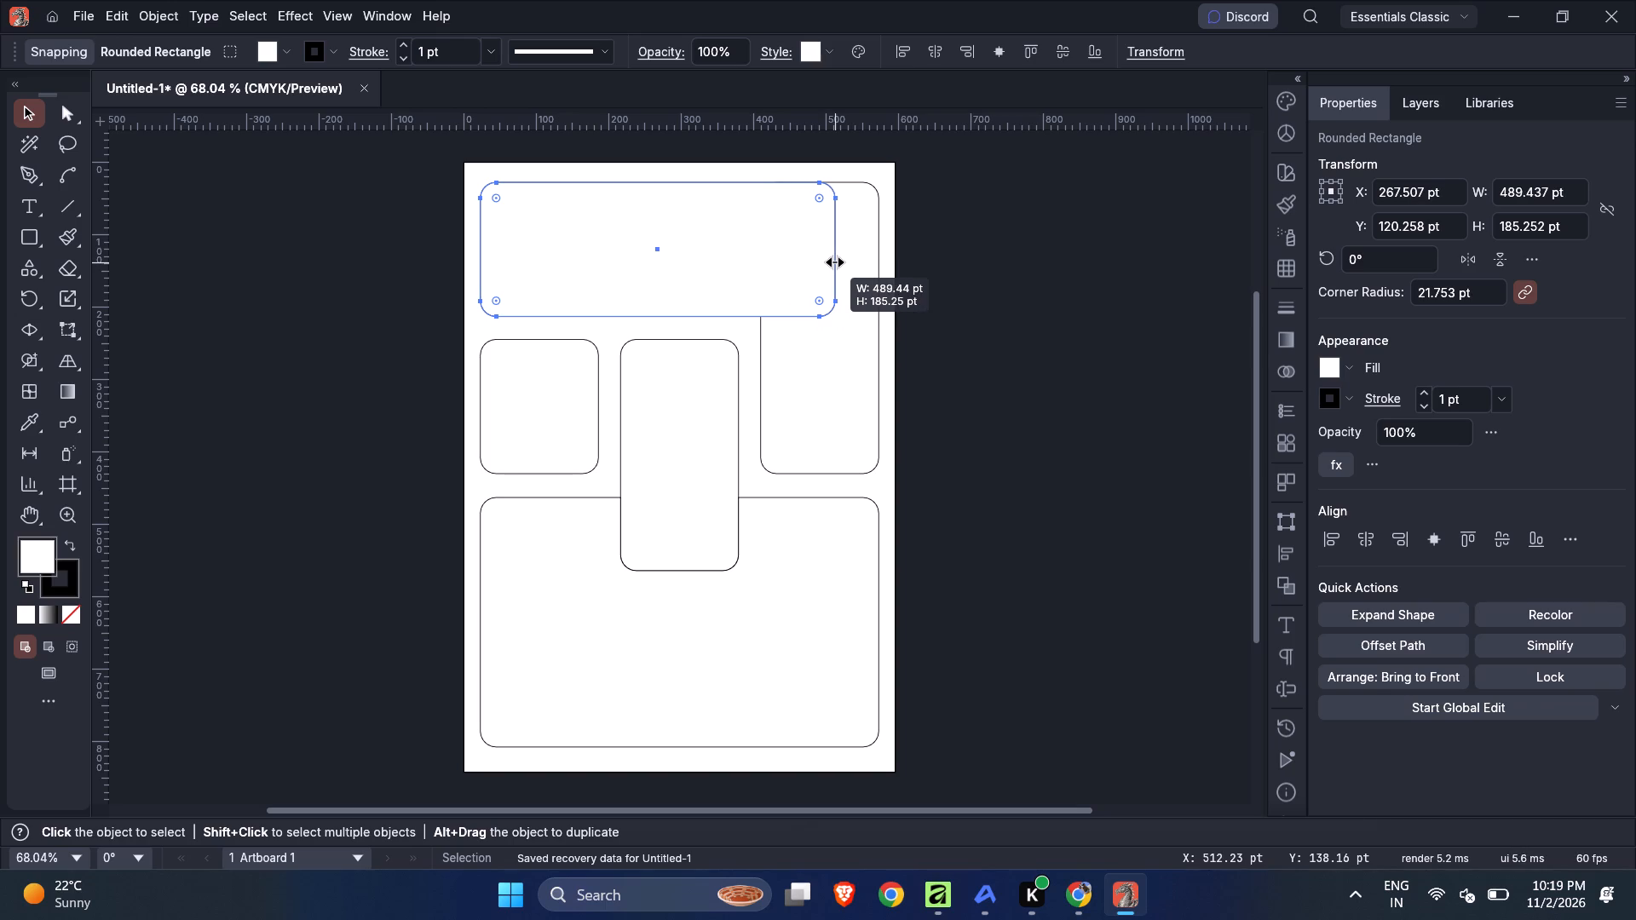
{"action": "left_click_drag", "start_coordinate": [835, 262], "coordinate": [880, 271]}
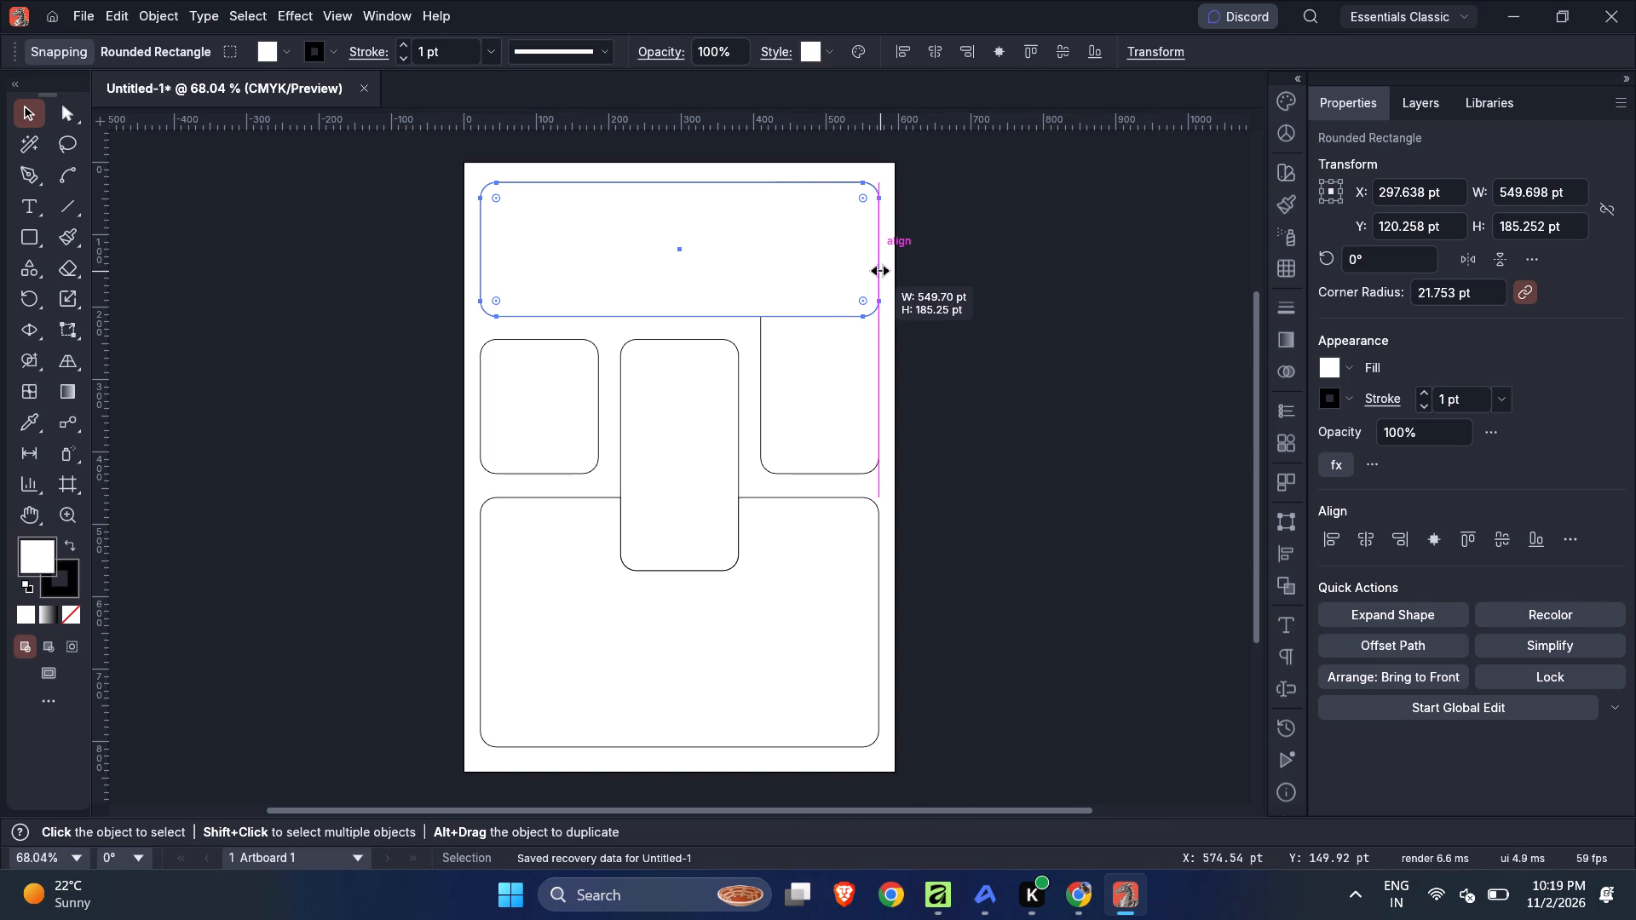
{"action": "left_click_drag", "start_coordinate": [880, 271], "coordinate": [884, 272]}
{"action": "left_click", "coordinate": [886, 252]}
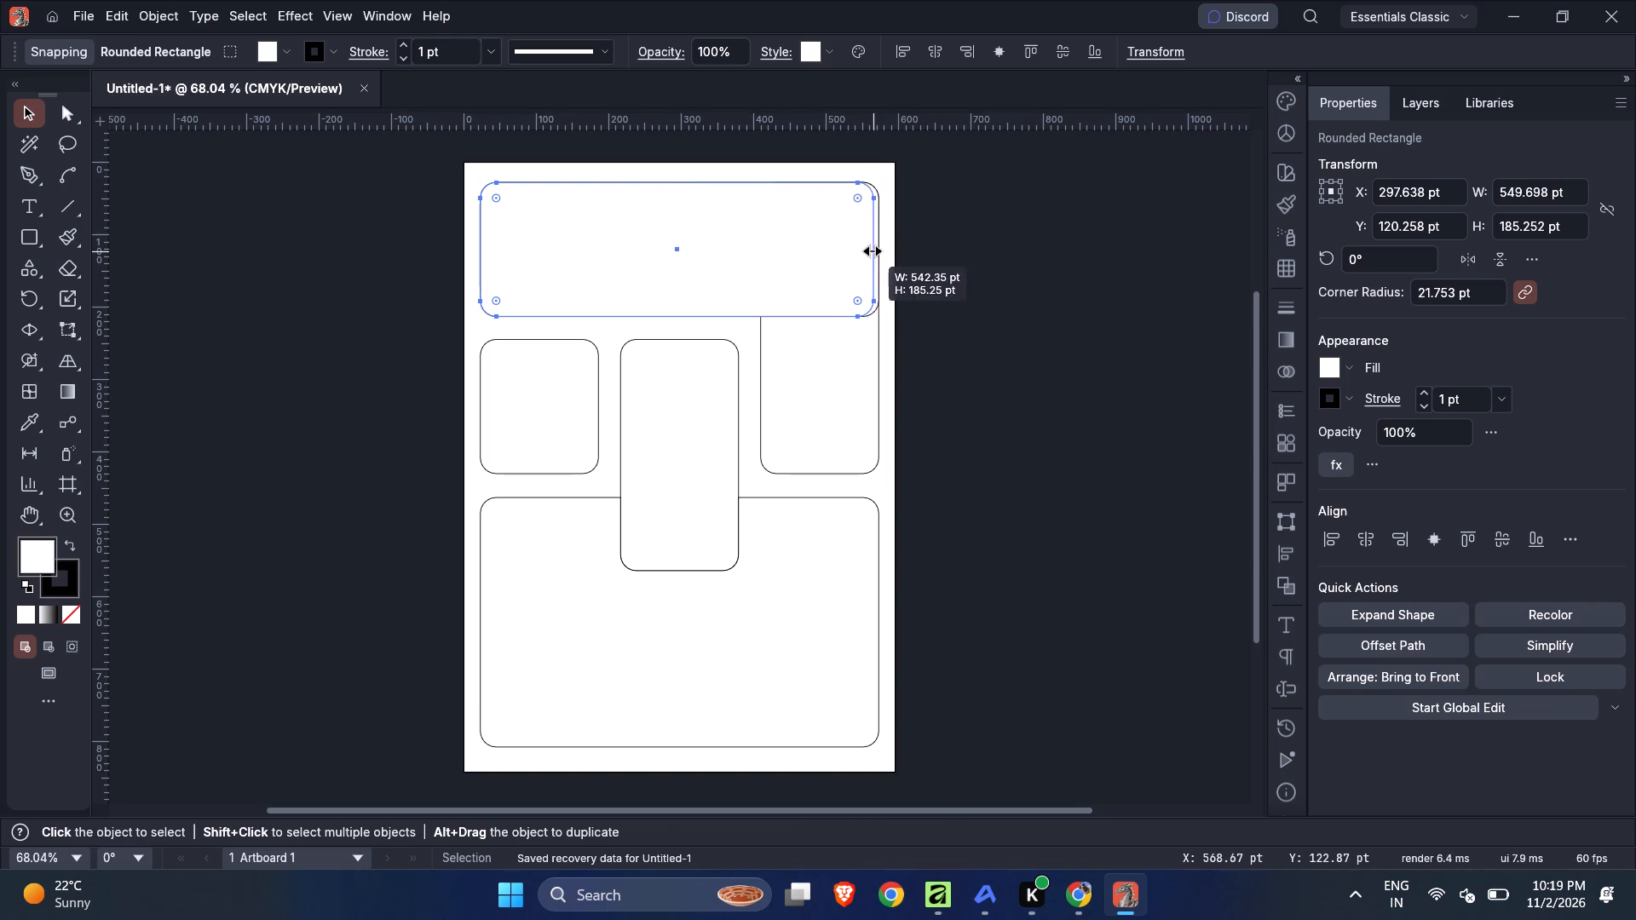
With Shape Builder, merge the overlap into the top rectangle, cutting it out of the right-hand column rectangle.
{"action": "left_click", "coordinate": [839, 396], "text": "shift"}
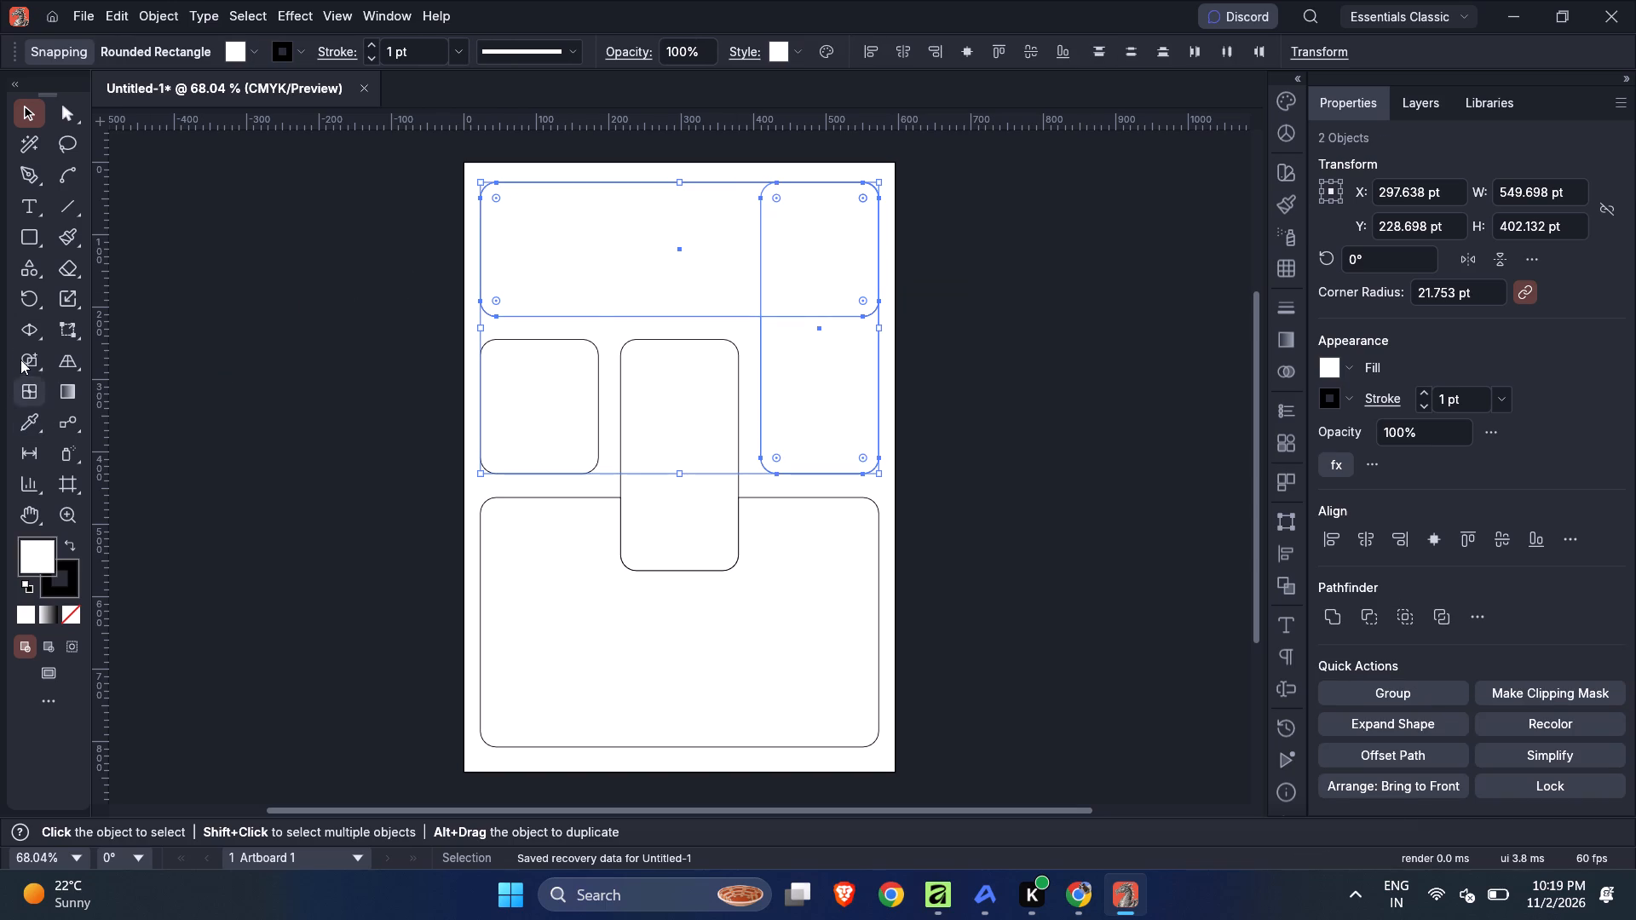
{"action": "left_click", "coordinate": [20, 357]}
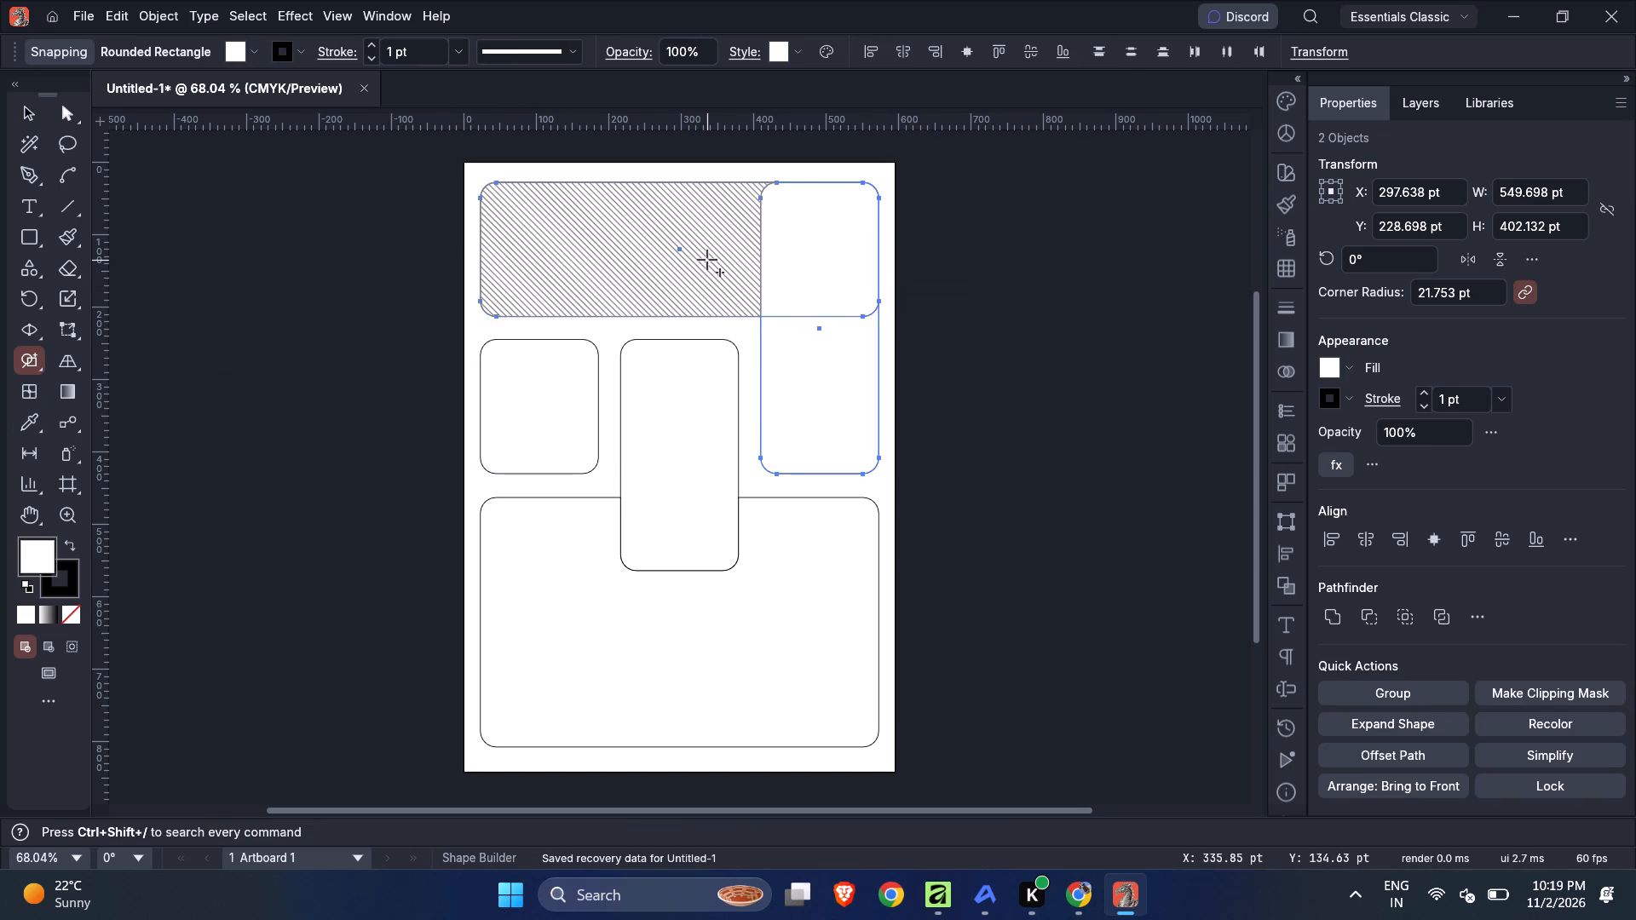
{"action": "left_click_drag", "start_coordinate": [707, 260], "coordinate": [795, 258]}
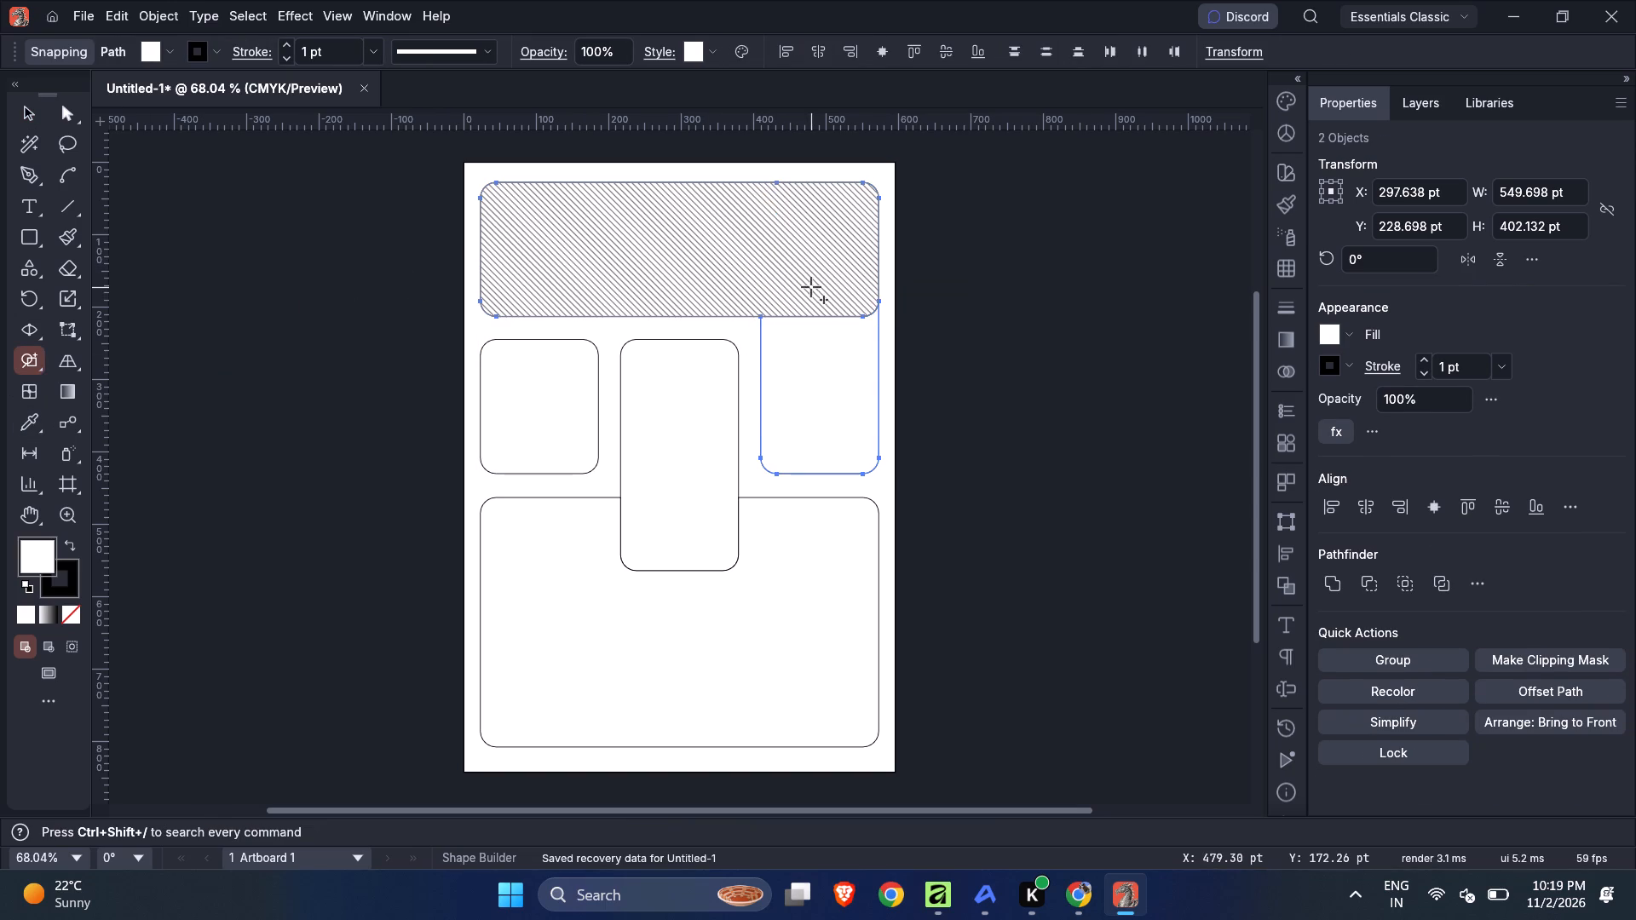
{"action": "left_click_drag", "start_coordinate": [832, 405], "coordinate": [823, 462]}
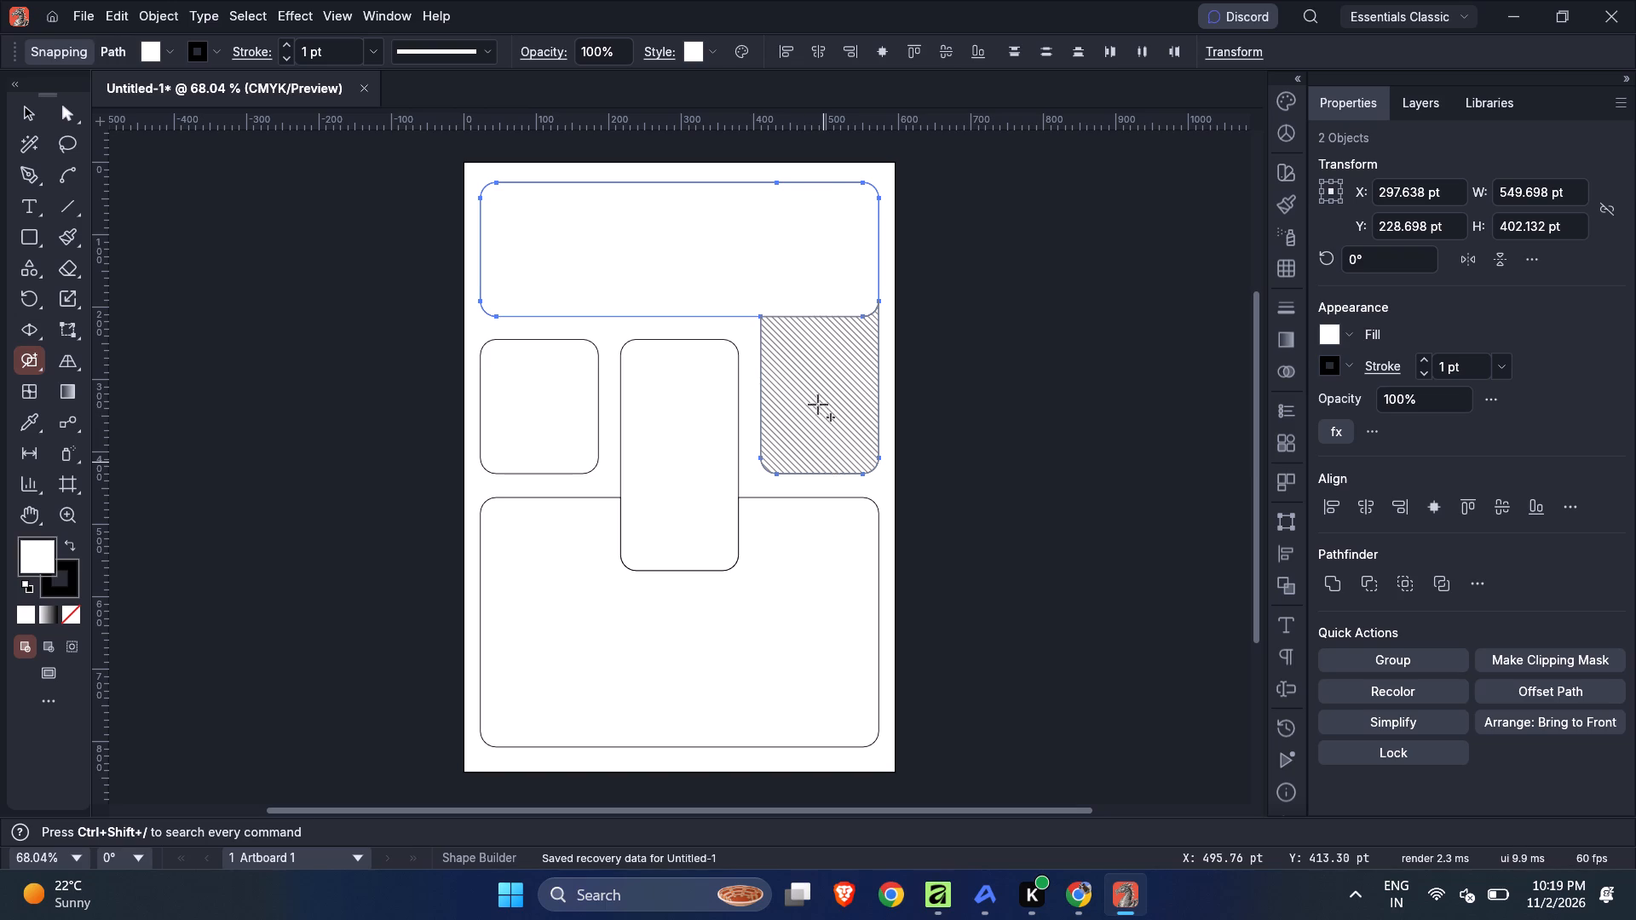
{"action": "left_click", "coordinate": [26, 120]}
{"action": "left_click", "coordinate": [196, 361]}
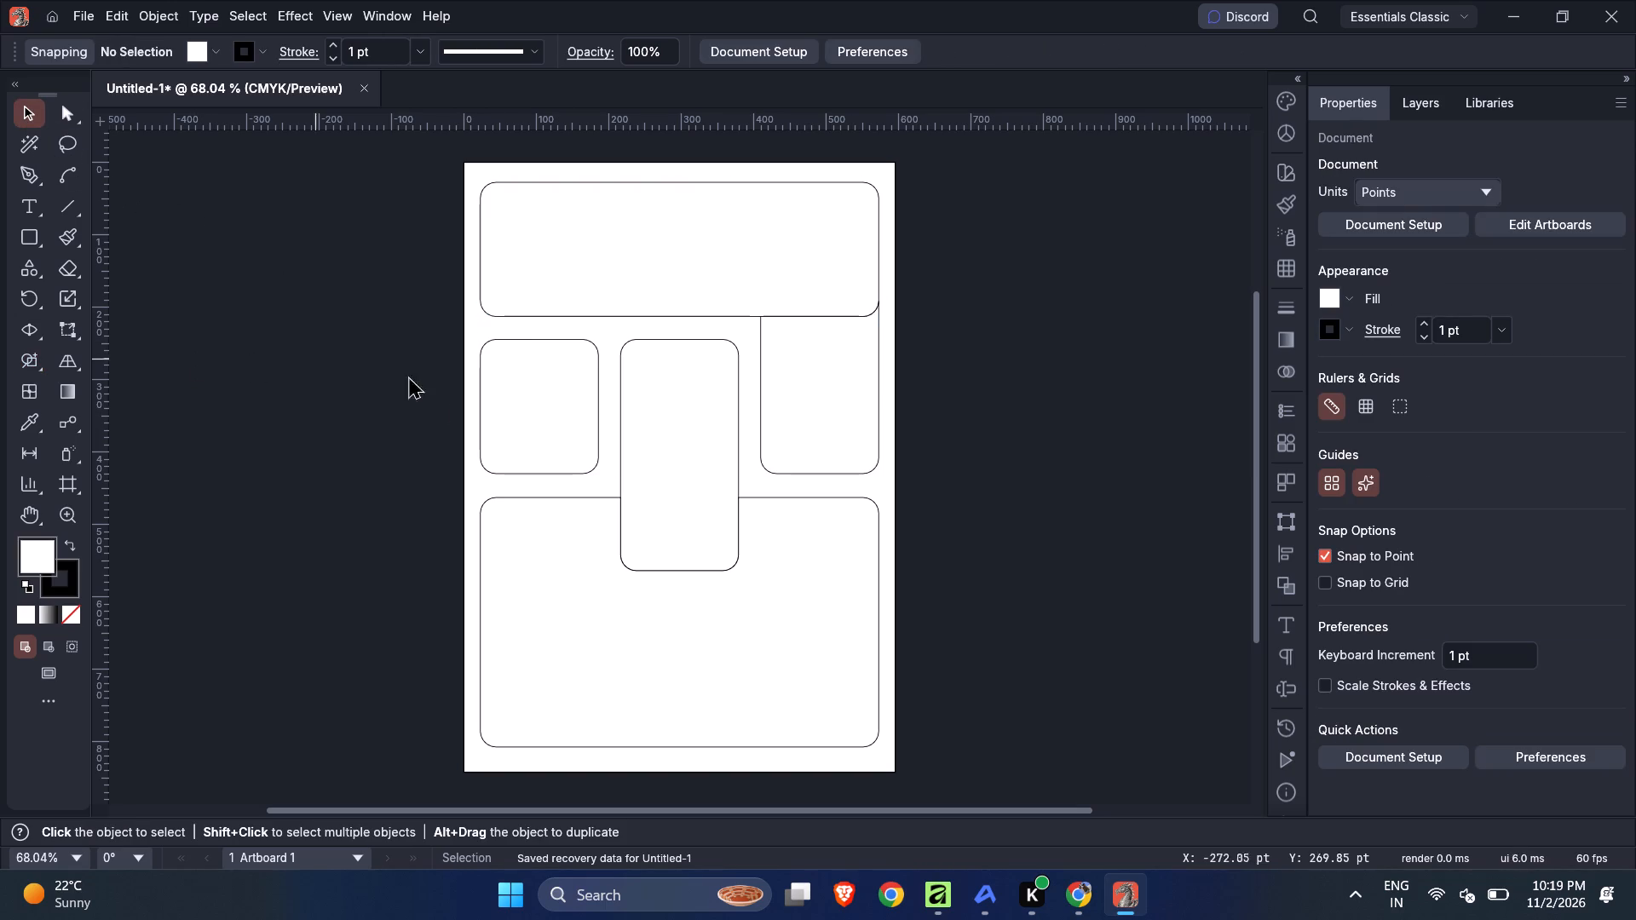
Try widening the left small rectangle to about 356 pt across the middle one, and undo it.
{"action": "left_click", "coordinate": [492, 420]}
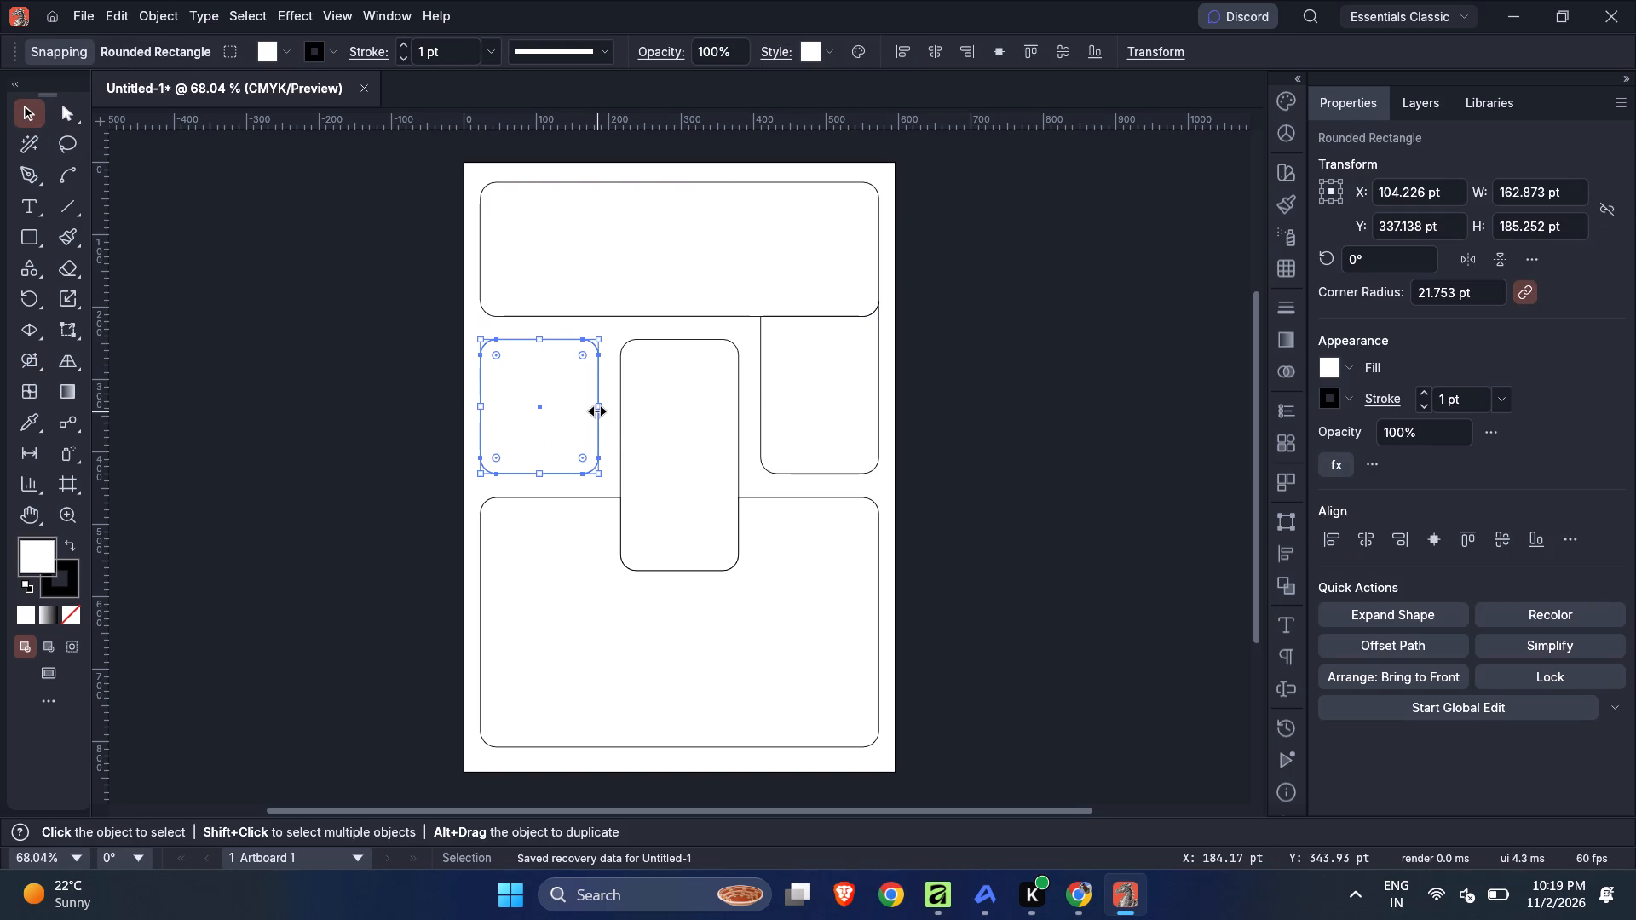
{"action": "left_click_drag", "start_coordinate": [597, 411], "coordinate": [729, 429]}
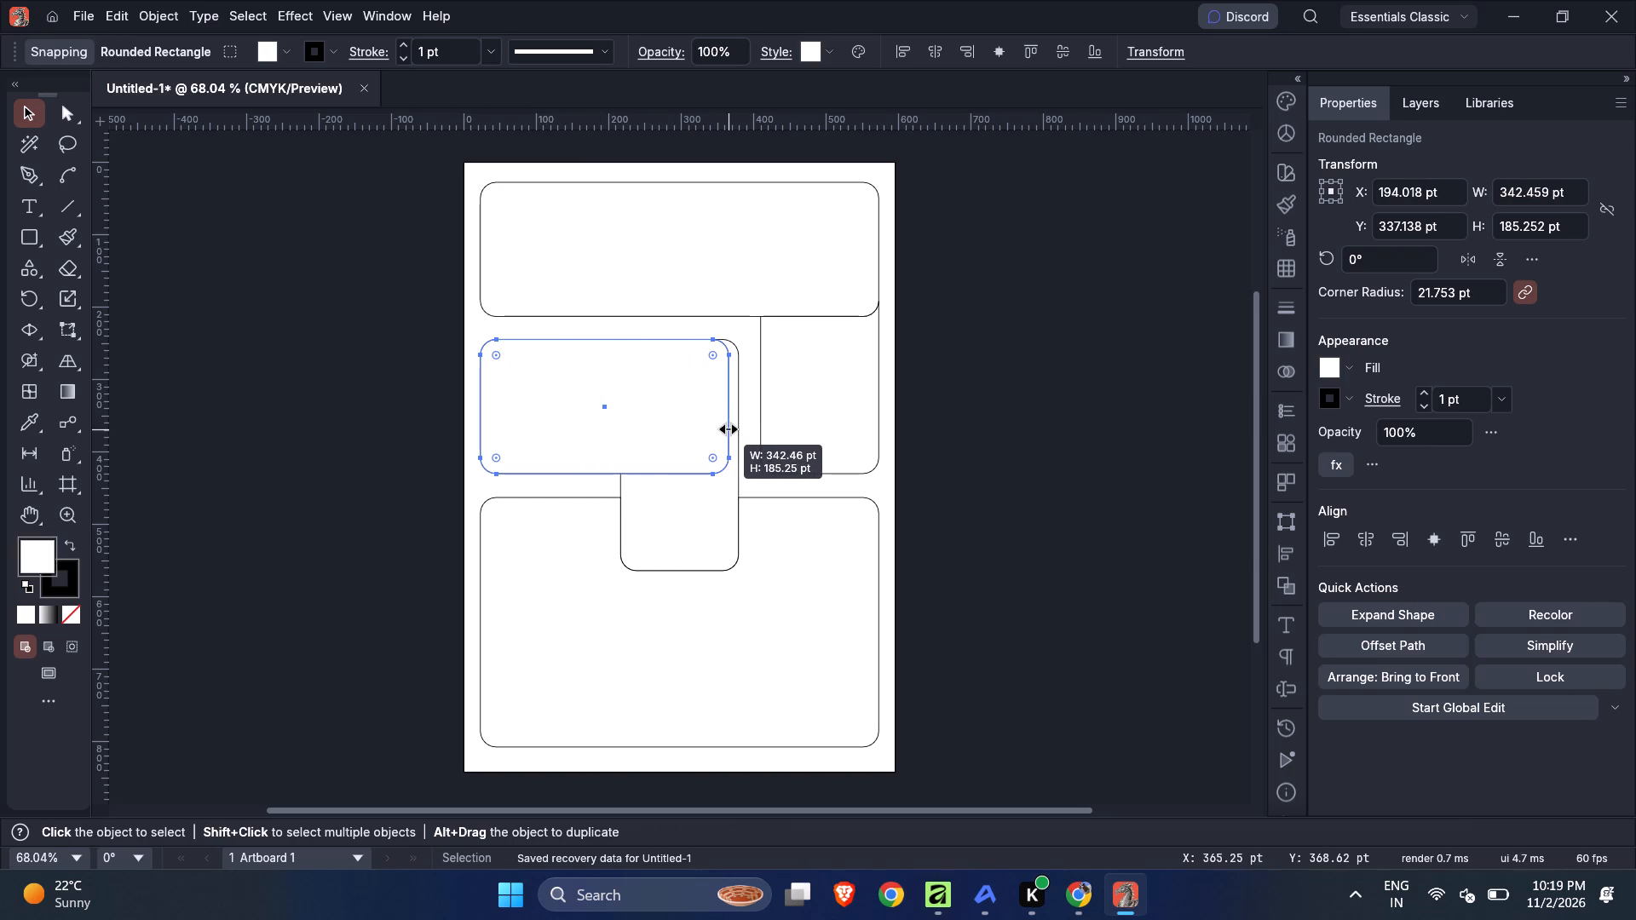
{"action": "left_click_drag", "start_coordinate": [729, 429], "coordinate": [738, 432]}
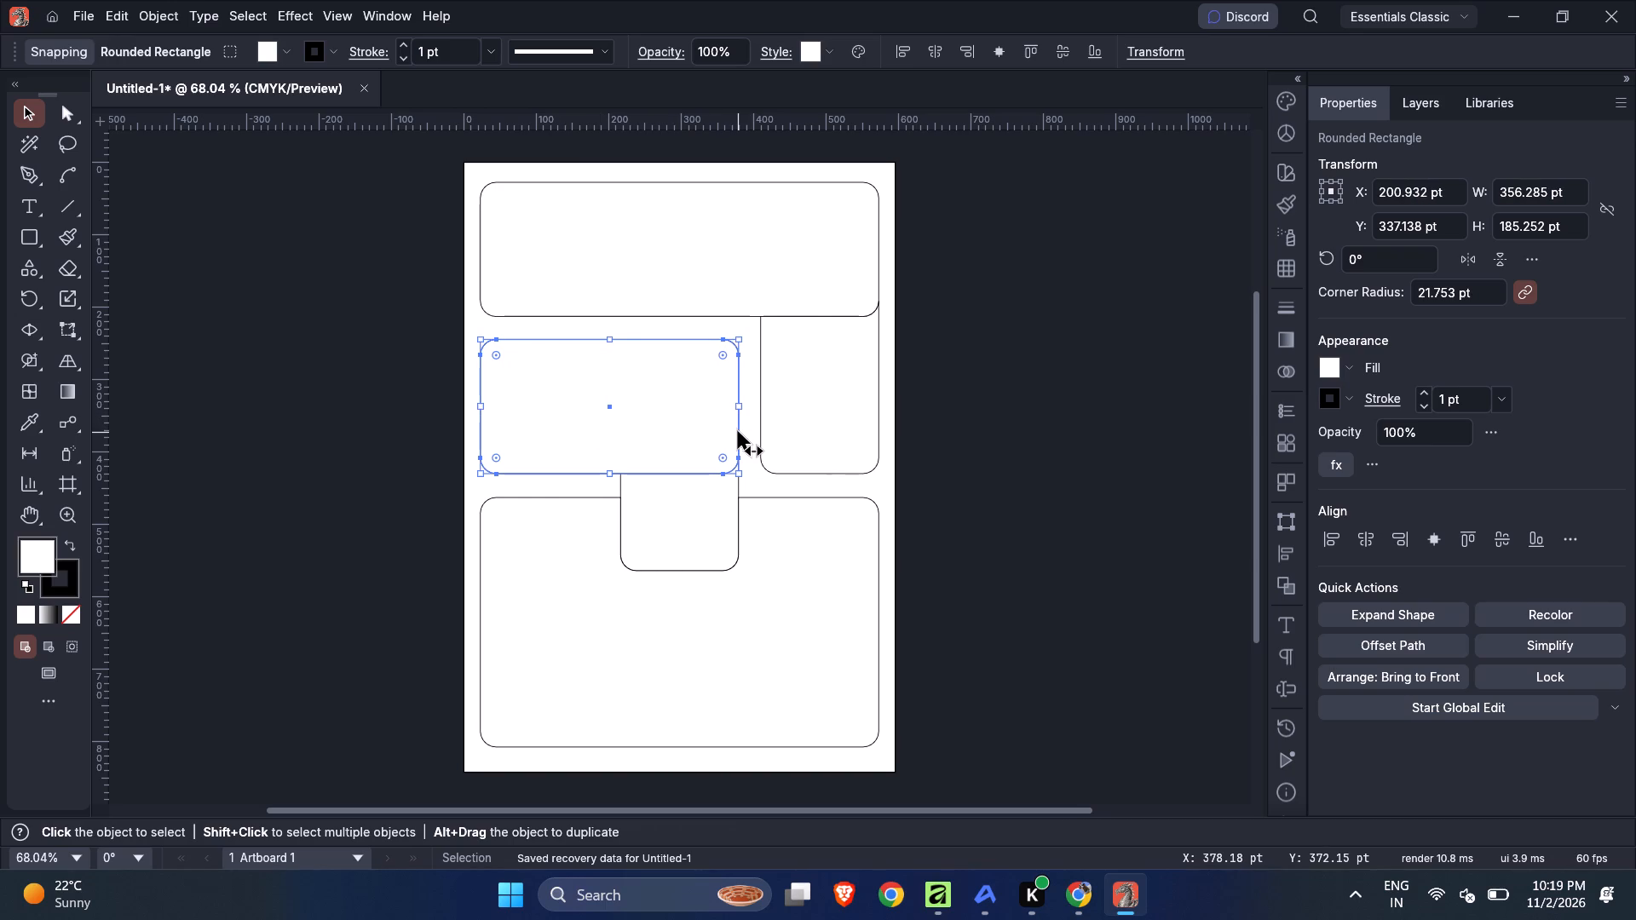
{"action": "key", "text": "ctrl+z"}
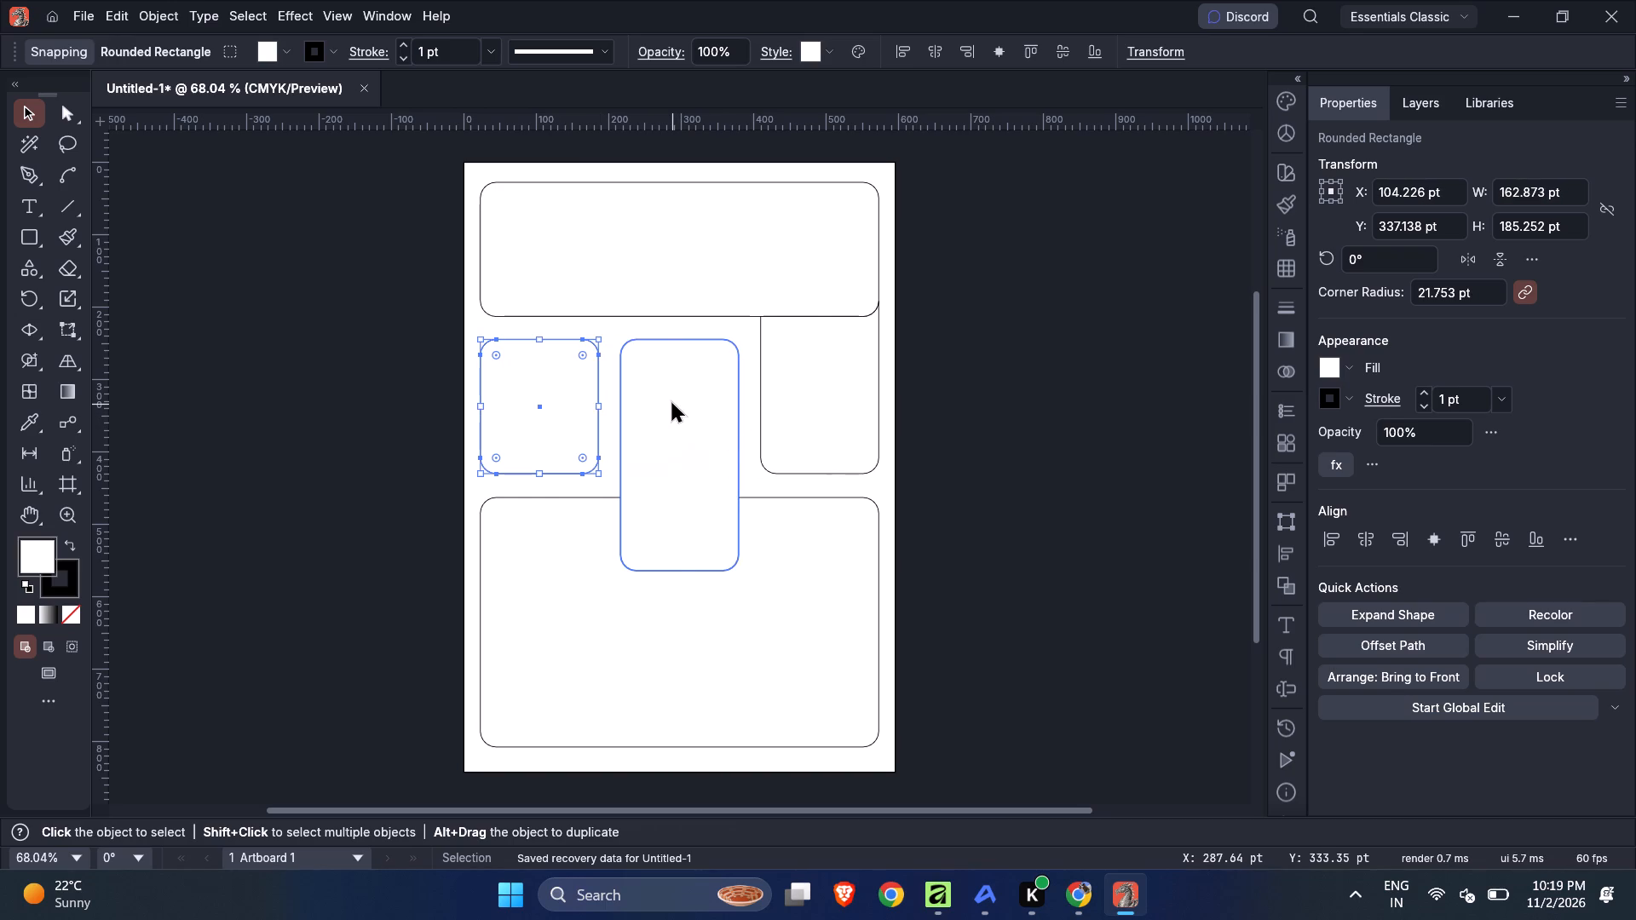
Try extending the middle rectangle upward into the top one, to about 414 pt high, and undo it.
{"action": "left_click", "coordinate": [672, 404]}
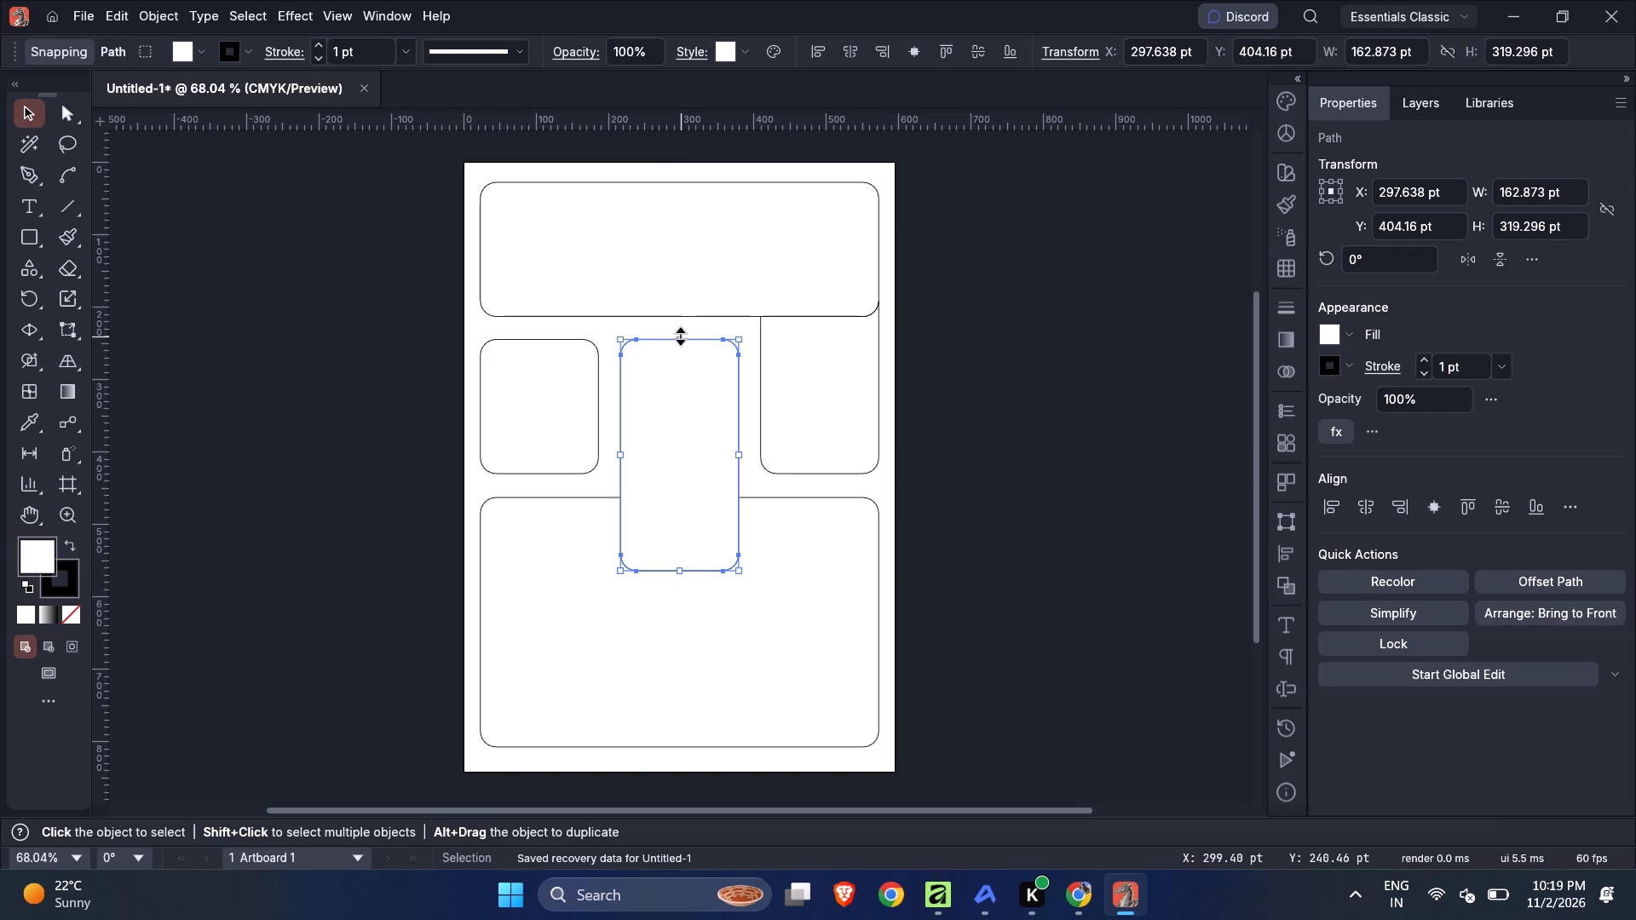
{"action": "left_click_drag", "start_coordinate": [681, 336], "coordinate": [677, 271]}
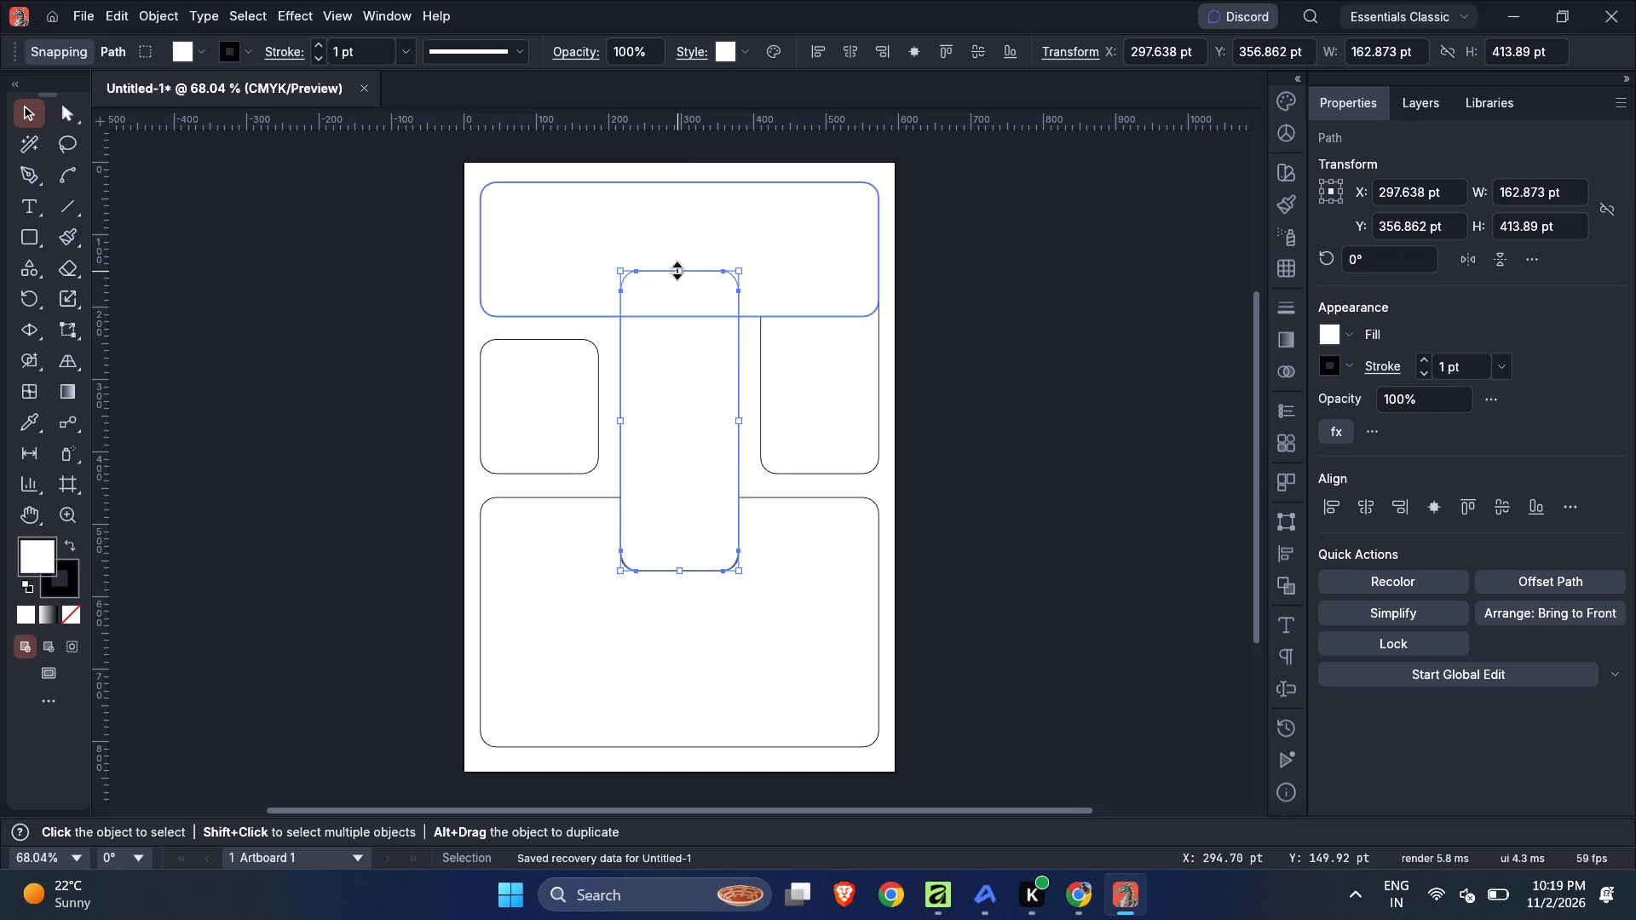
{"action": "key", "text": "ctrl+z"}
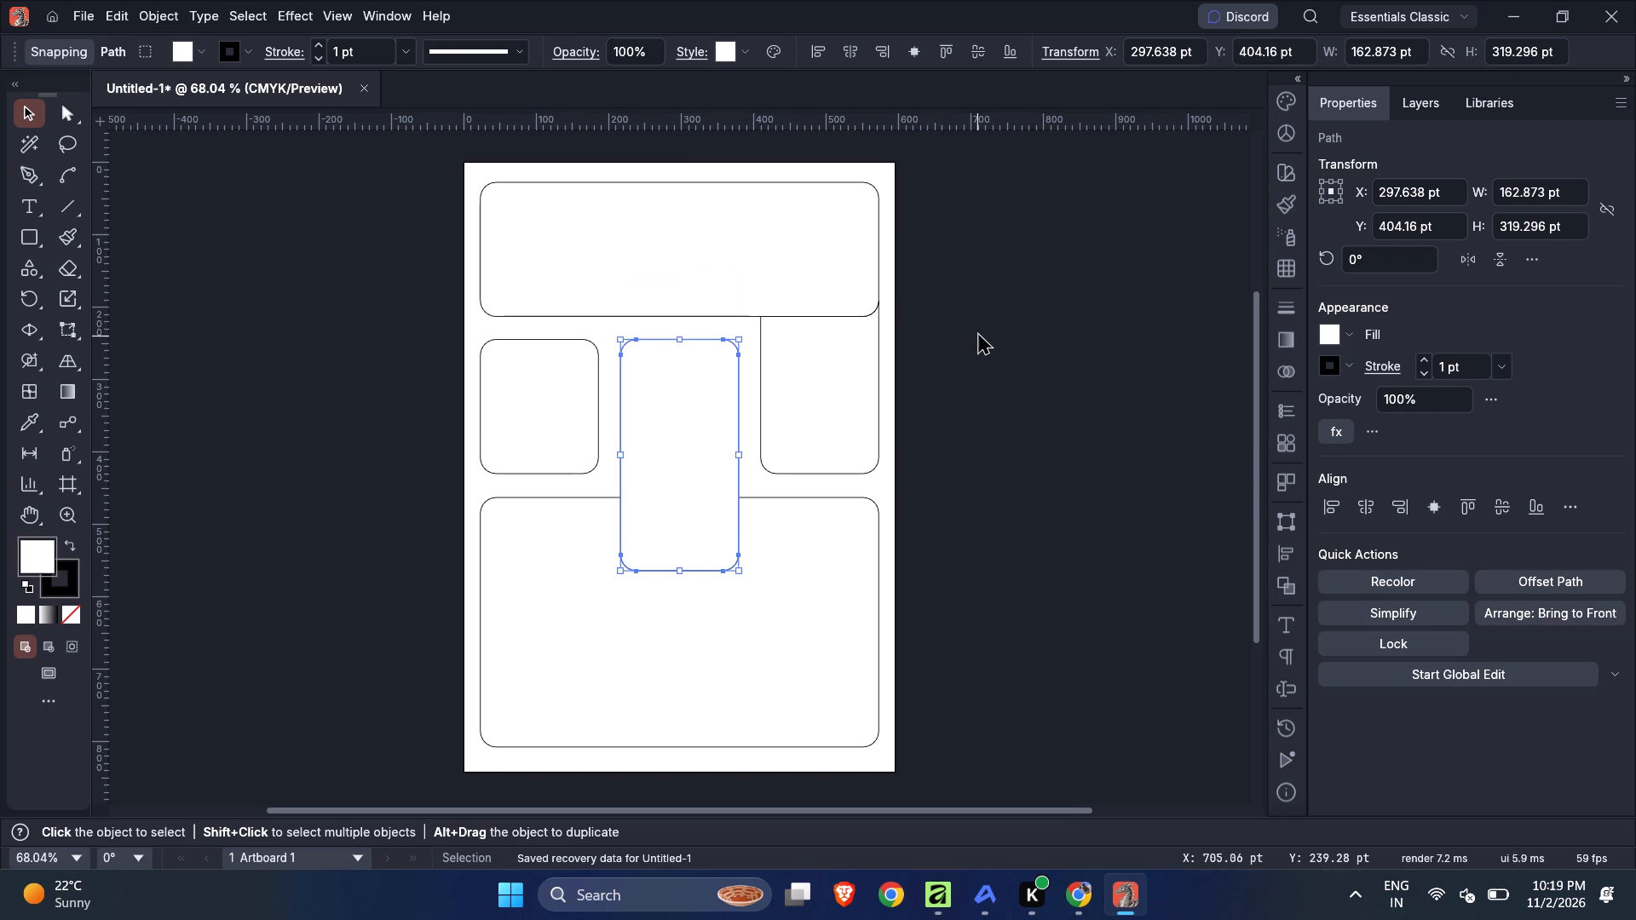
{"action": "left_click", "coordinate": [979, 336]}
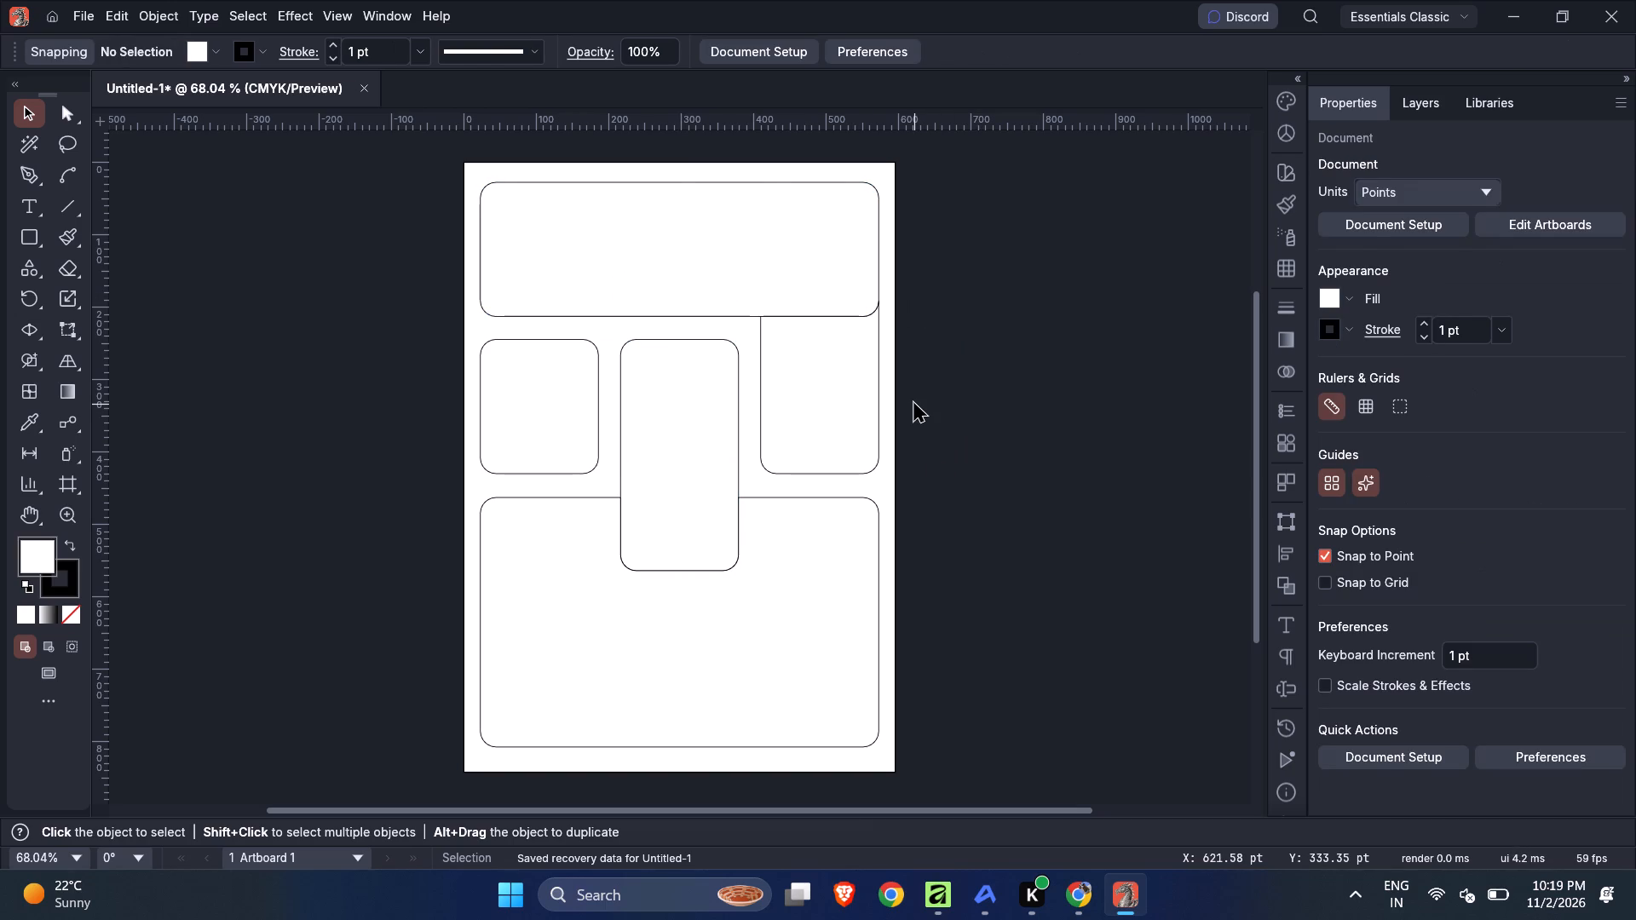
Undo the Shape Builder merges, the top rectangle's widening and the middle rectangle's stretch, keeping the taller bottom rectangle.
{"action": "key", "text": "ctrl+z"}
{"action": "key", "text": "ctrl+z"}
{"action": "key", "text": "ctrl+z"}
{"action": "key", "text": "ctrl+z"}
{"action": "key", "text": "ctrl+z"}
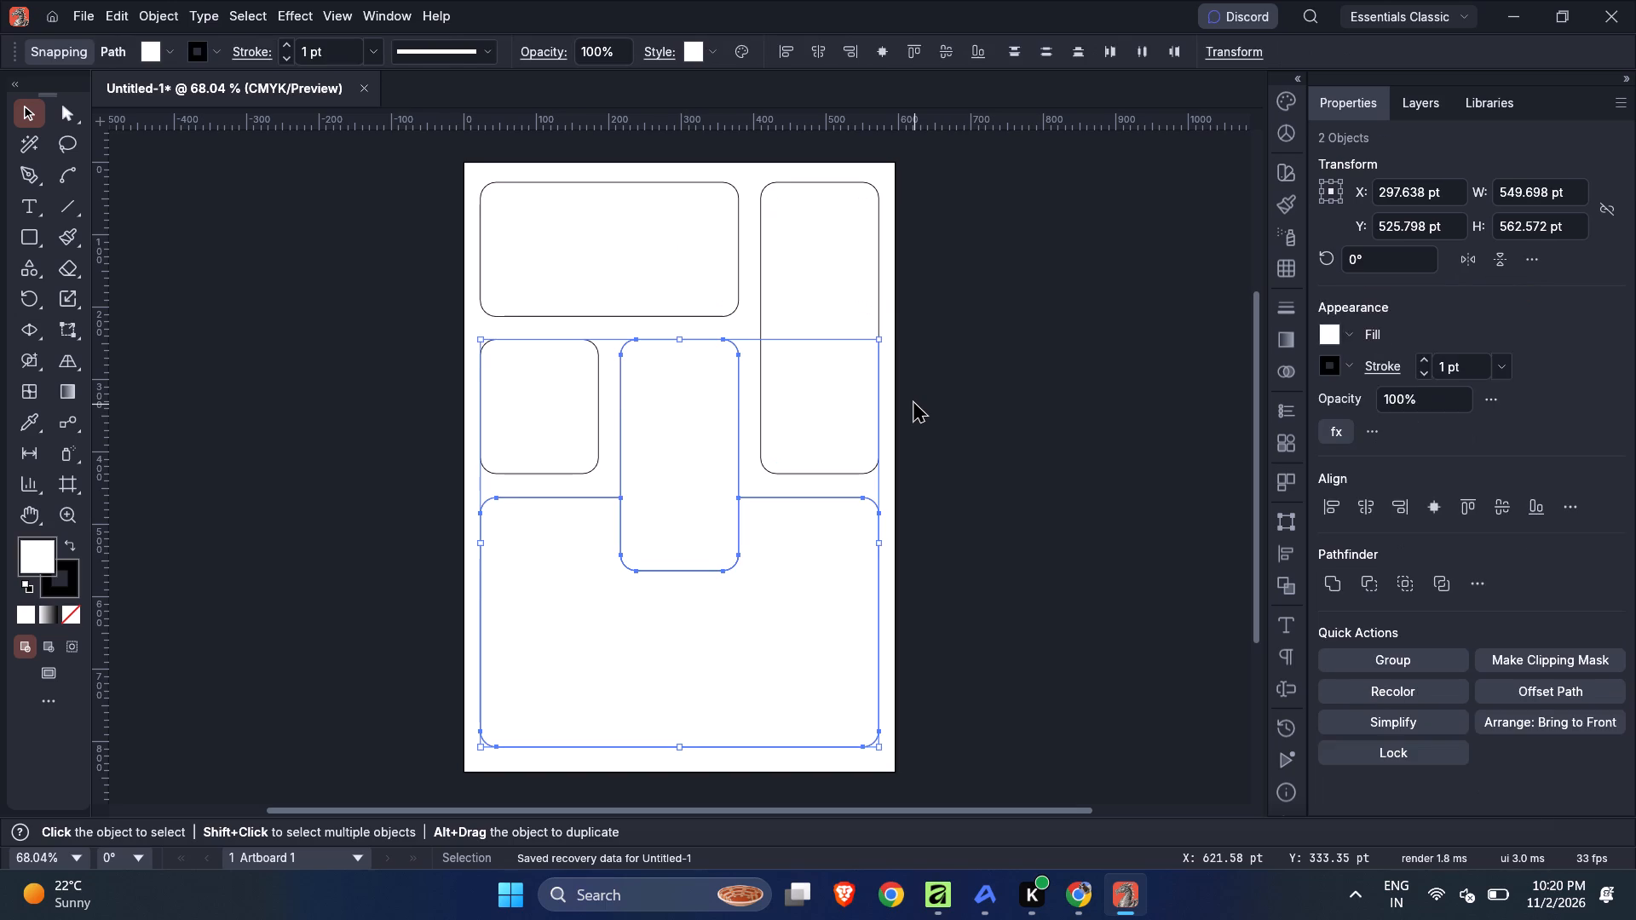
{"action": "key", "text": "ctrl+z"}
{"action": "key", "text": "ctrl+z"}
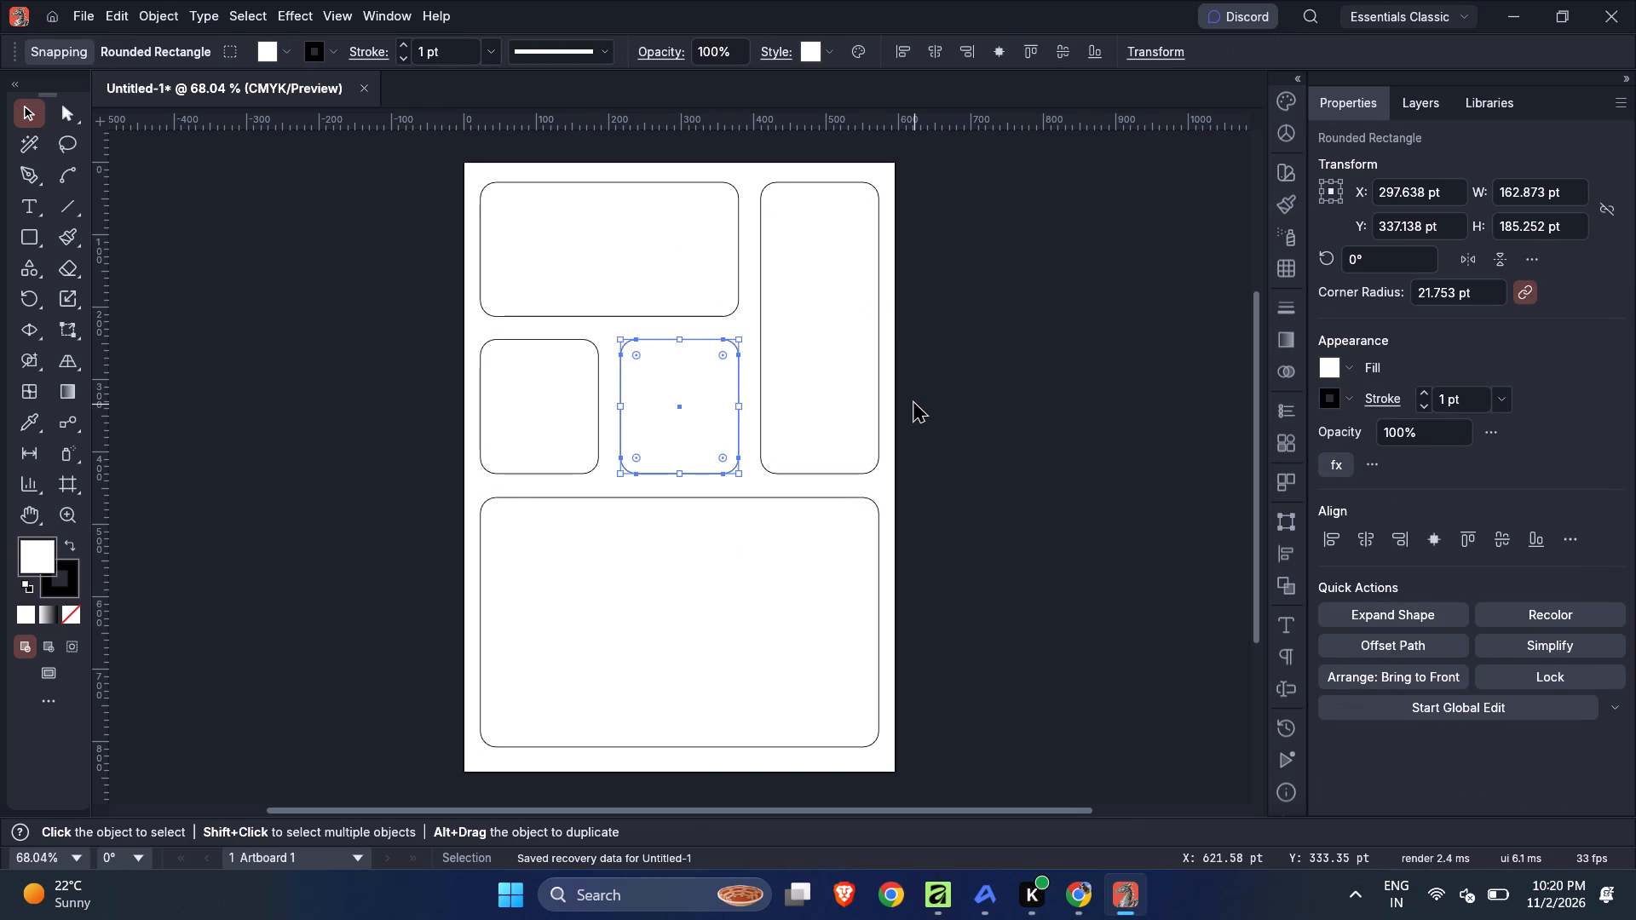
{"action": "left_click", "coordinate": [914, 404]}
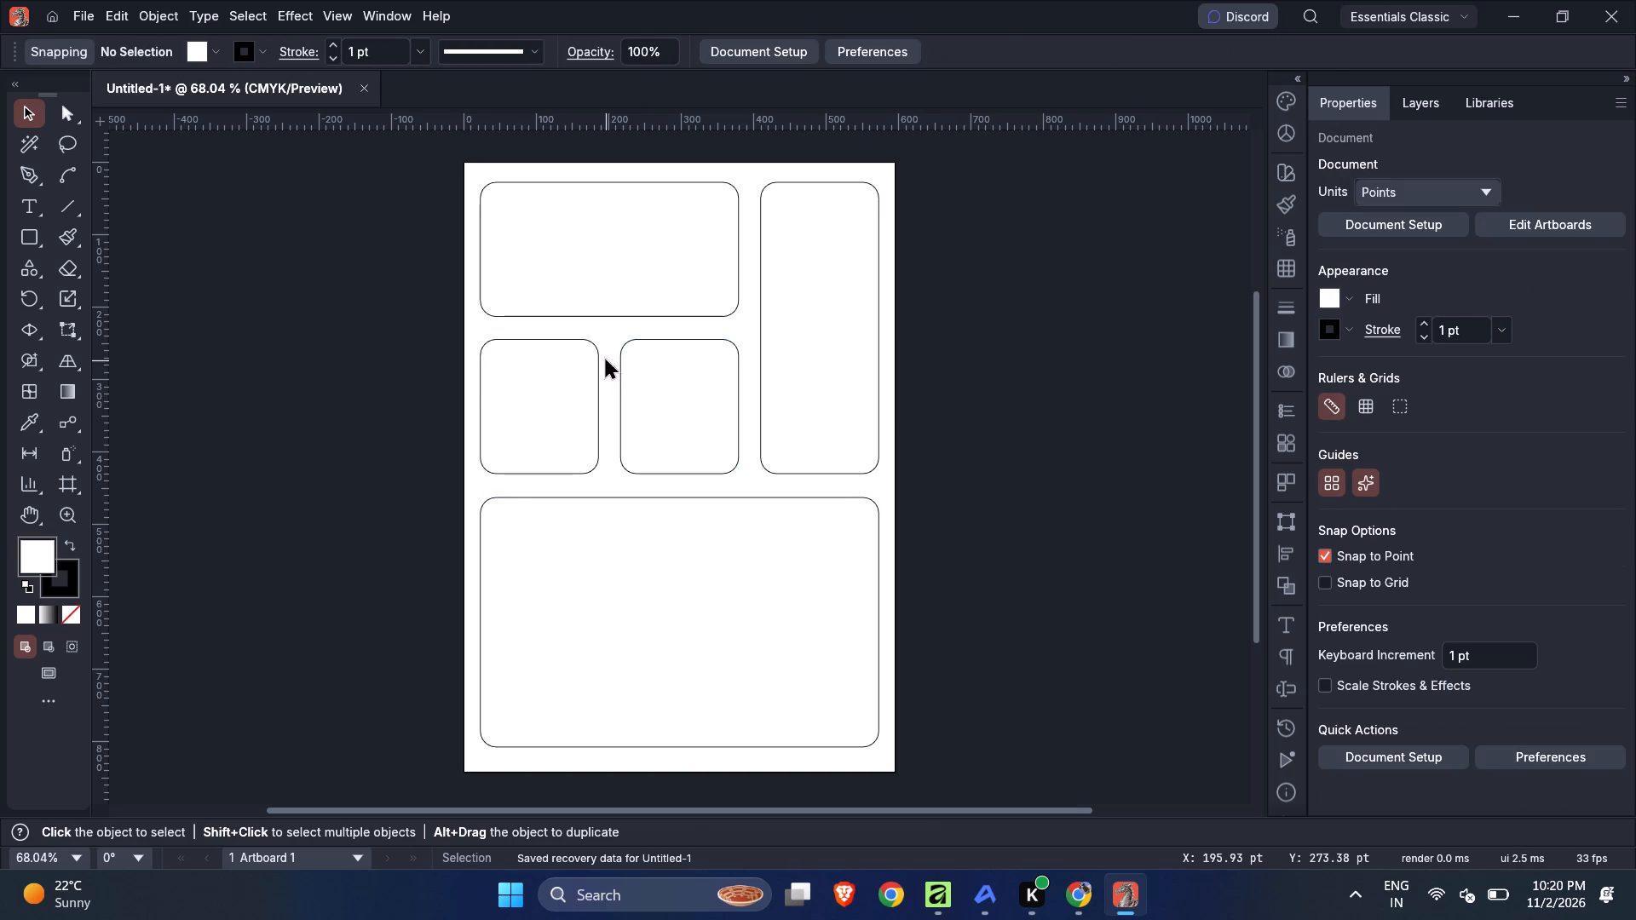
Group all five rounded rectangles and centre the group horizontally and vertically on the artboard.
{"action": "left_click_drag", "start_coordinate": [443, 181], "coordinate": [748, 650]}
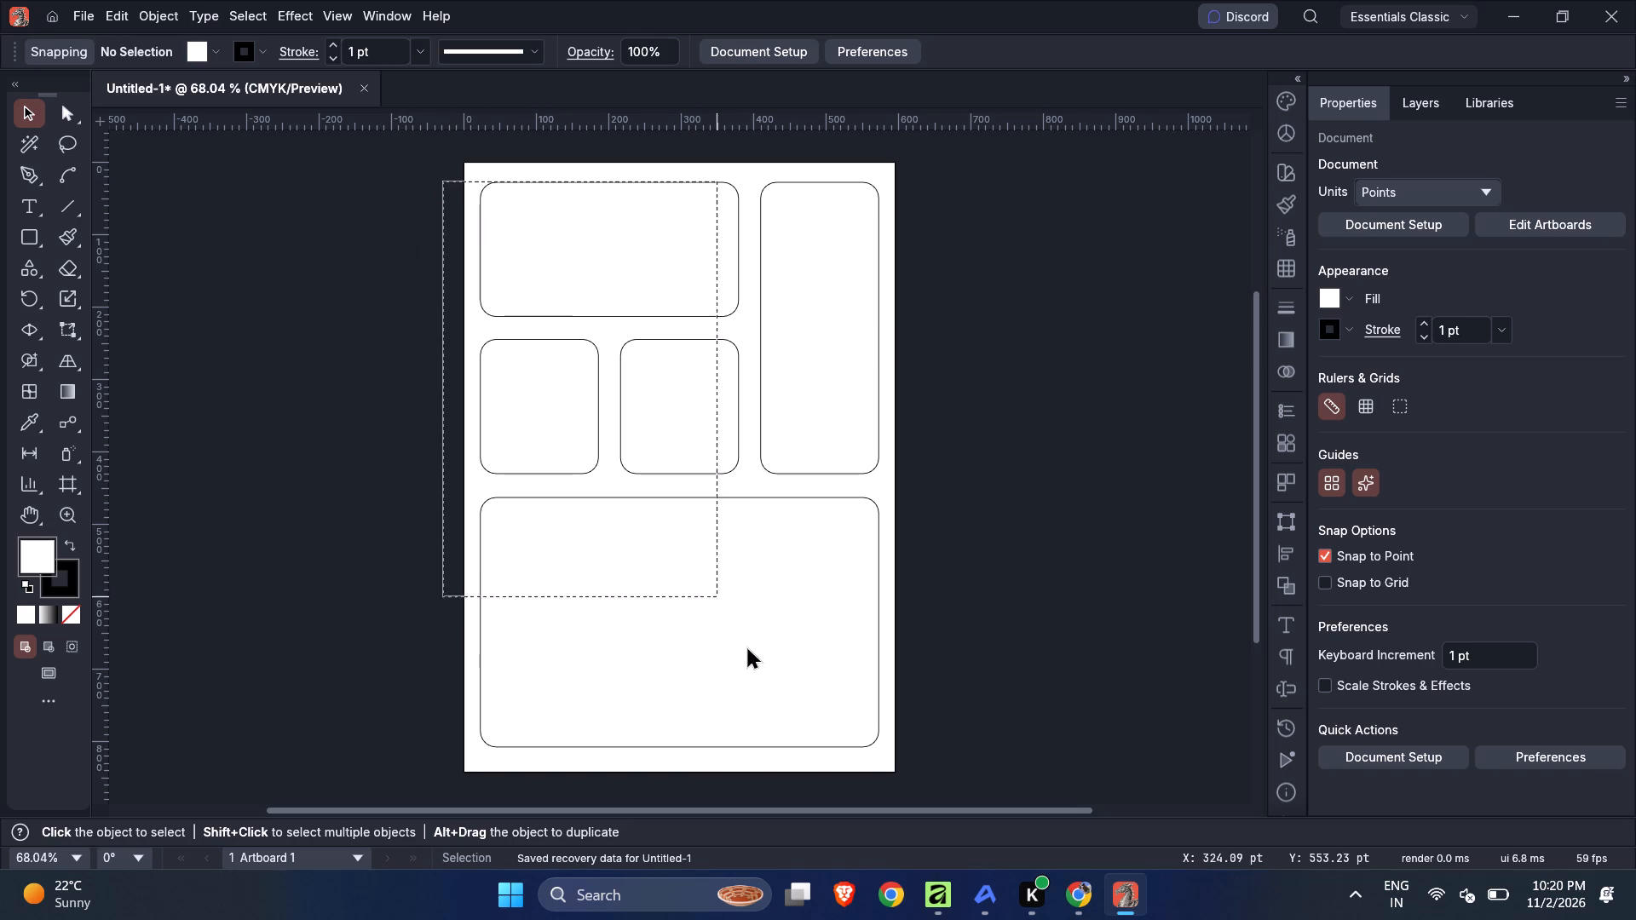
{"action": "left_click_drag", "start_coordinate": [748, 650], "coordinate": [931, 750]}
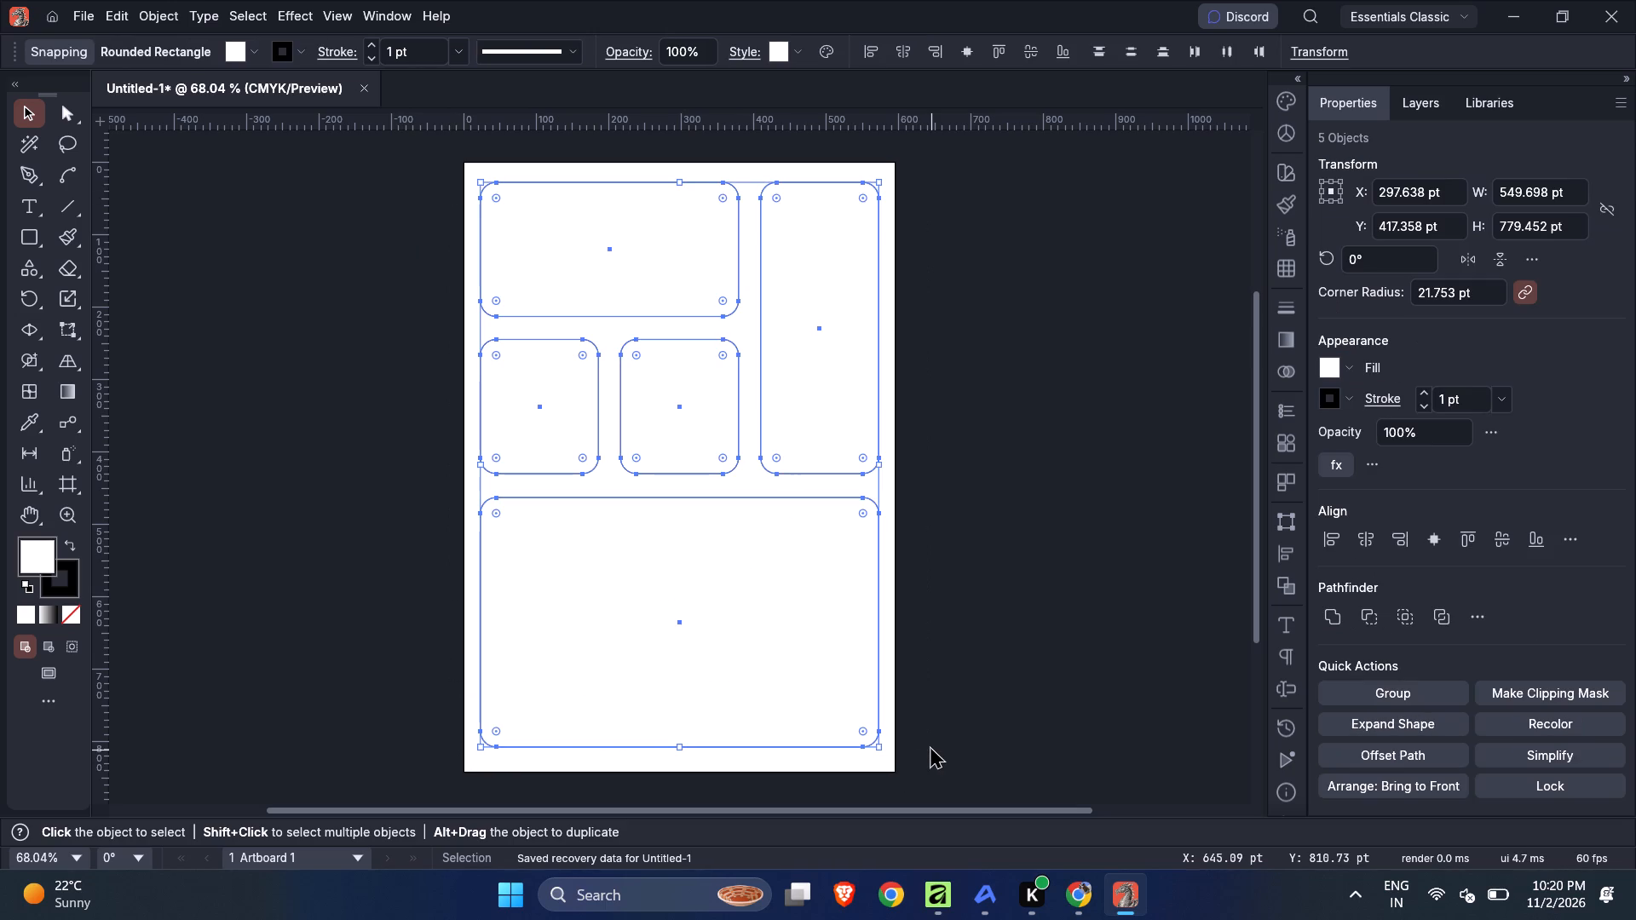
{"action": "key", "text": "ctrl+g"}
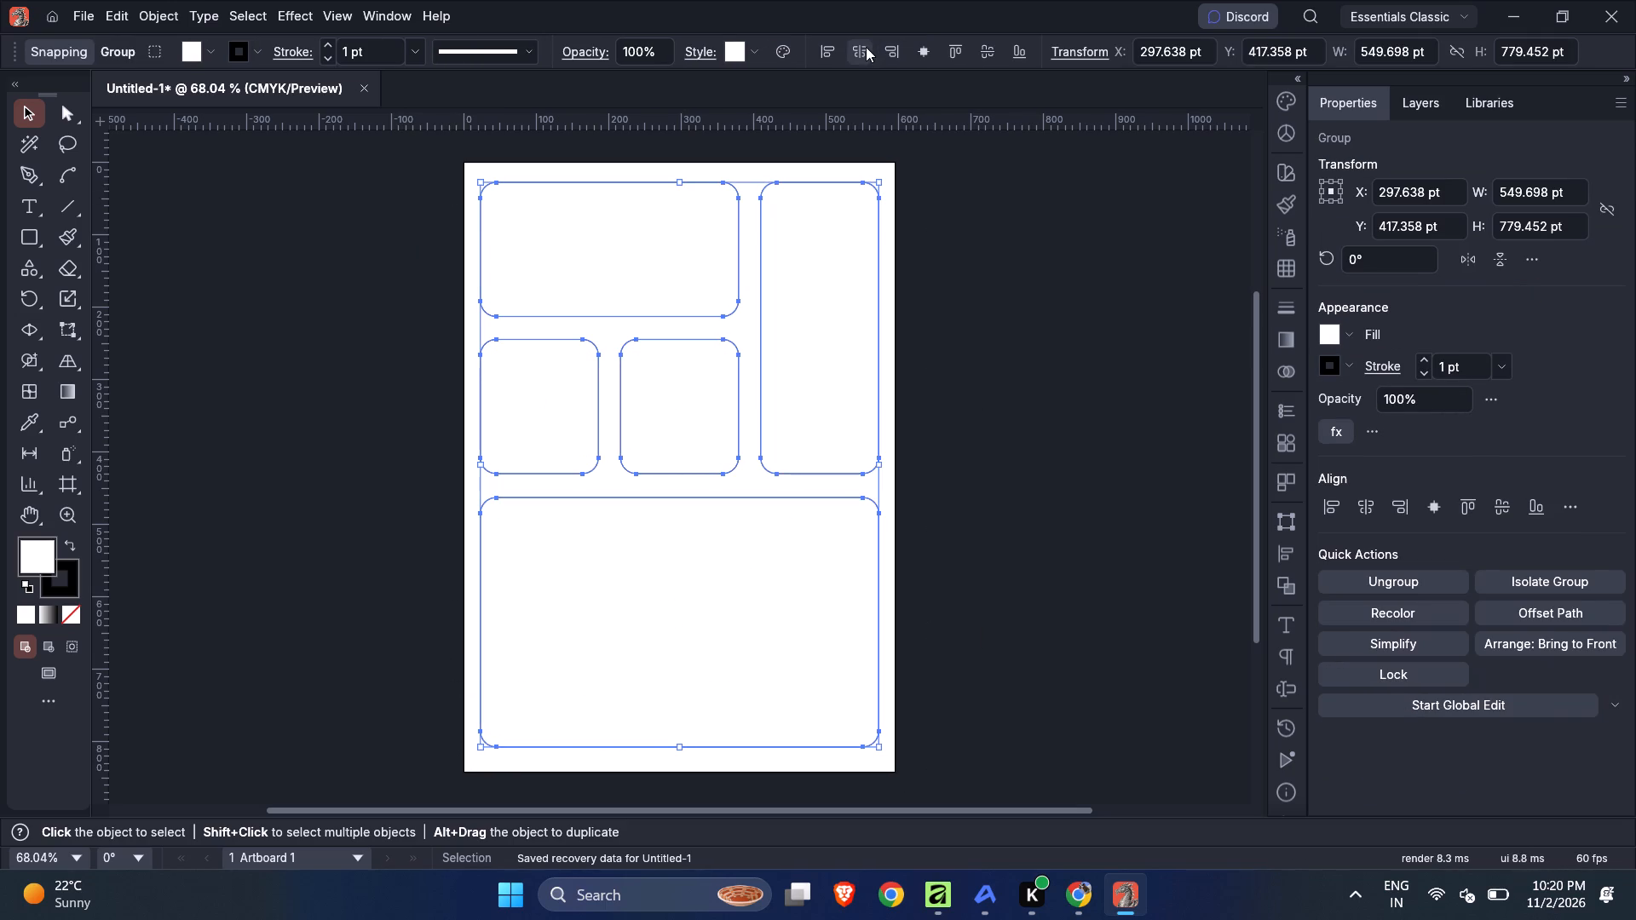
{"action": "left_click", "coordinate": [866, 47]}
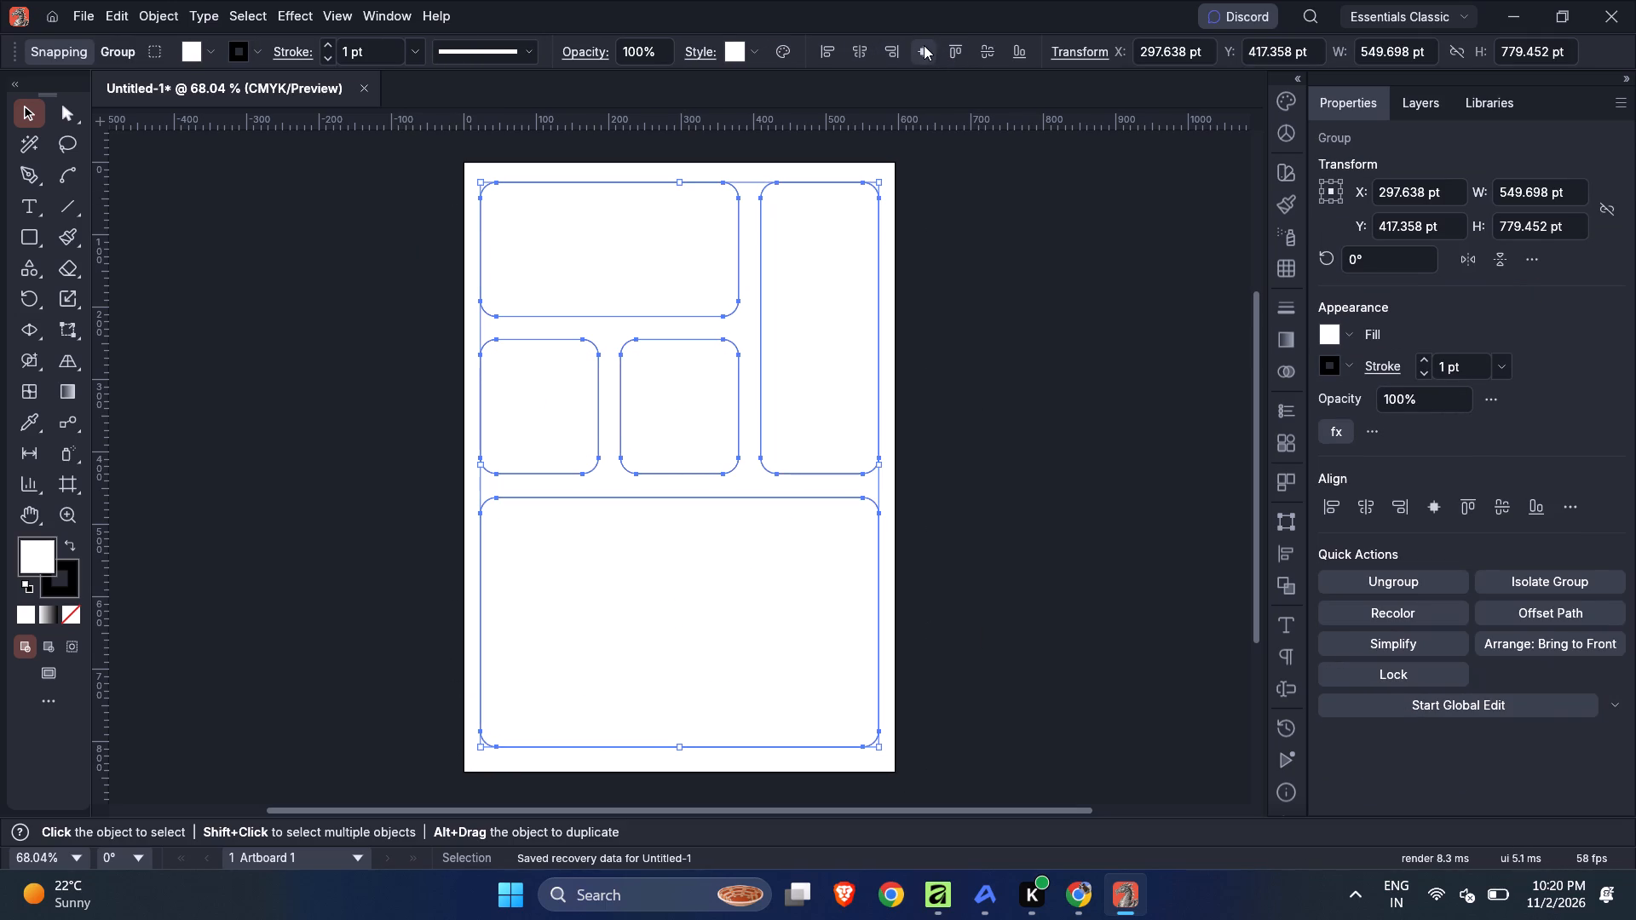
{"action": "left_click", "coordinate": [924, 45]}
{"action": "left_click", "coordinate": [990, 48]}
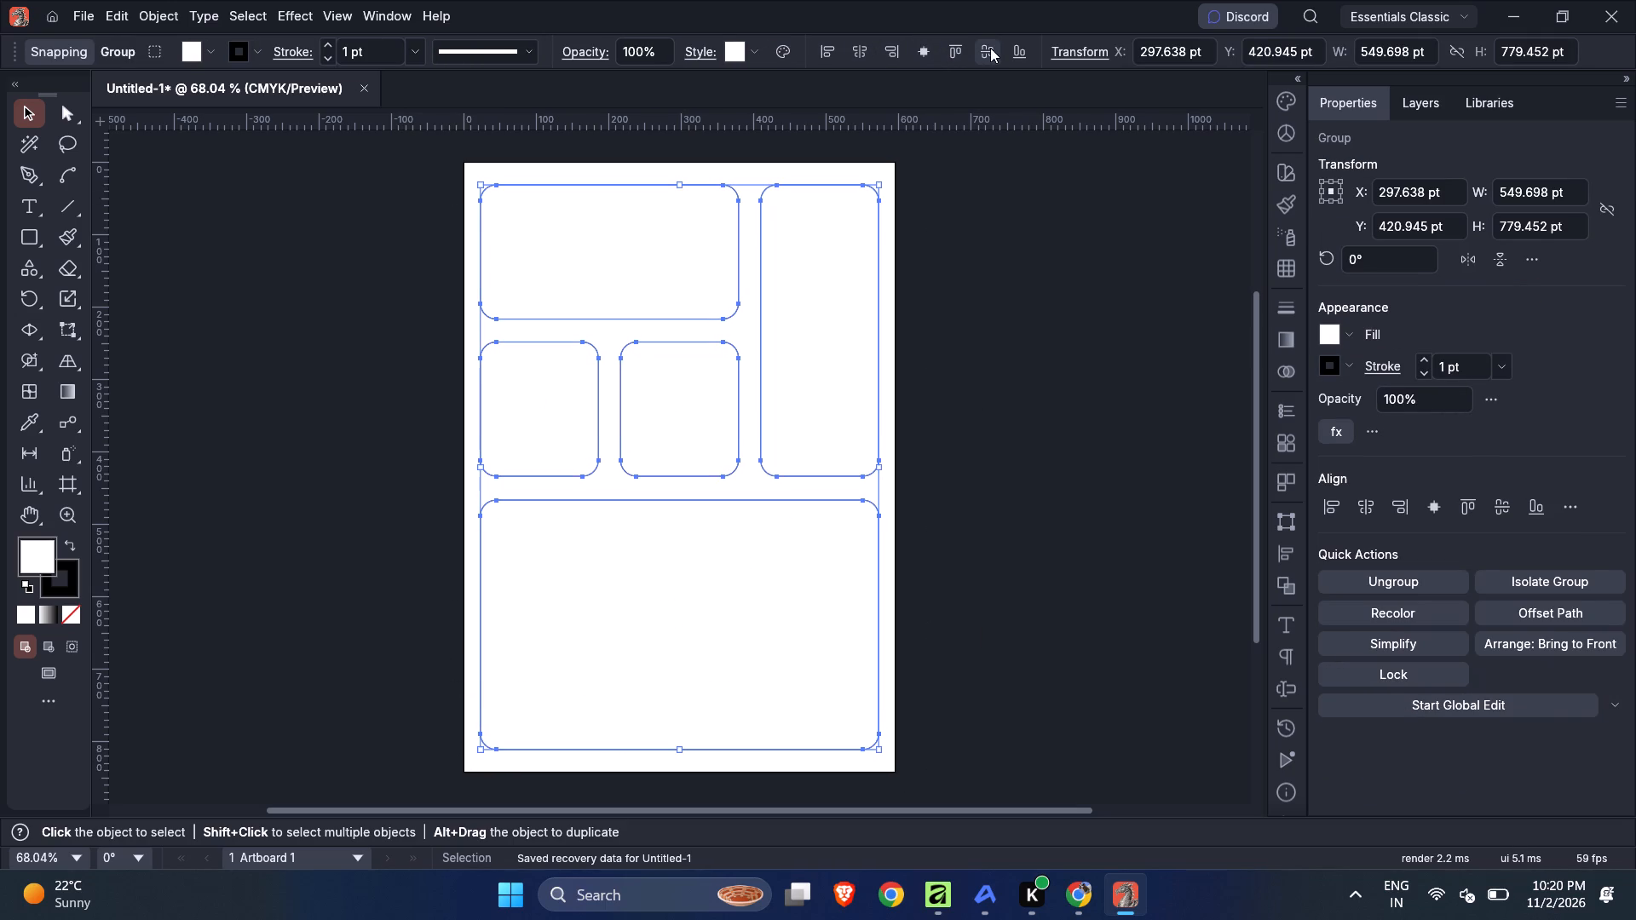
{"action": "left_click", "coordinate": [944, 342]}
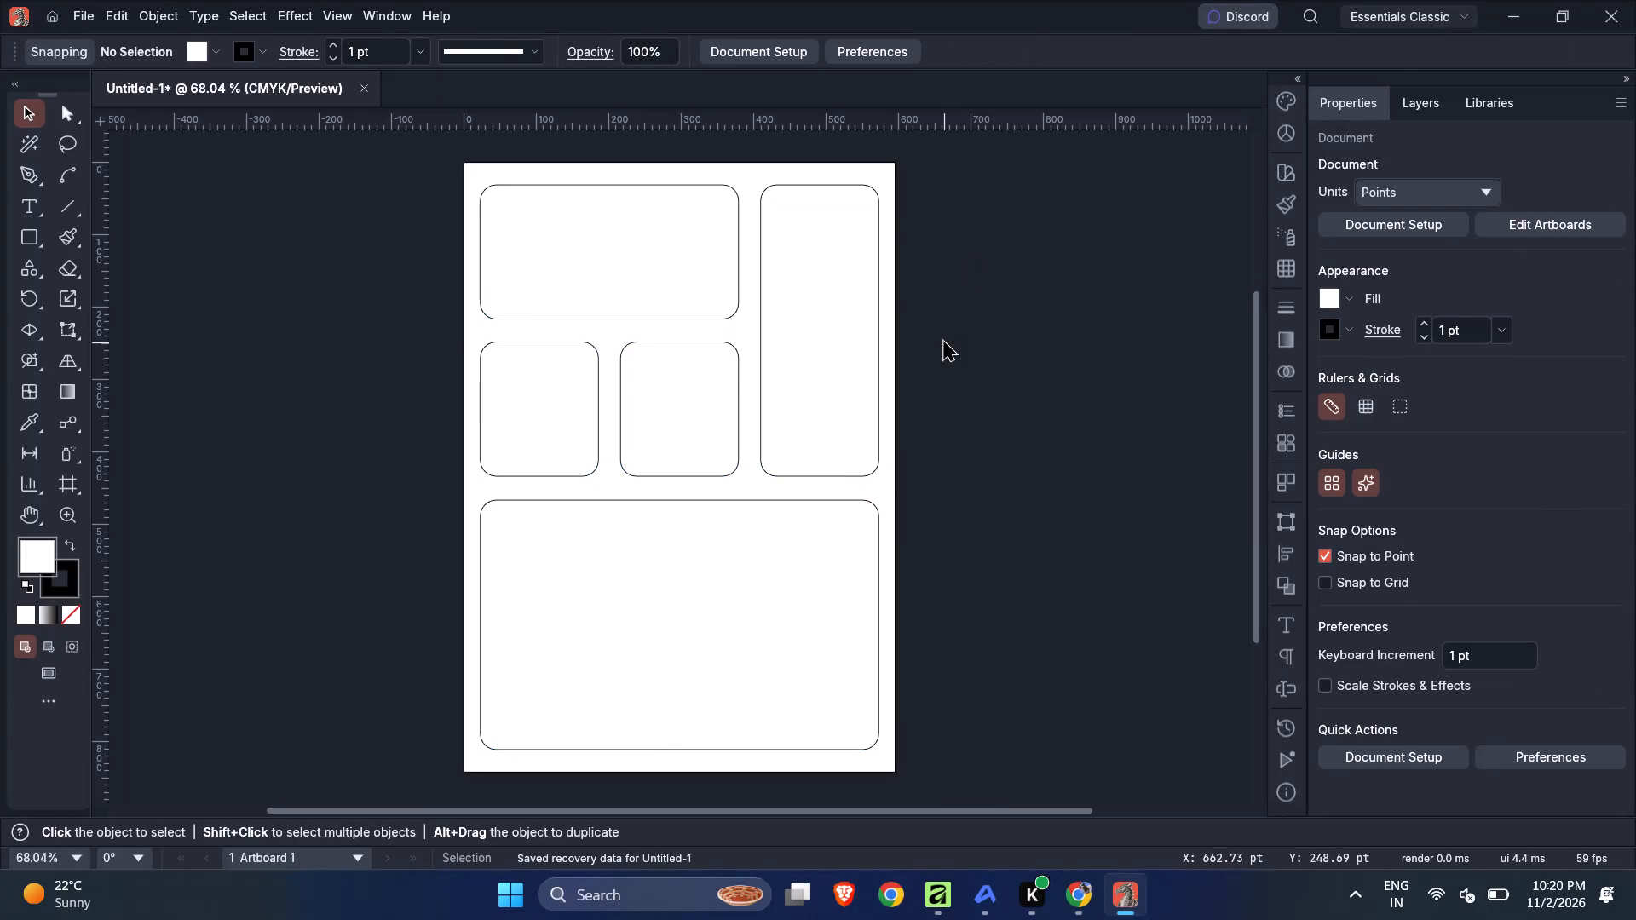
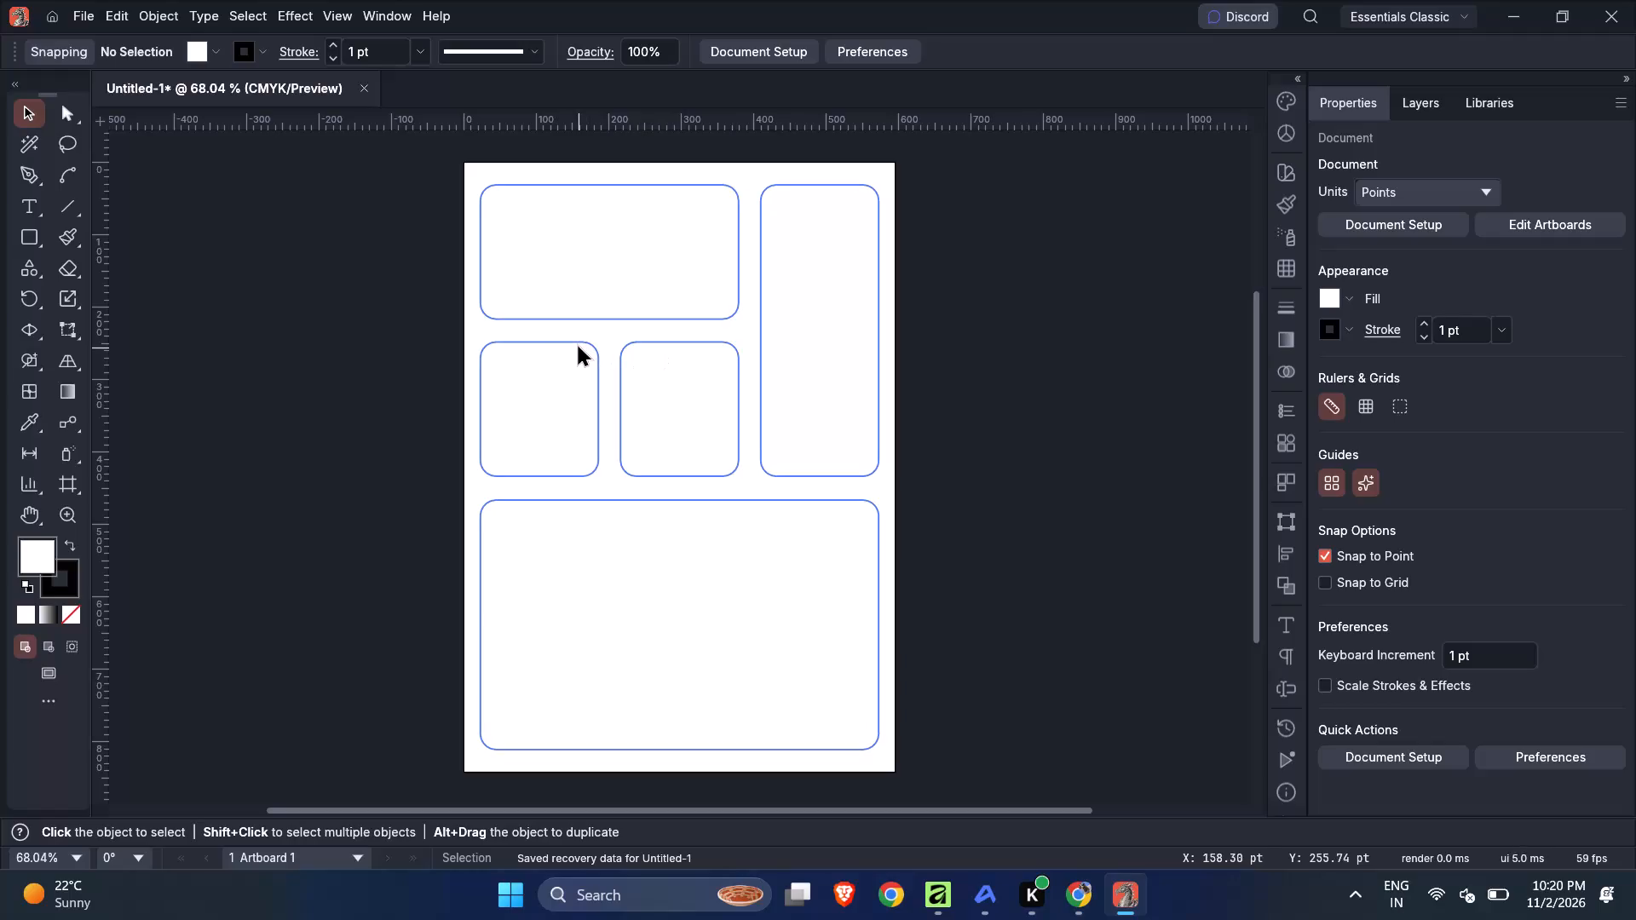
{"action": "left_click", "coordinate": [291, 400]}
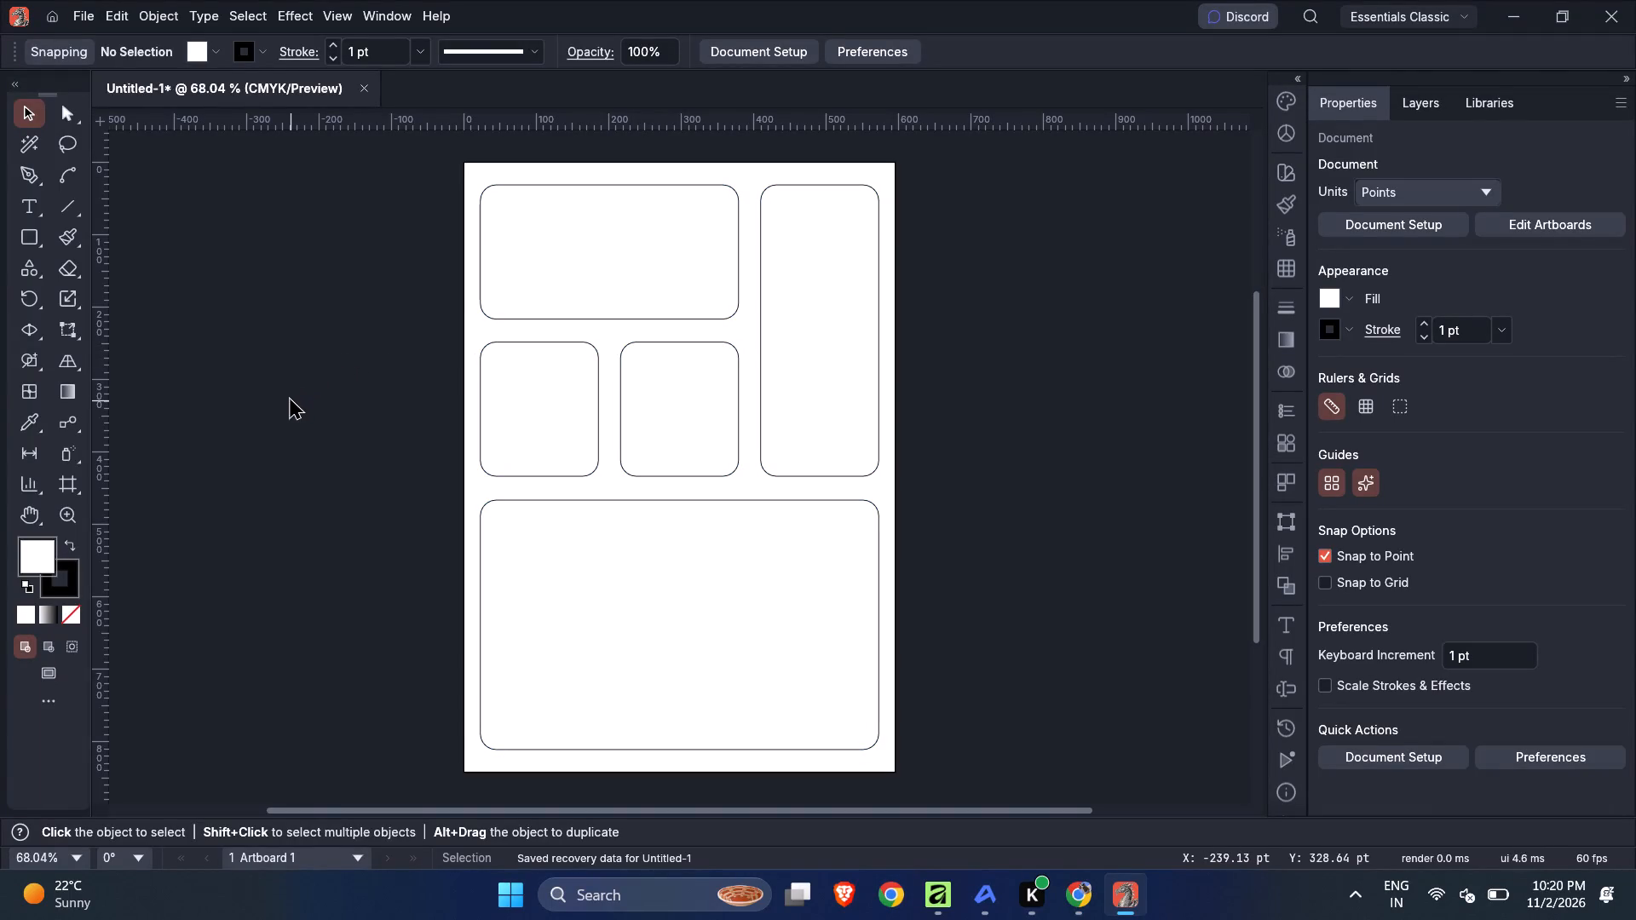
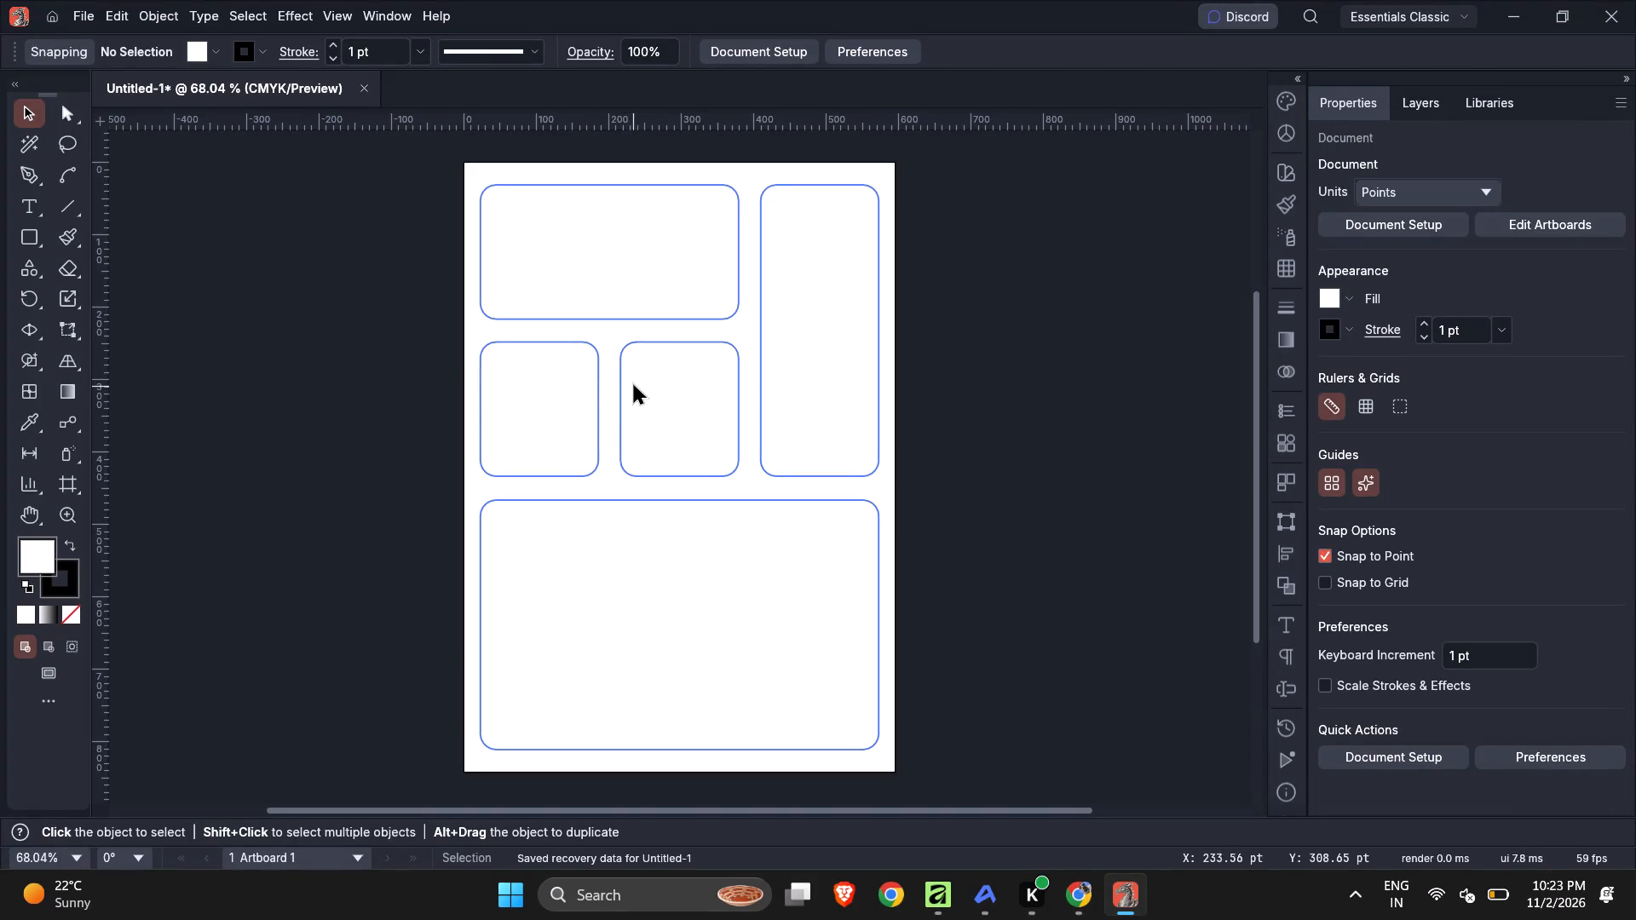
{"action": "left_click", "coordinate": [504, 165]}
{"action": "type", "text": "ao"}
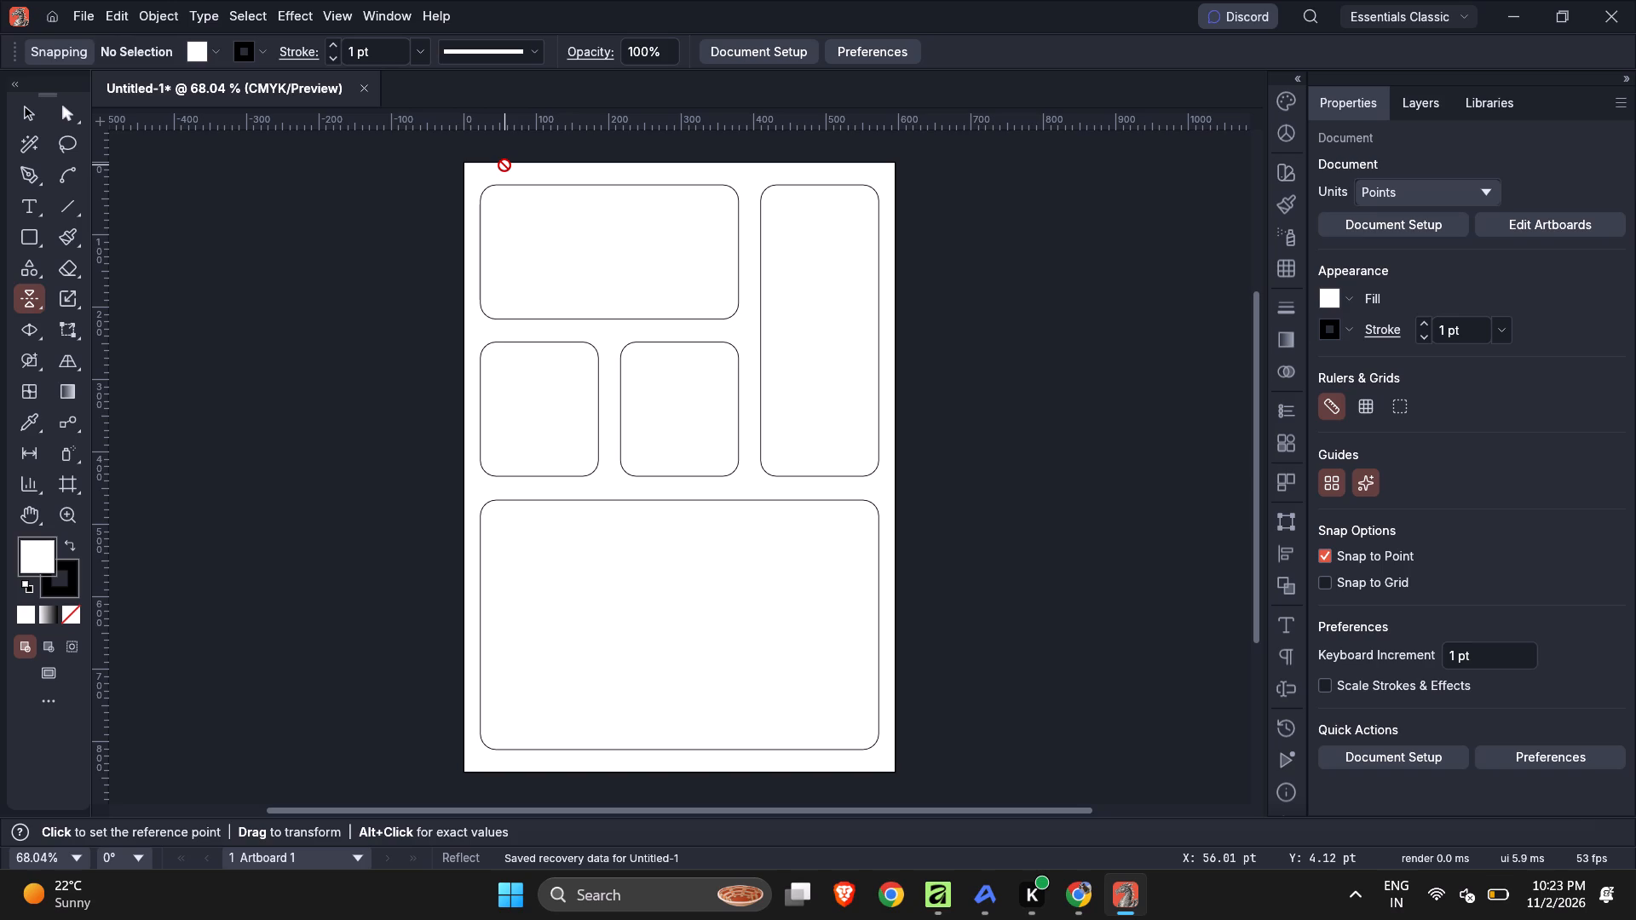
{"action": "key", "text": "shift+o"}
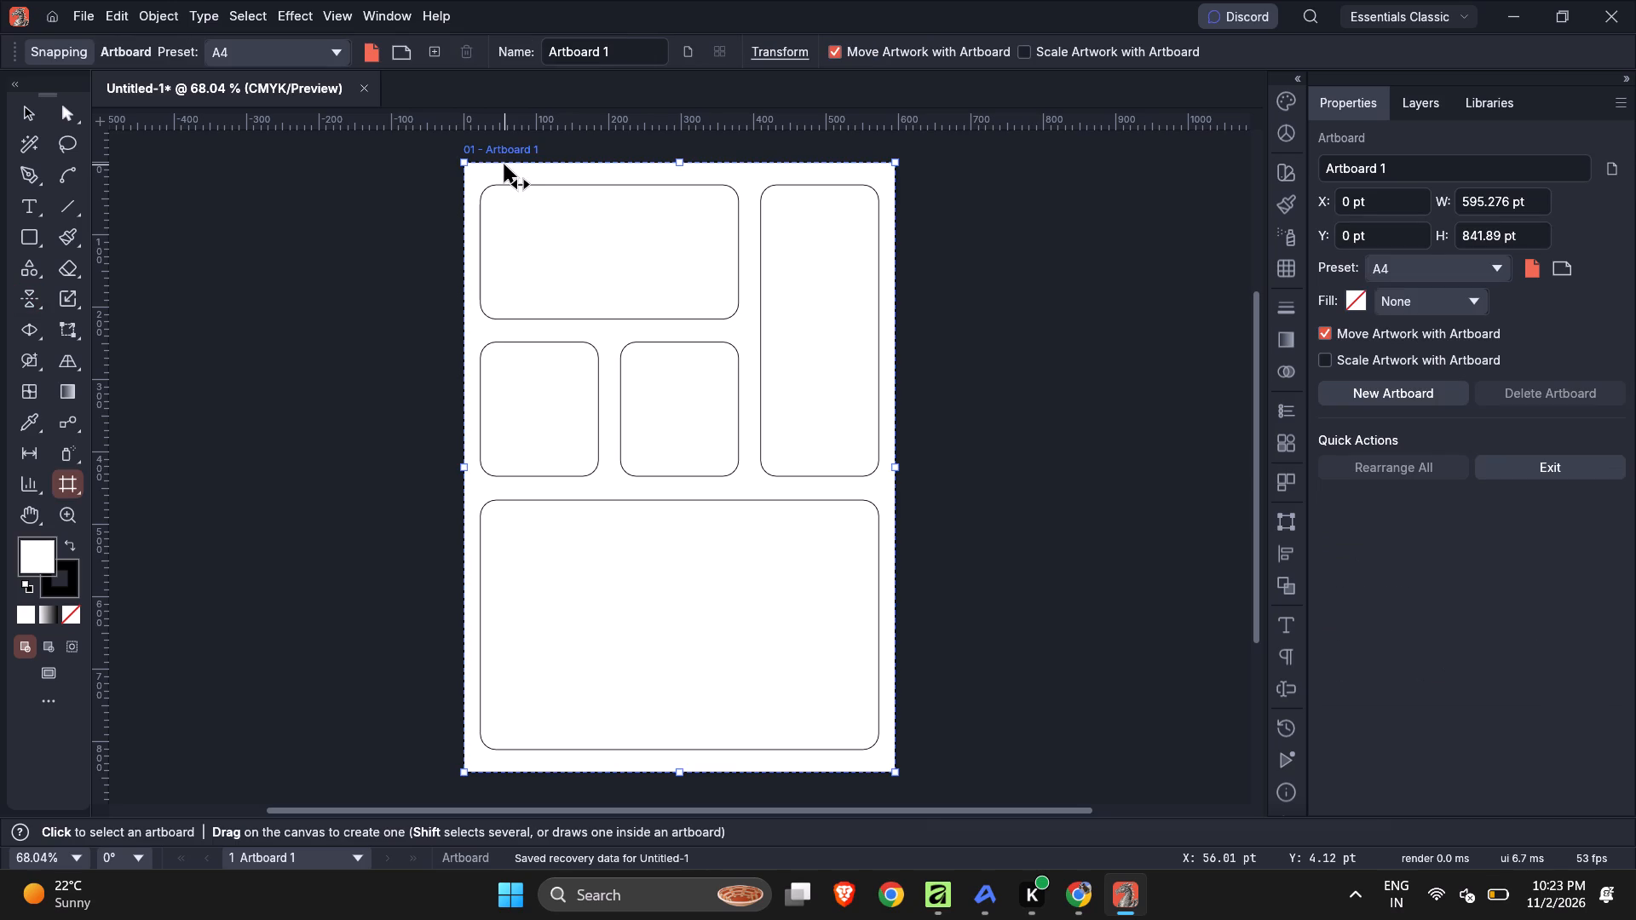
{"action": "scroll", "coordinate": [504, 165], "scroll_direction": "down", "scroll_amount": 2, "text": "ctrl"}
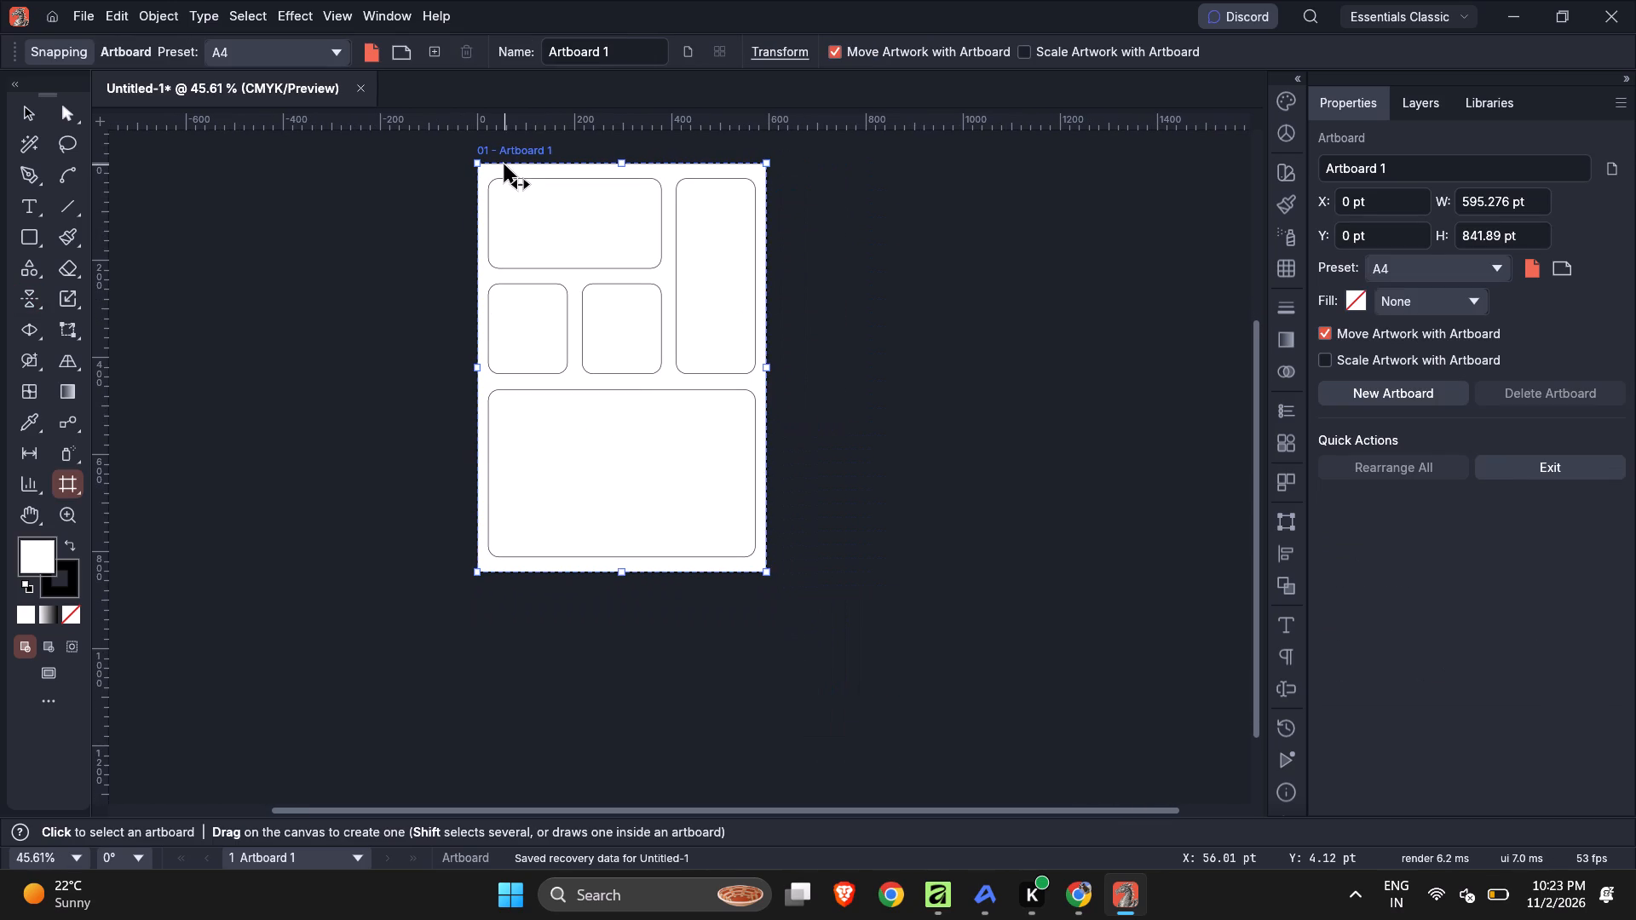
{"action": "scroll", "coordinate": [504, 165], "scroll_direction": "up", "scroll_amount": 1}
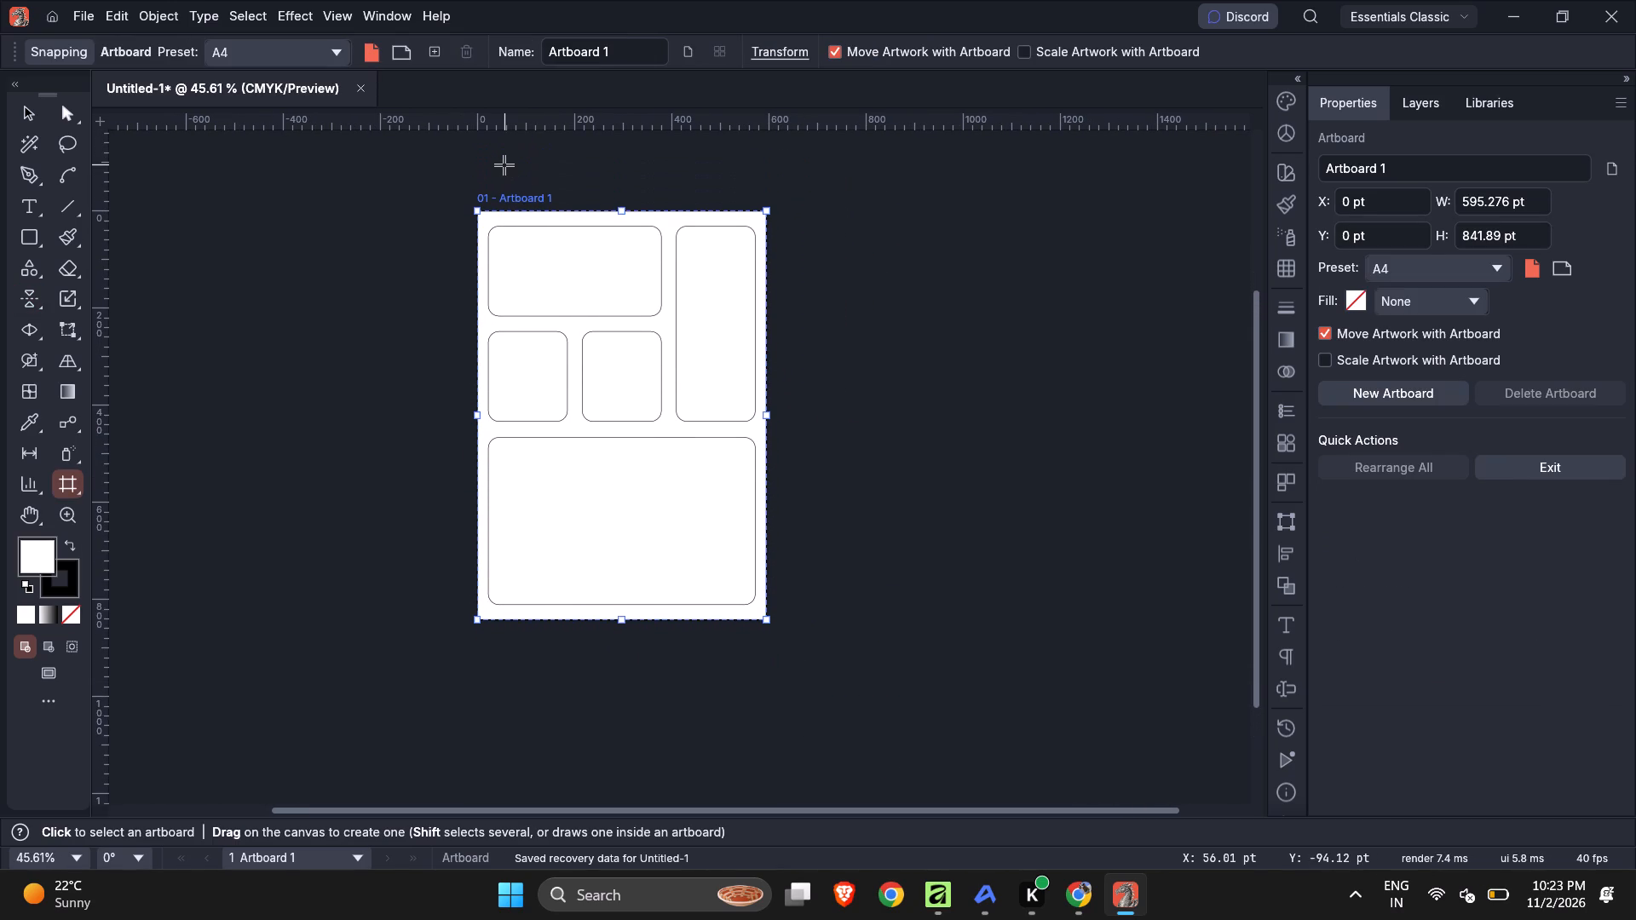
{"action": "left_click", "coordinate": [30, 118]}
Remove the stroke from the grouped set of five rounded rectangles.
{"action": "left_click", "coordinate": [379, 204]}
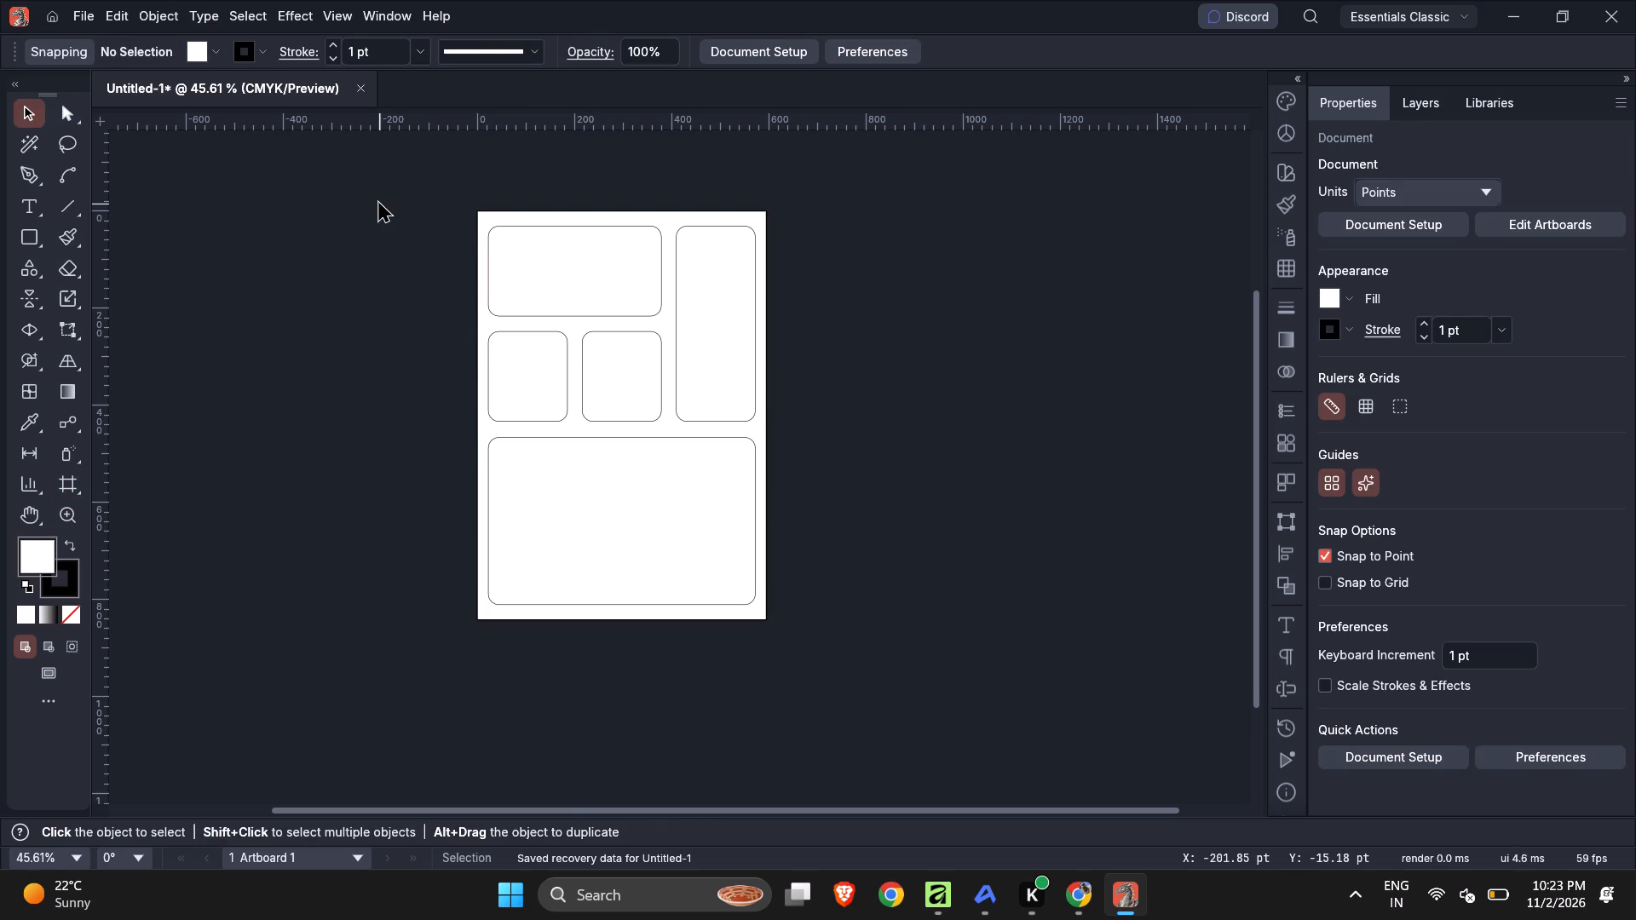
{"action": "left_click_drag", "start_coordinate": [379, 204], "coordinate": [866, 664]}
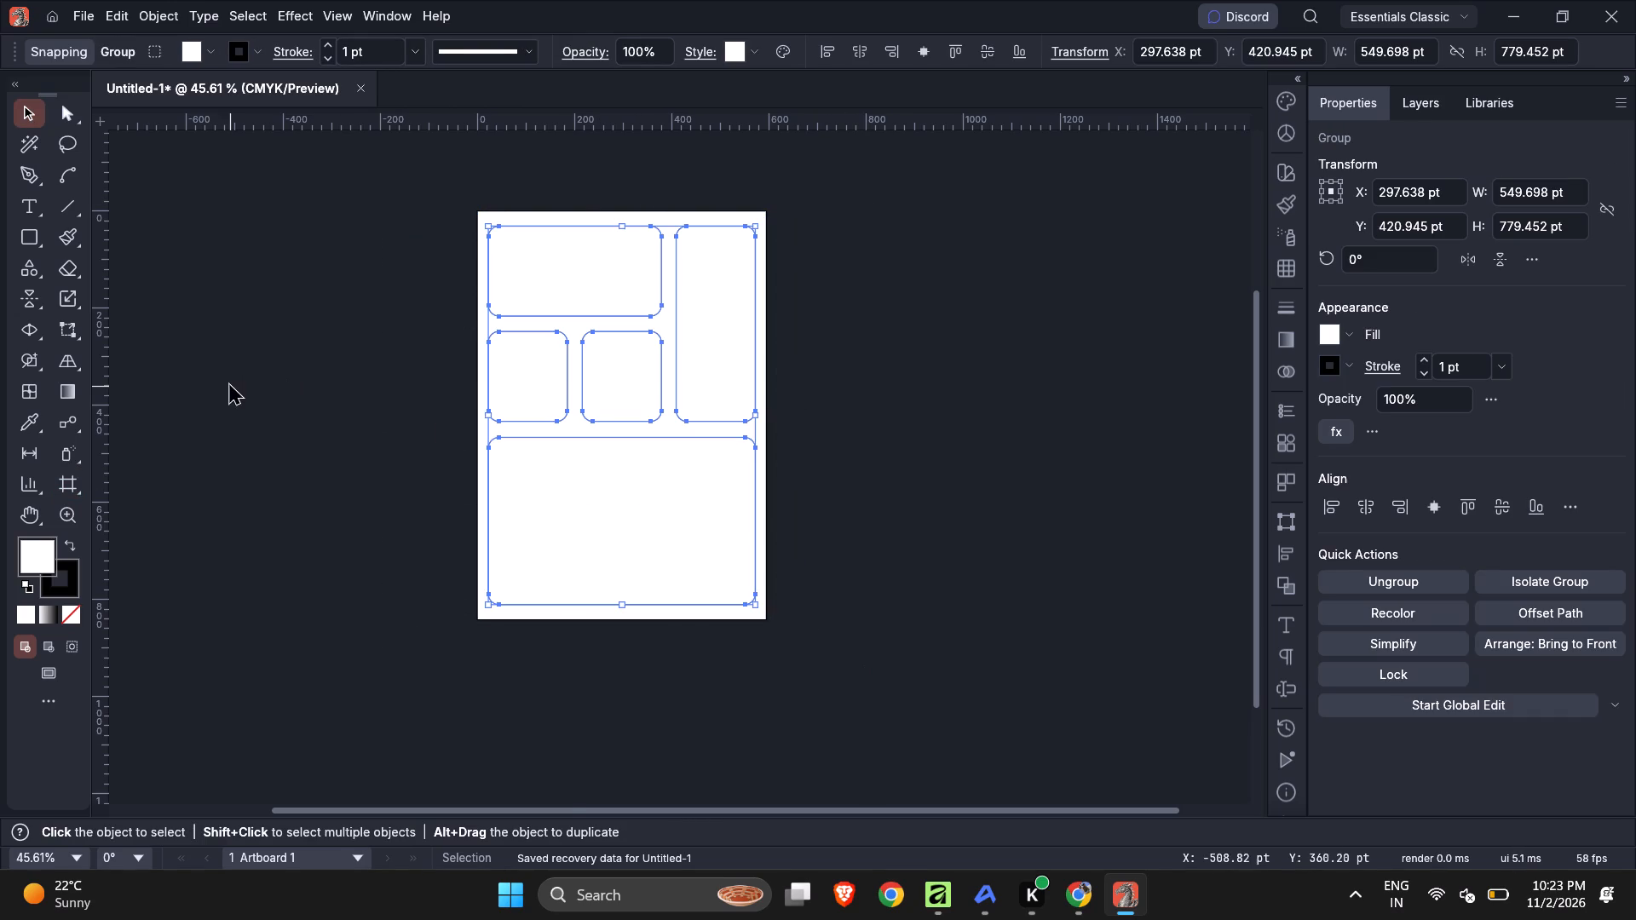
{"action": "key", "text": "x"}
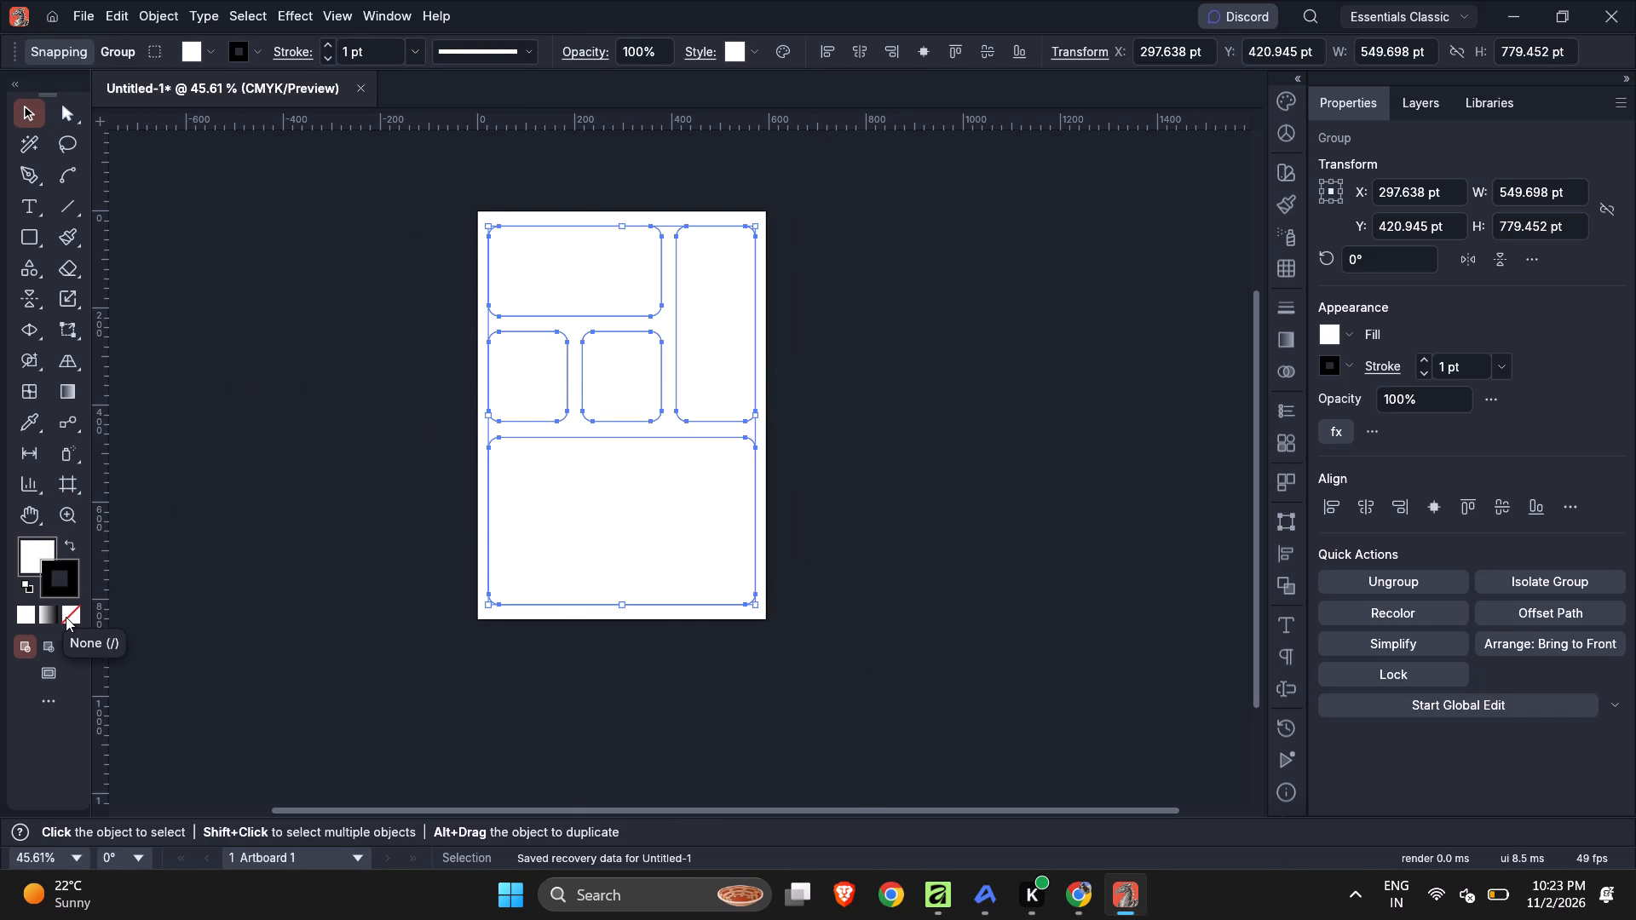
{"action": "left_click", "coordinate": [69, 616]}
{"action": "key", "text": "x"}
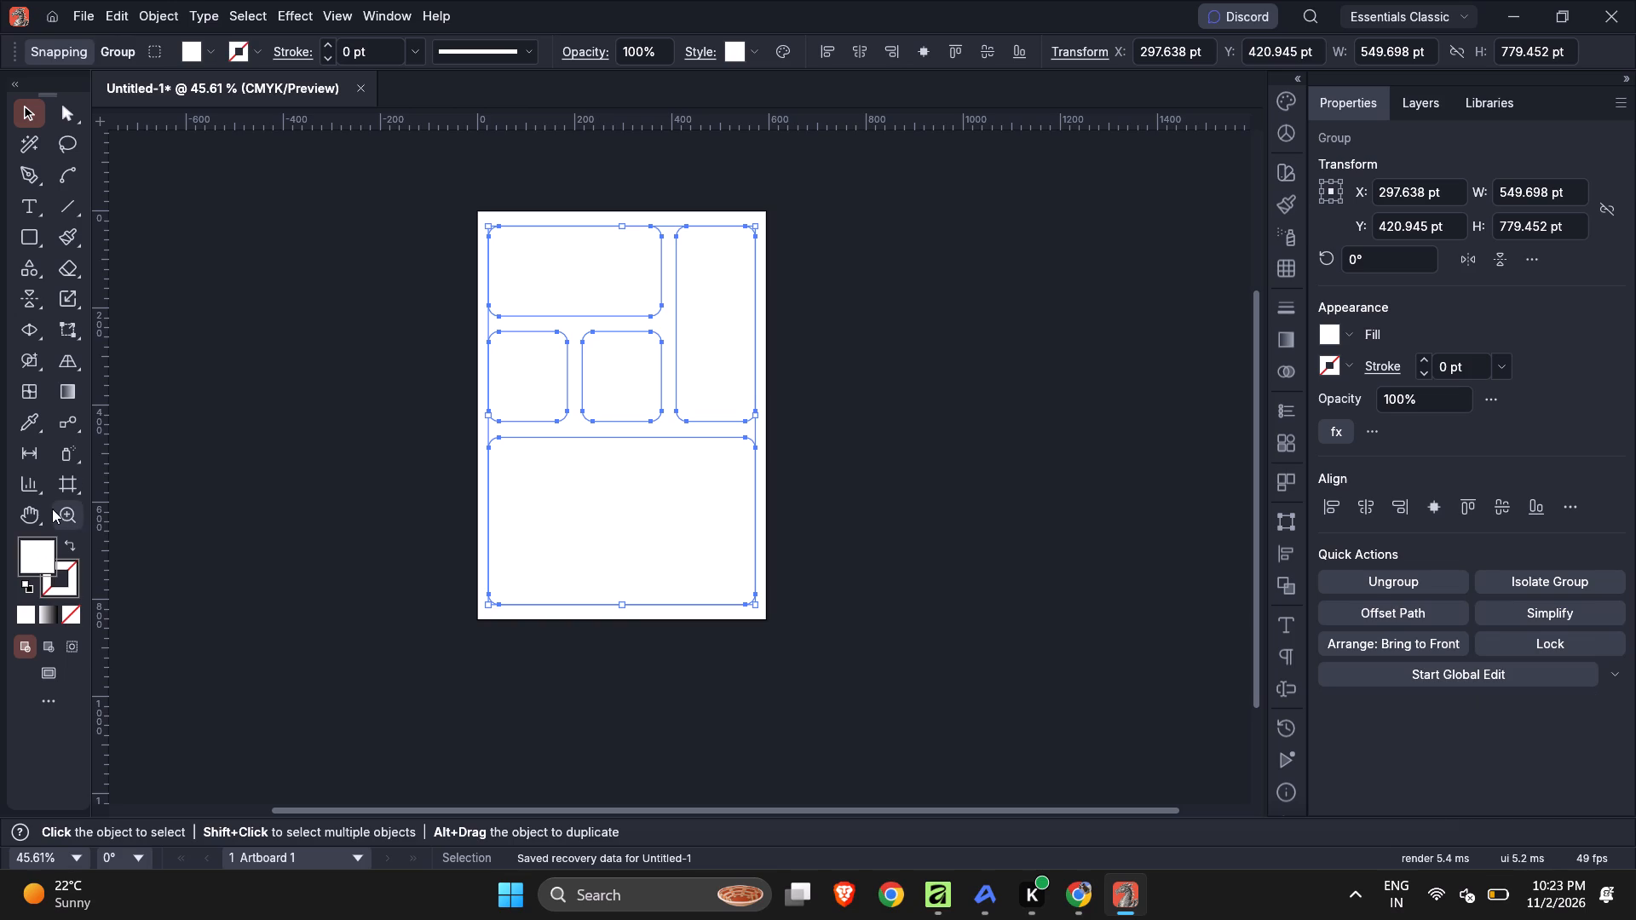
Fill the grouped rounded rectangles with the medium green swatch and deselect them.
{"action": "left_click", "coordinate": [212, 53]}
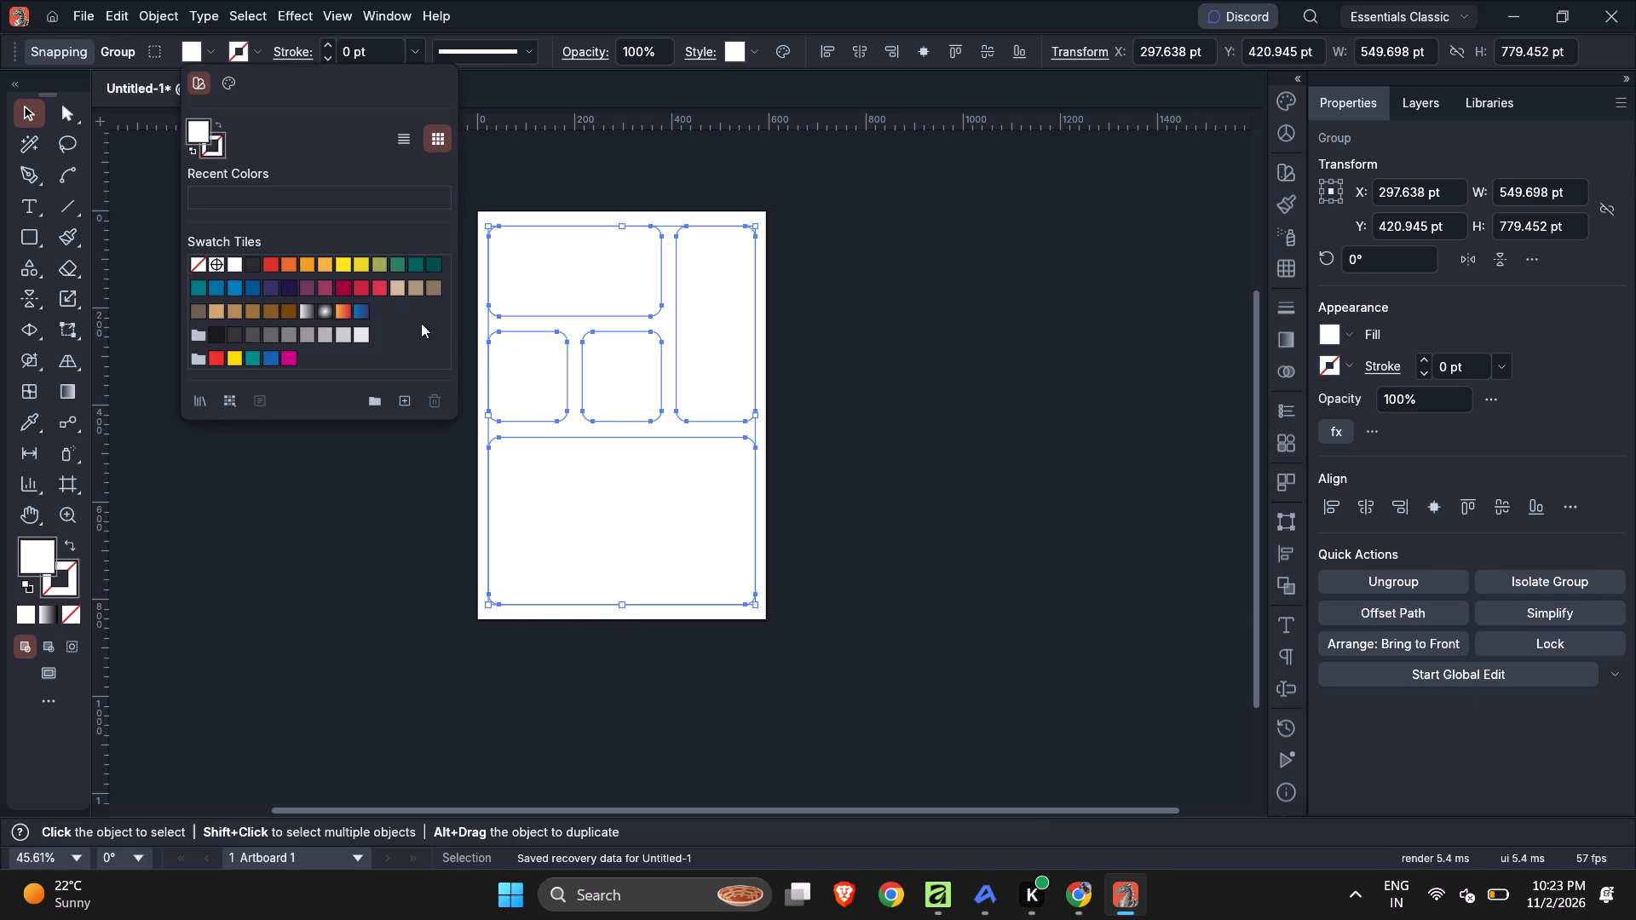
{"action": "left_click", "coordinate": [399, 266]}
{"action": "double_click", "coordinate": [857, 415]}
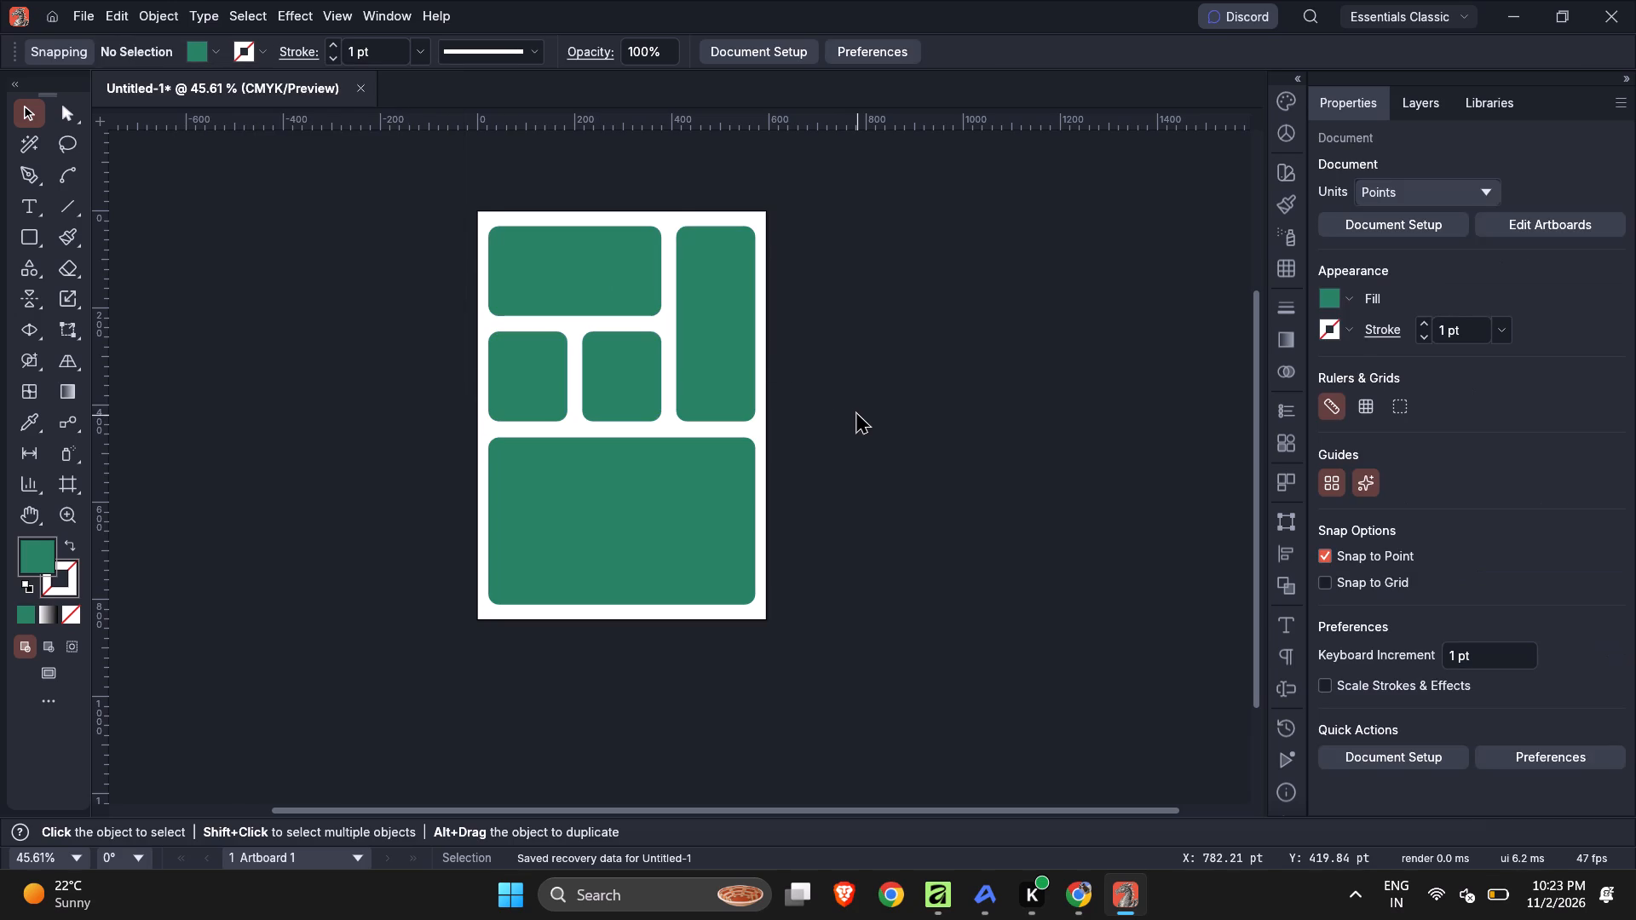
Ungroup the five green rectangles into separate objects and clear the selection.
{"action": "scroll", "coordinate": [857, 415], "scroll_direction": "up", "scroll_amount": 6, "text": "ctrl"}
{"action": "scroll", "coordinate": [857, 415], "scroll_direction": "down", "scroll_amount": 6, "text": "ctrl"}
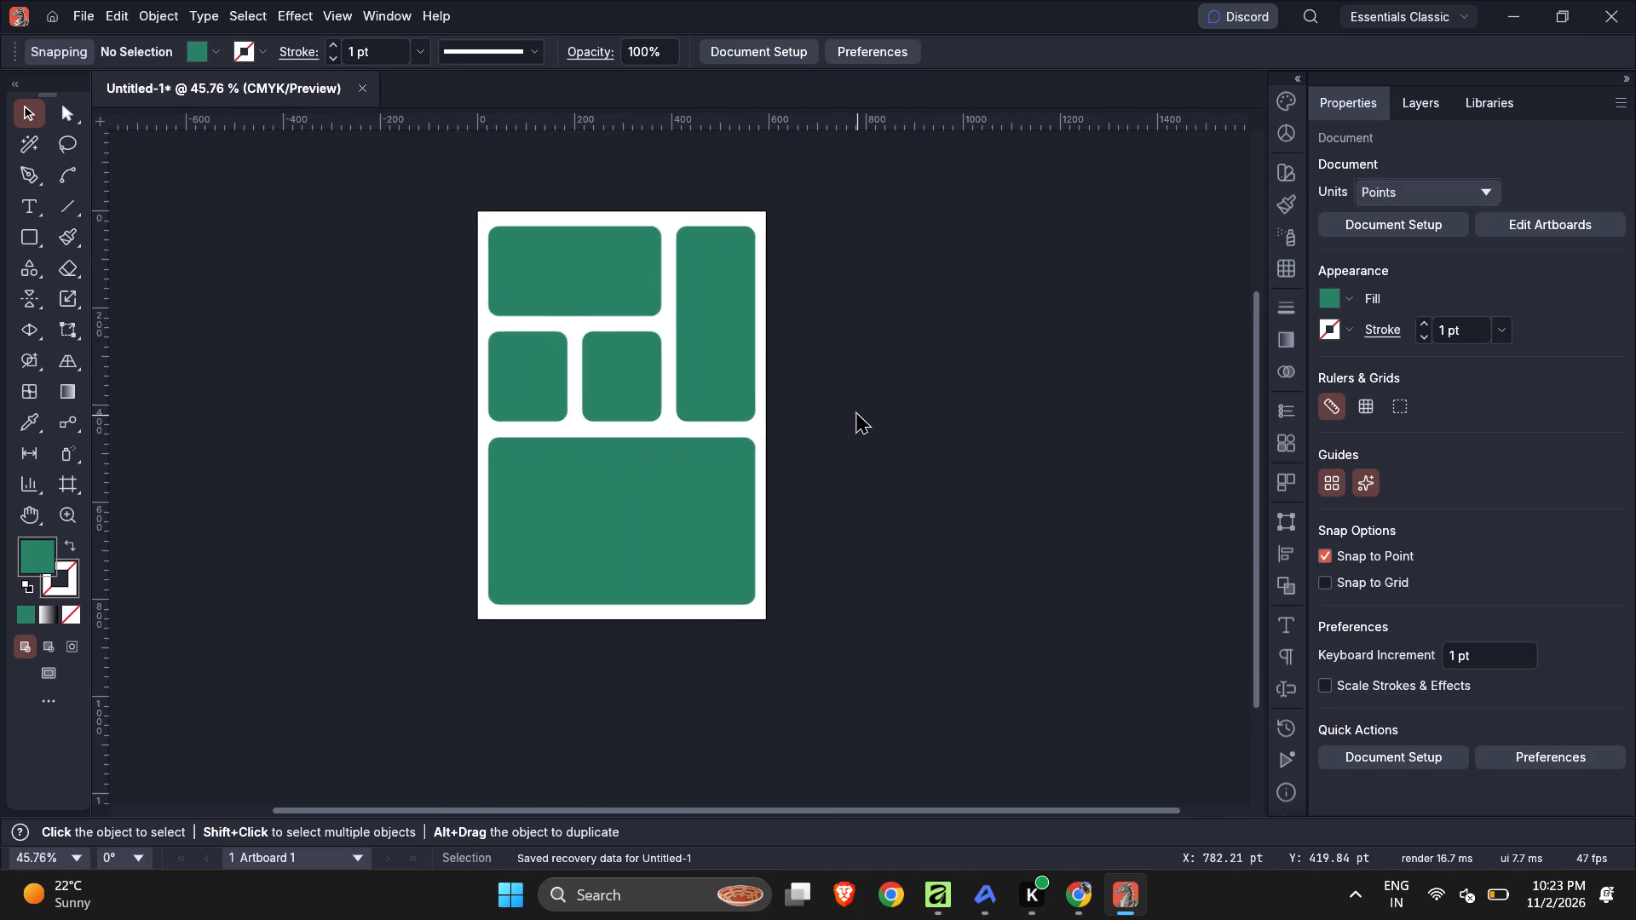
{"action": "scroll", "coordinate": [857, 415], "scroll_direction": "up", "scroll_amount": 2, "text": "ctrl"}
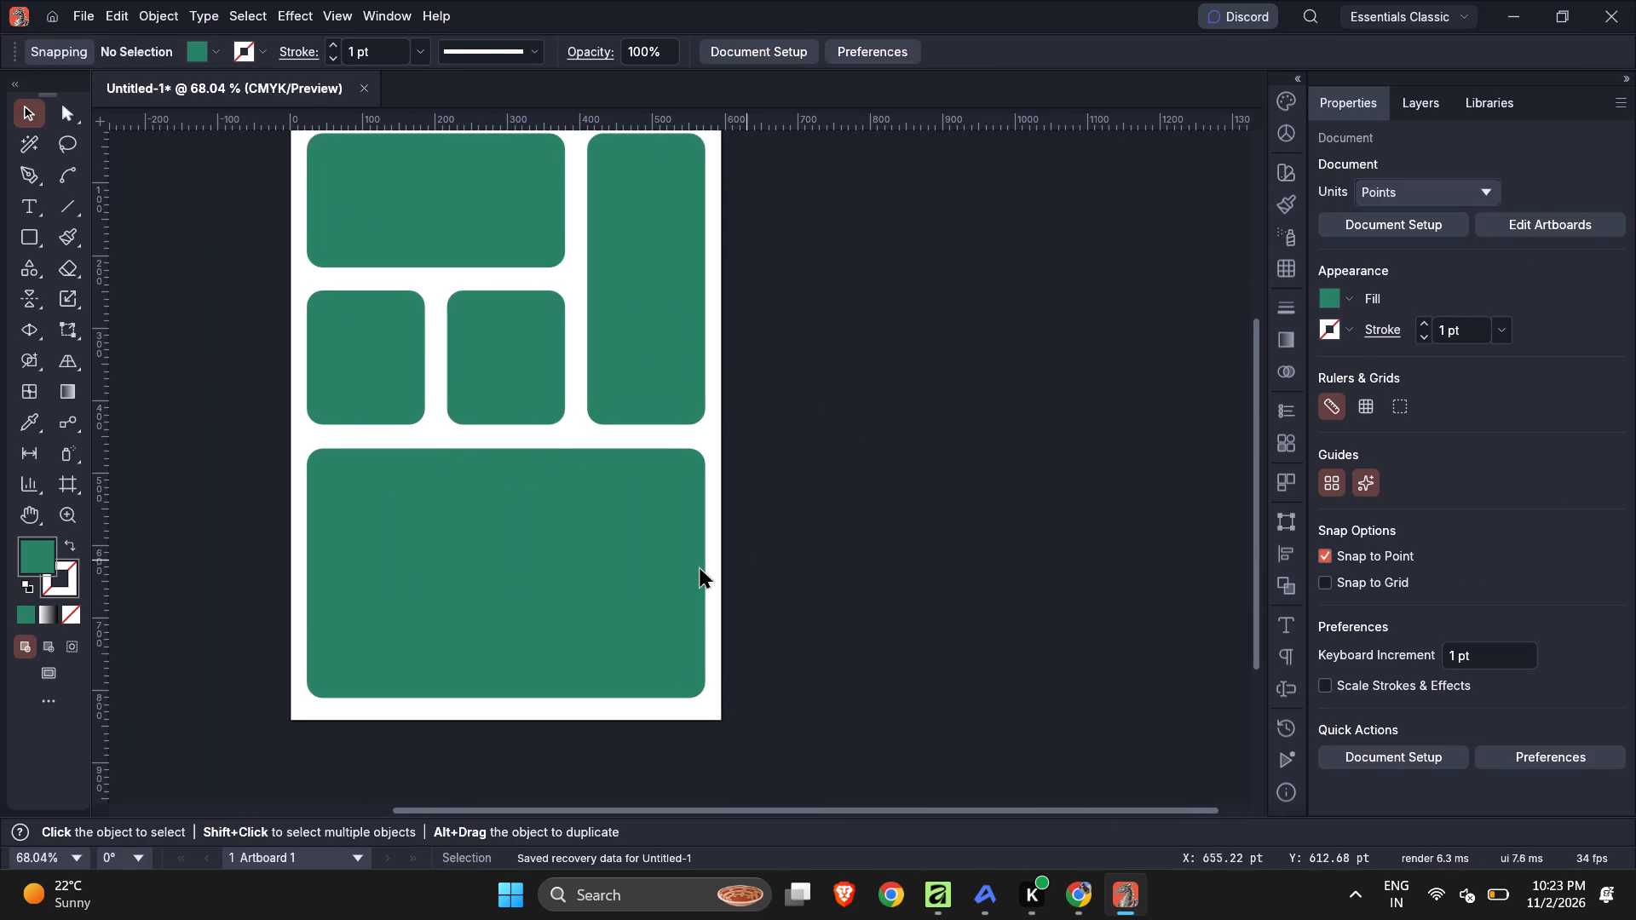
{"action": "left_click", "coordinate": [654, 572]}
{"action": "key", "text": "ctrl+shift+g"}
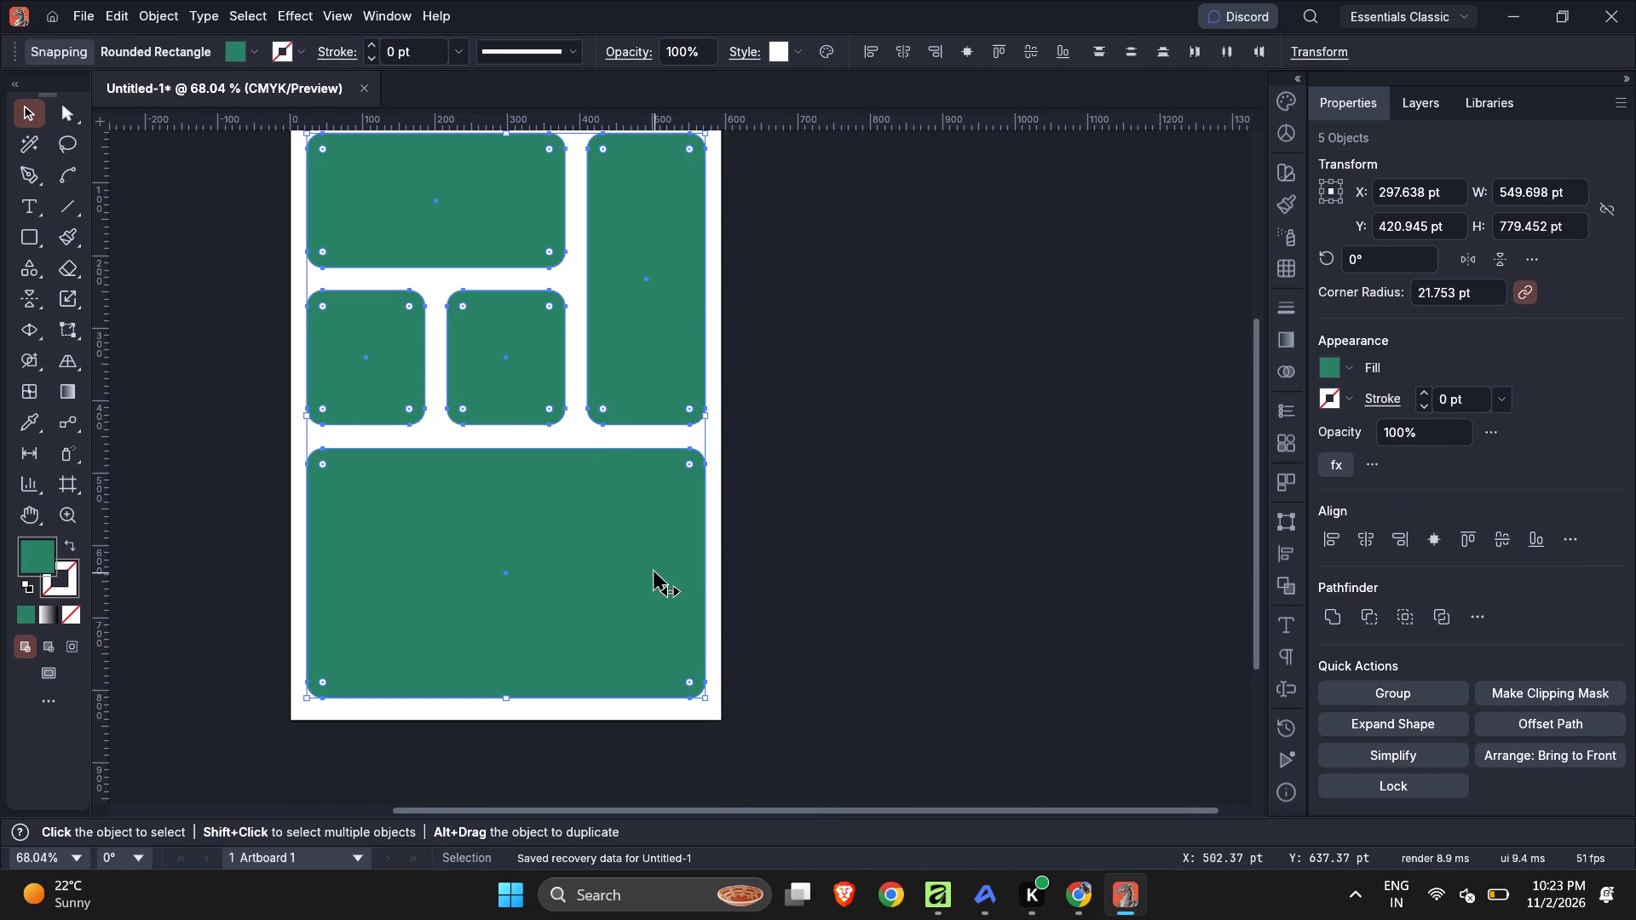
{"action": "left_click", "coordinate": [892, 571]}
Narrow the large bottom rectangle from its right side to about 356 pt wide, matching the wide rectangle at the top of the artboard.
{"action": "left_click", "coordinate": [661, 605]}
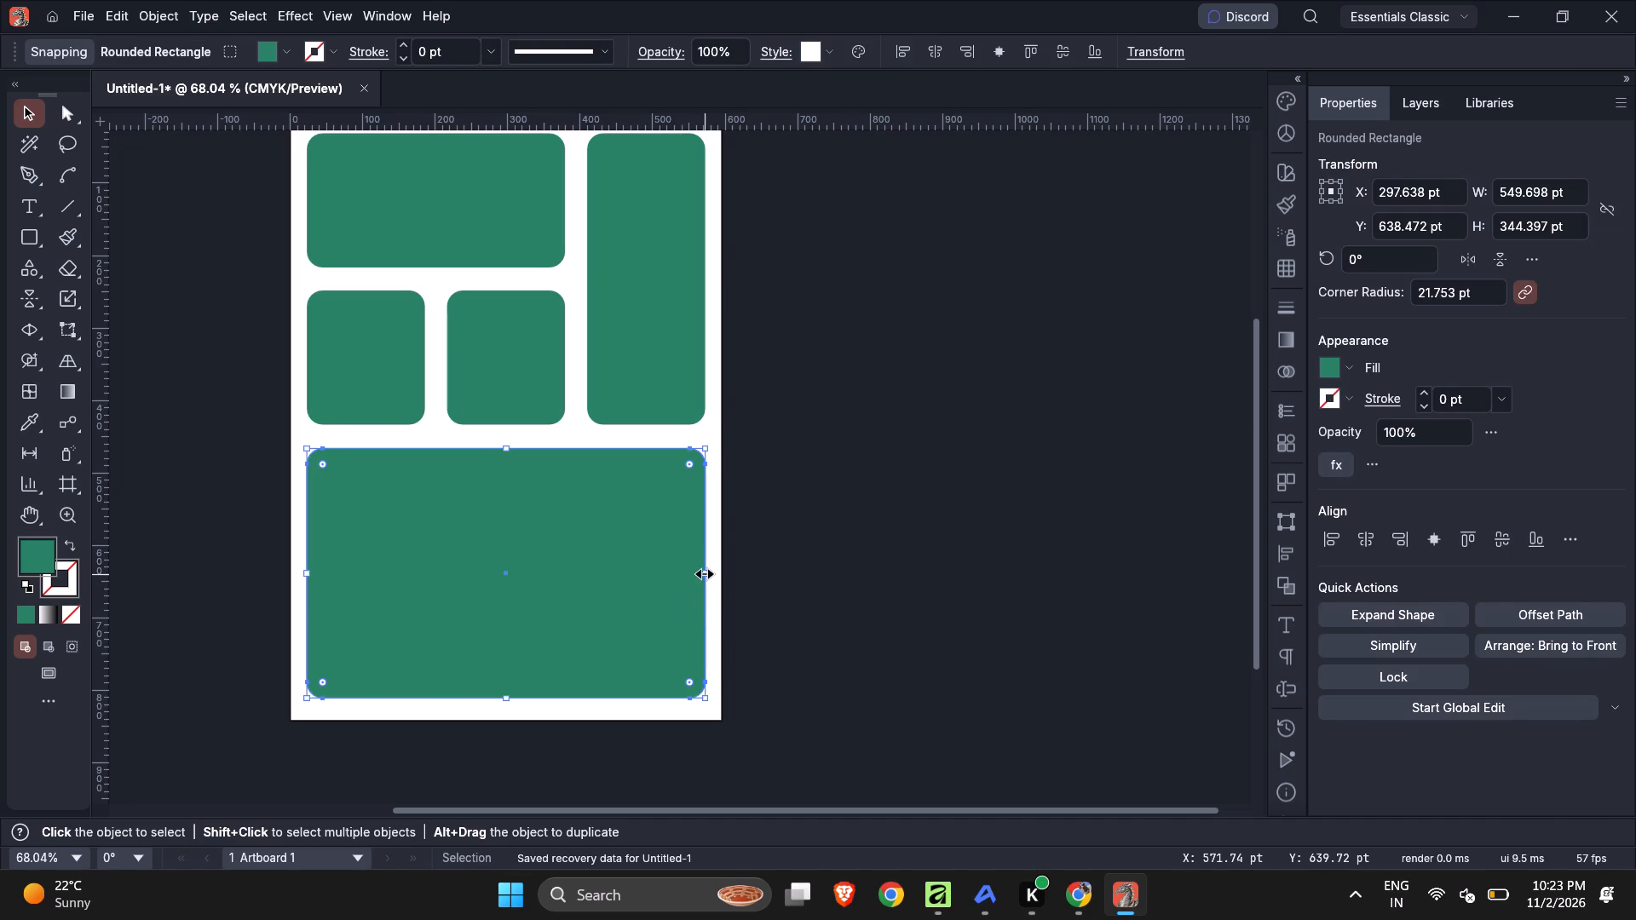
{"action": "left_click_drag", "start_coordinate": [705, 574], "coordinate": [613, 561], "text": "shift"}
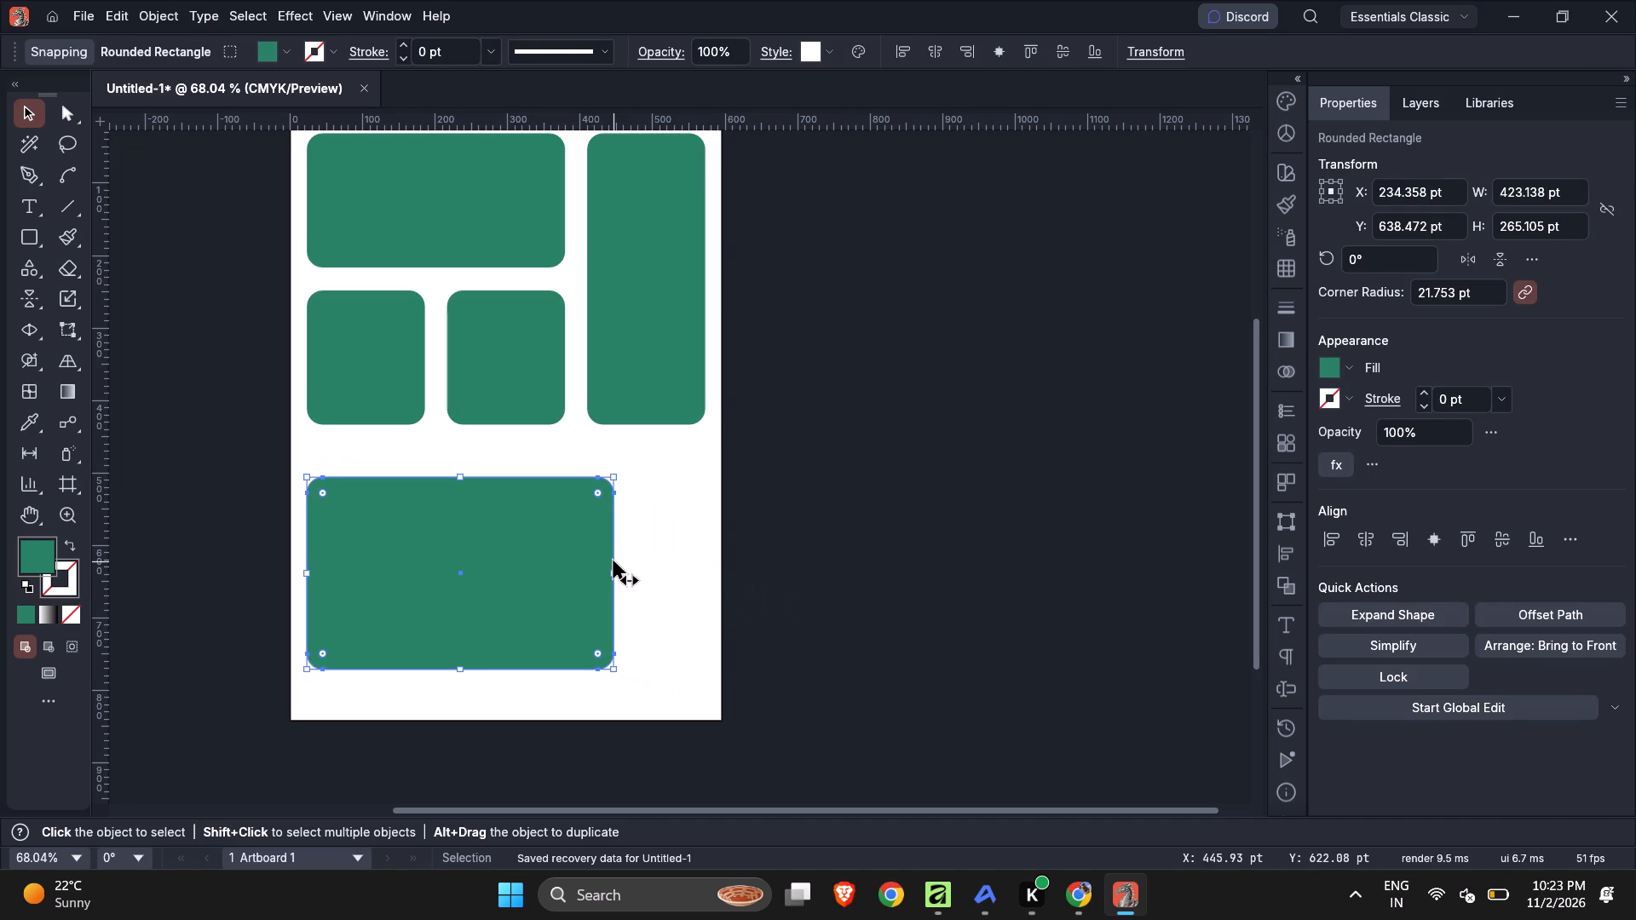
{"action": "key", "text": "ctrl+z"}
{"action": "left_click_drag", "start_coordinate": [700, 574], "coordinate": [574, 565]}
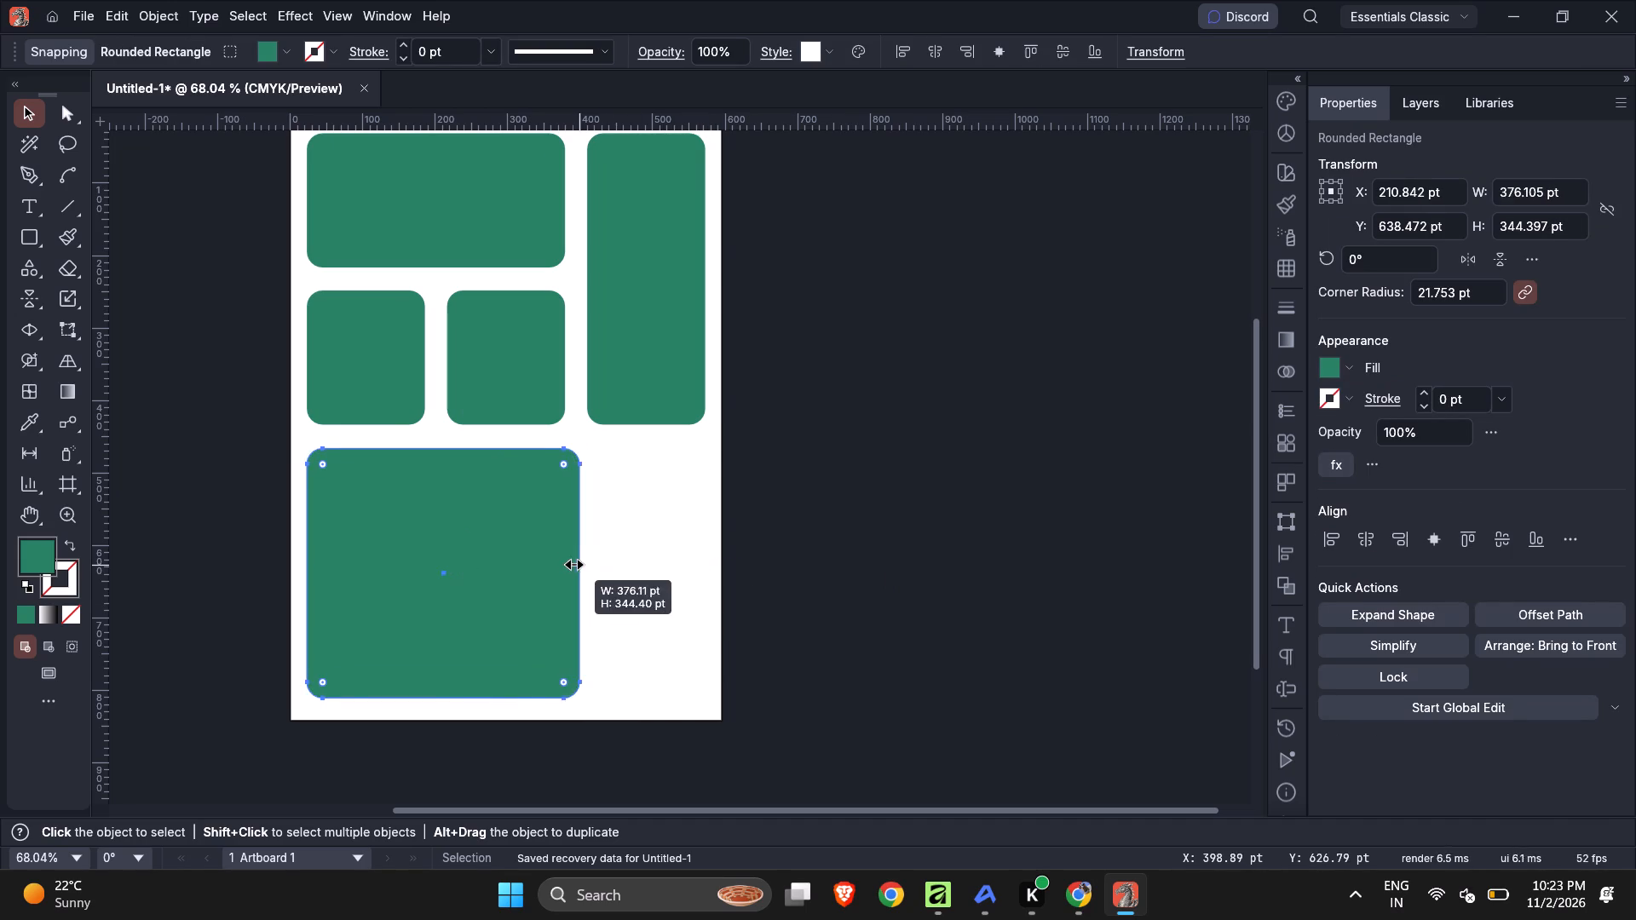
{"action": "left_click_drag", "start_coordinate": [574, 565], "coordinate": [563, 564]}
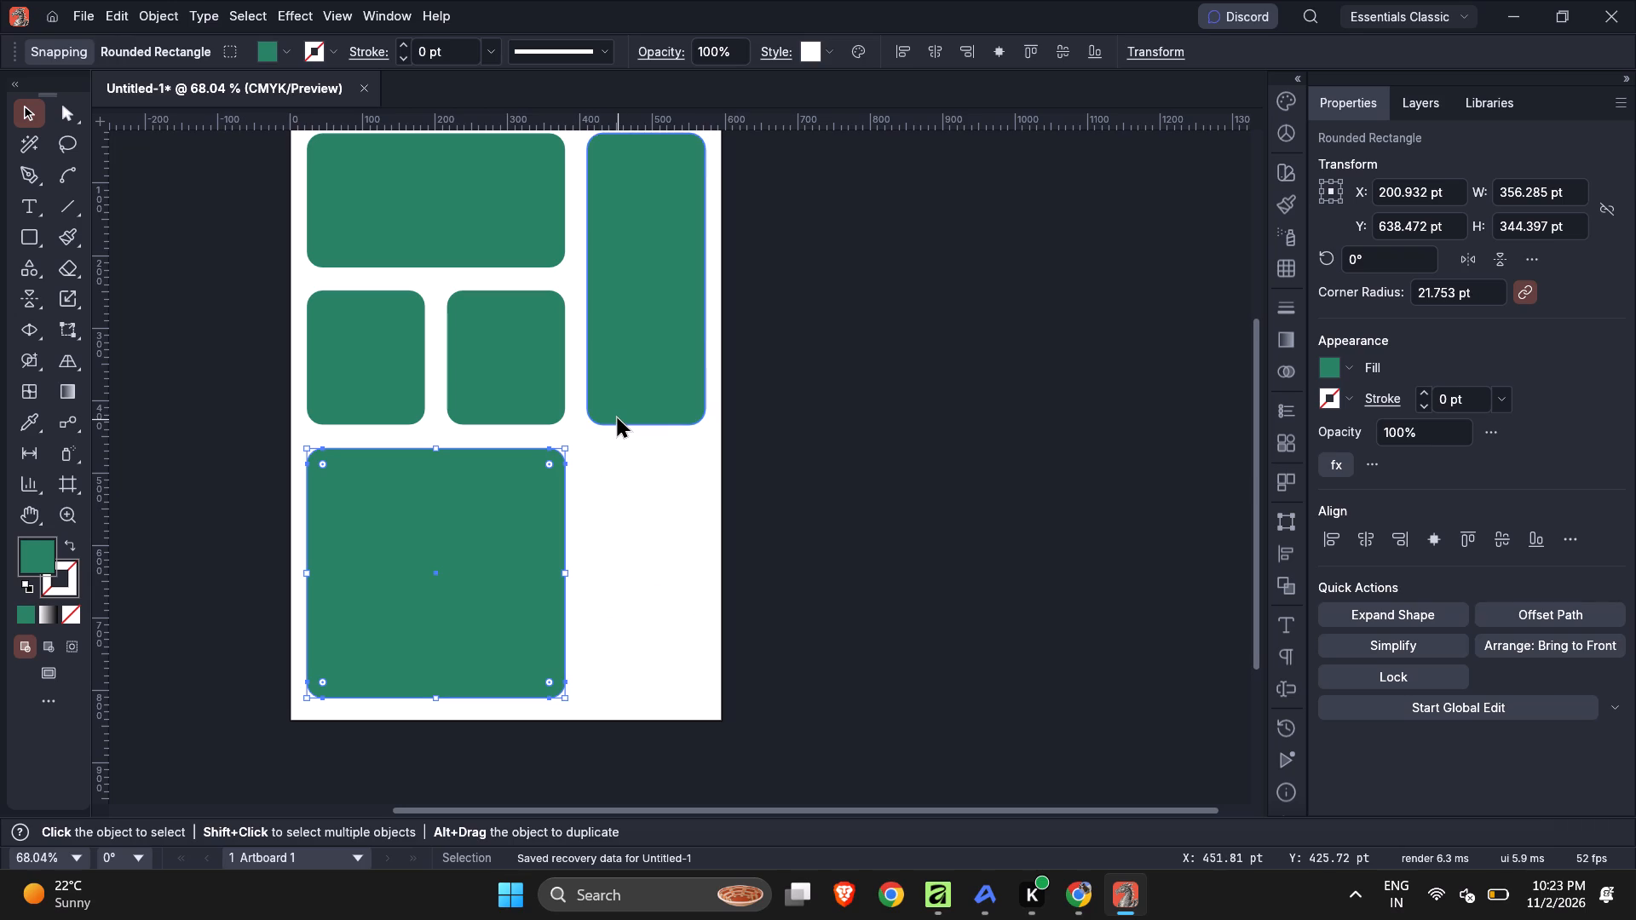
Extend the tall right-column rectangle downward to about 779 pt high, level with the large bottom rectangle's lower edge.
{"action": "left_click", "coordinate": [618, 419]}
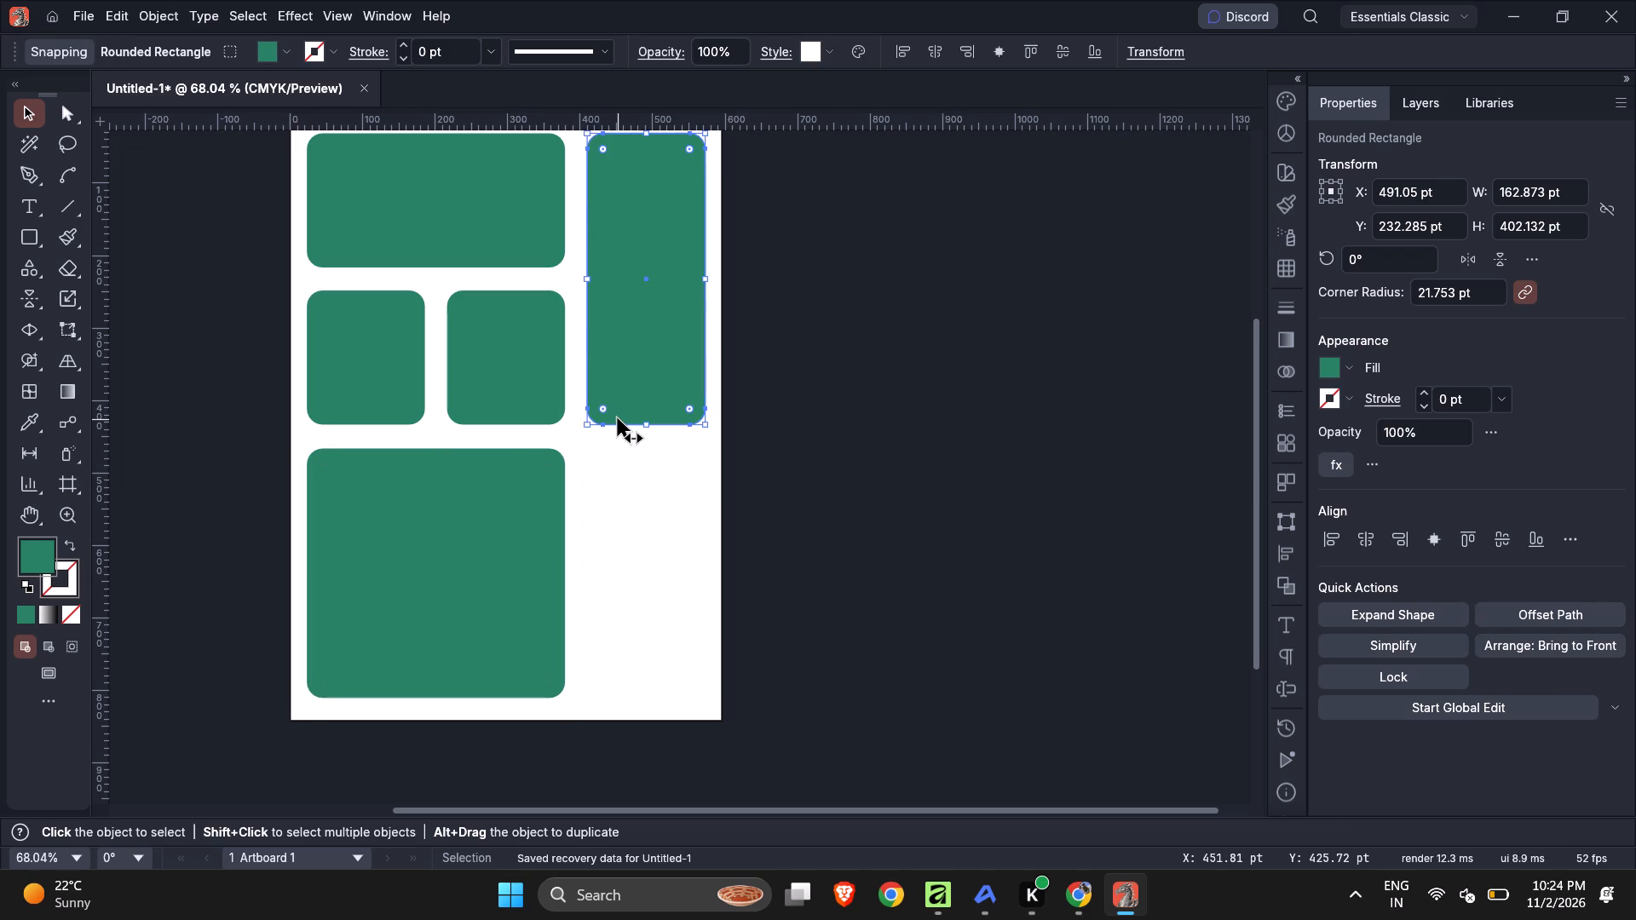
{"action": "left_click_drag", "start_coordinate": [647, 428], "coordinate": [651, 646]}
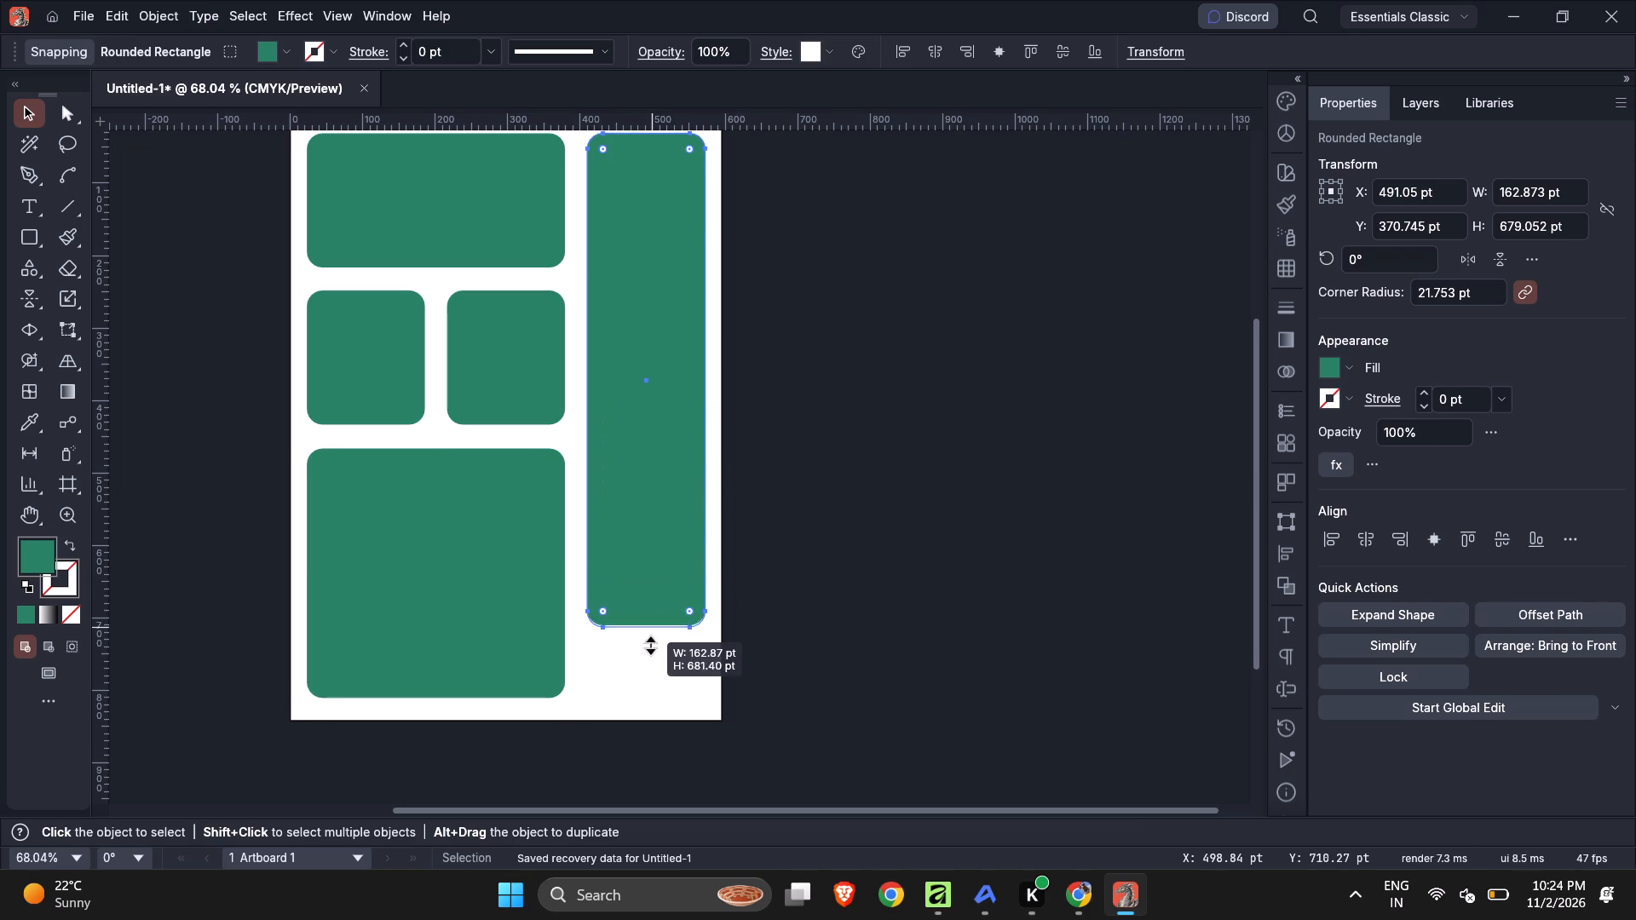
{"action": "left_click_drag", "start_coordinate": [651, 646], "coordinate": [648, 699]}
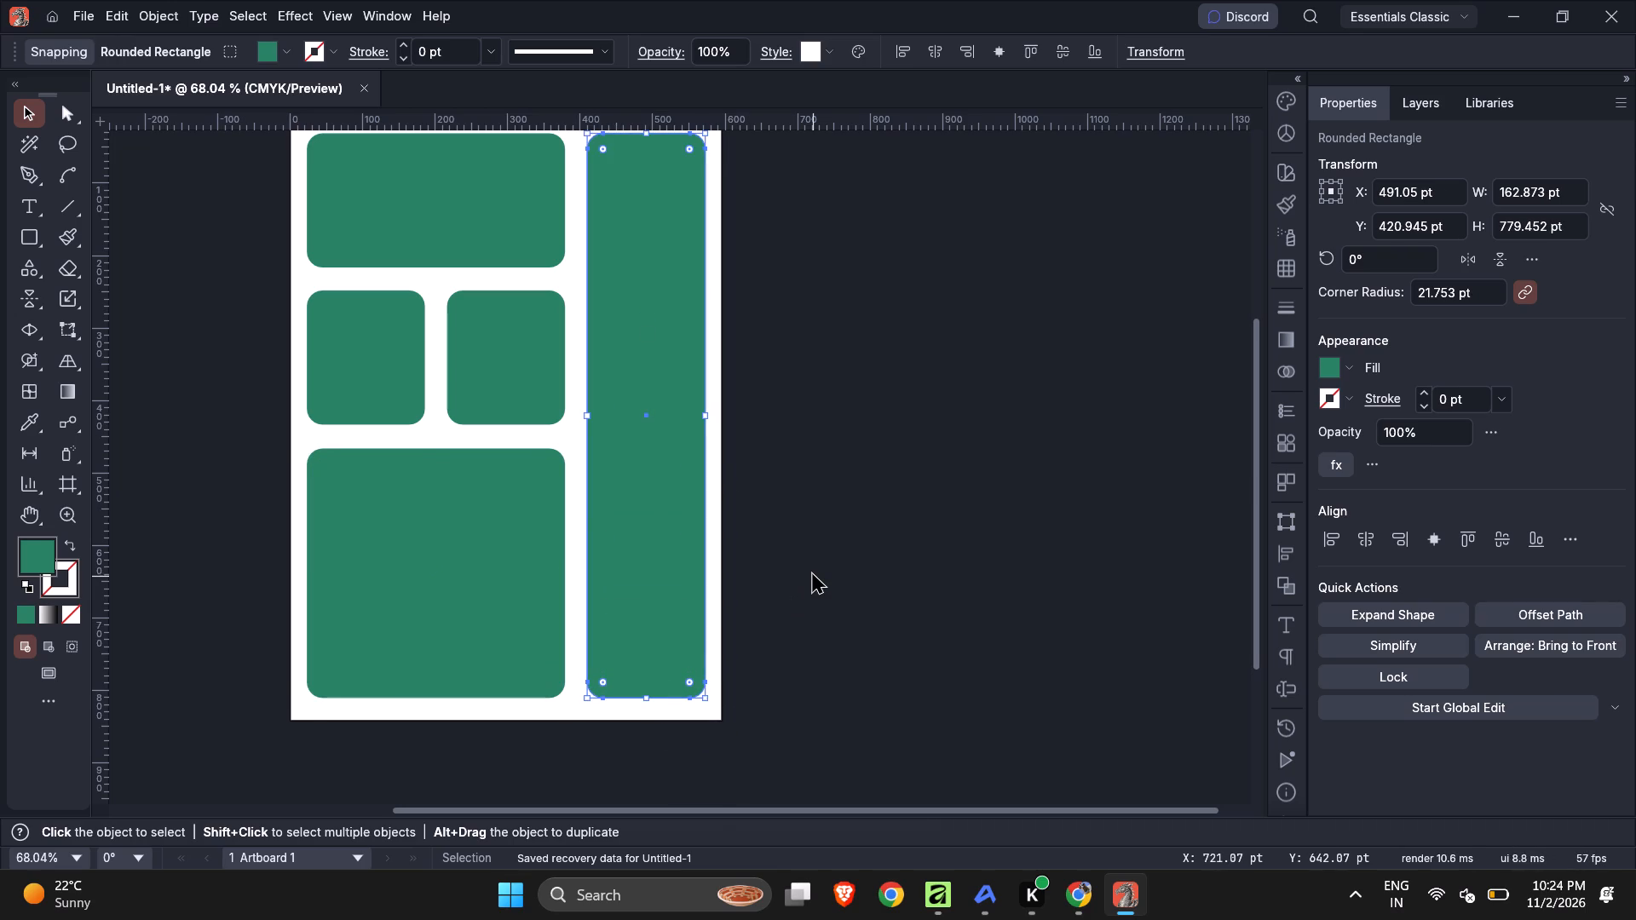
{"action": "left_click", "coordinate": [813, 575]}
Examine the rearranged five-rectangle layout as a whole and up close.
{"action": "scroll", "coordinate": [813, 575], "scroll_direction": "down", "scroll_amount": 3, "text": "ctrl"}
{"action": "scroll", "coordinate": [813, 575], "scroll_direction": "up", "scroll_amount": 2, "text": "ctrl"}
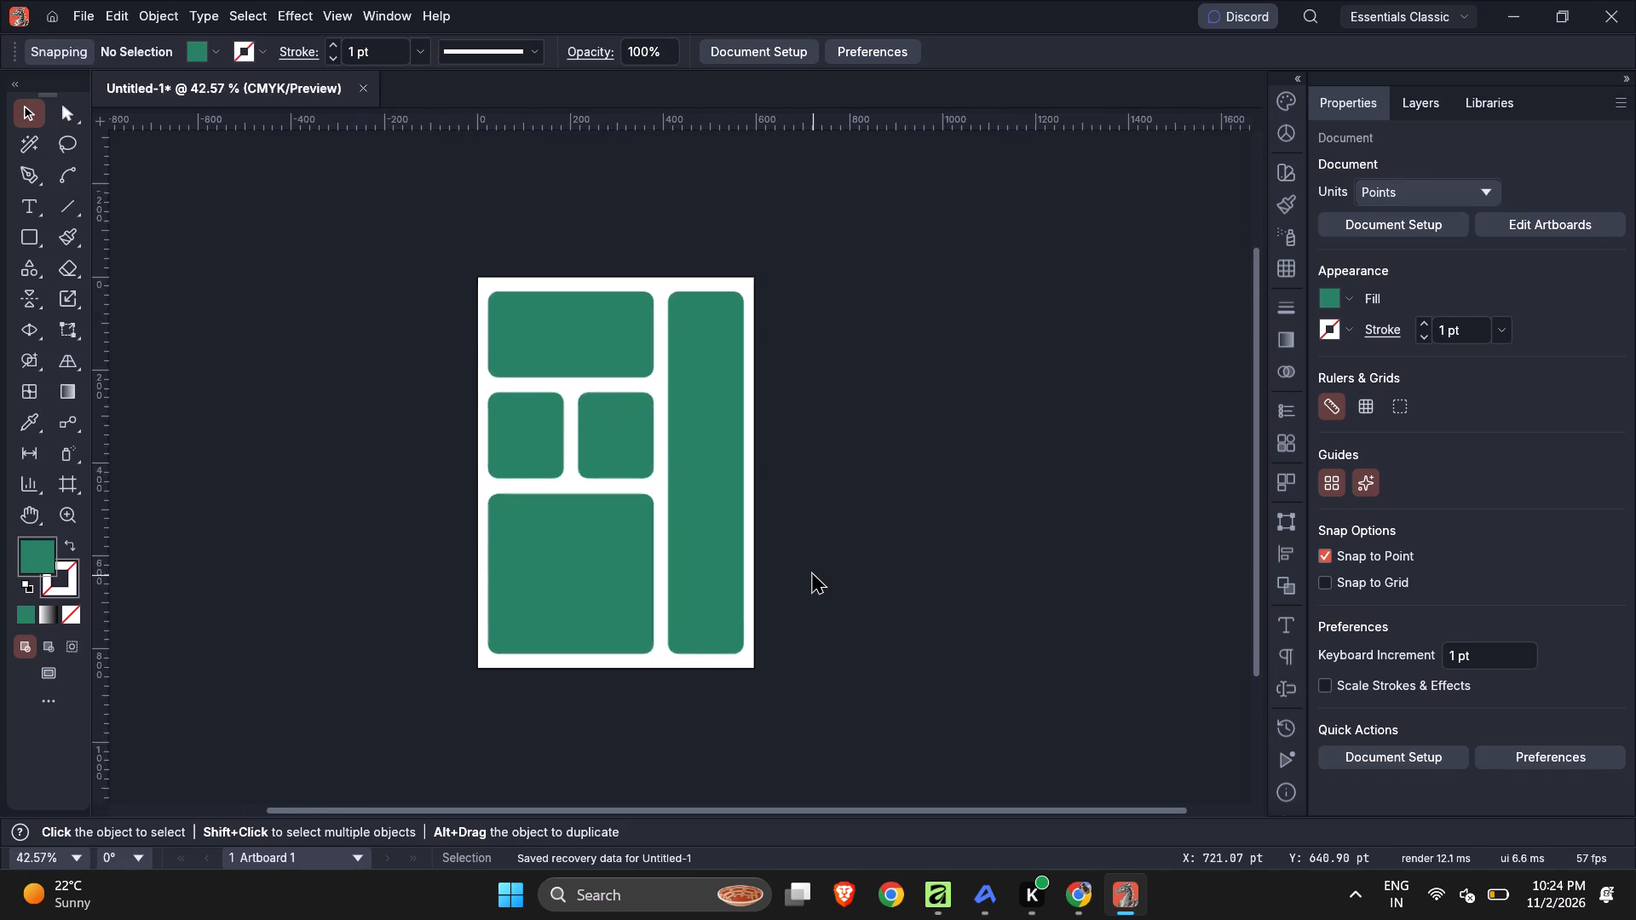
{"action": "scroll", "coordinate": [813, 575], "scroll_direction": "up", "scroll_amount": 1}
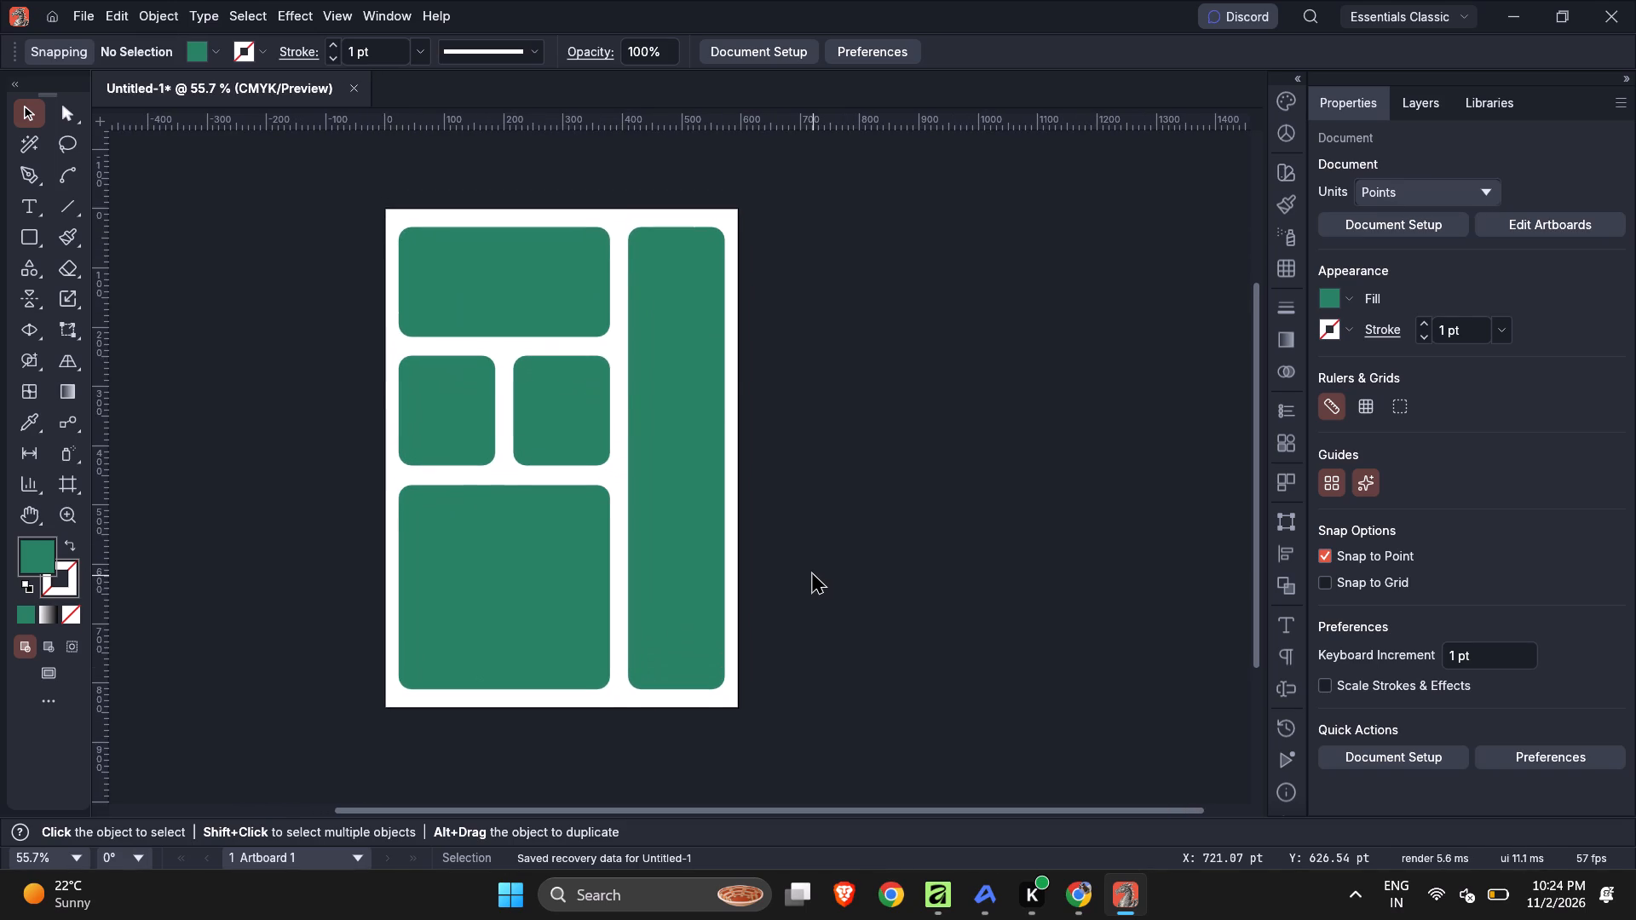
{"action": "scroll", "coordinate": [813, 575], "scroll_direction": "up", "scroll_amount": 1}
{"action": "scroll", "coordinate": [813, 575], "scroll_direction": "down", "scroll_amount": 2}
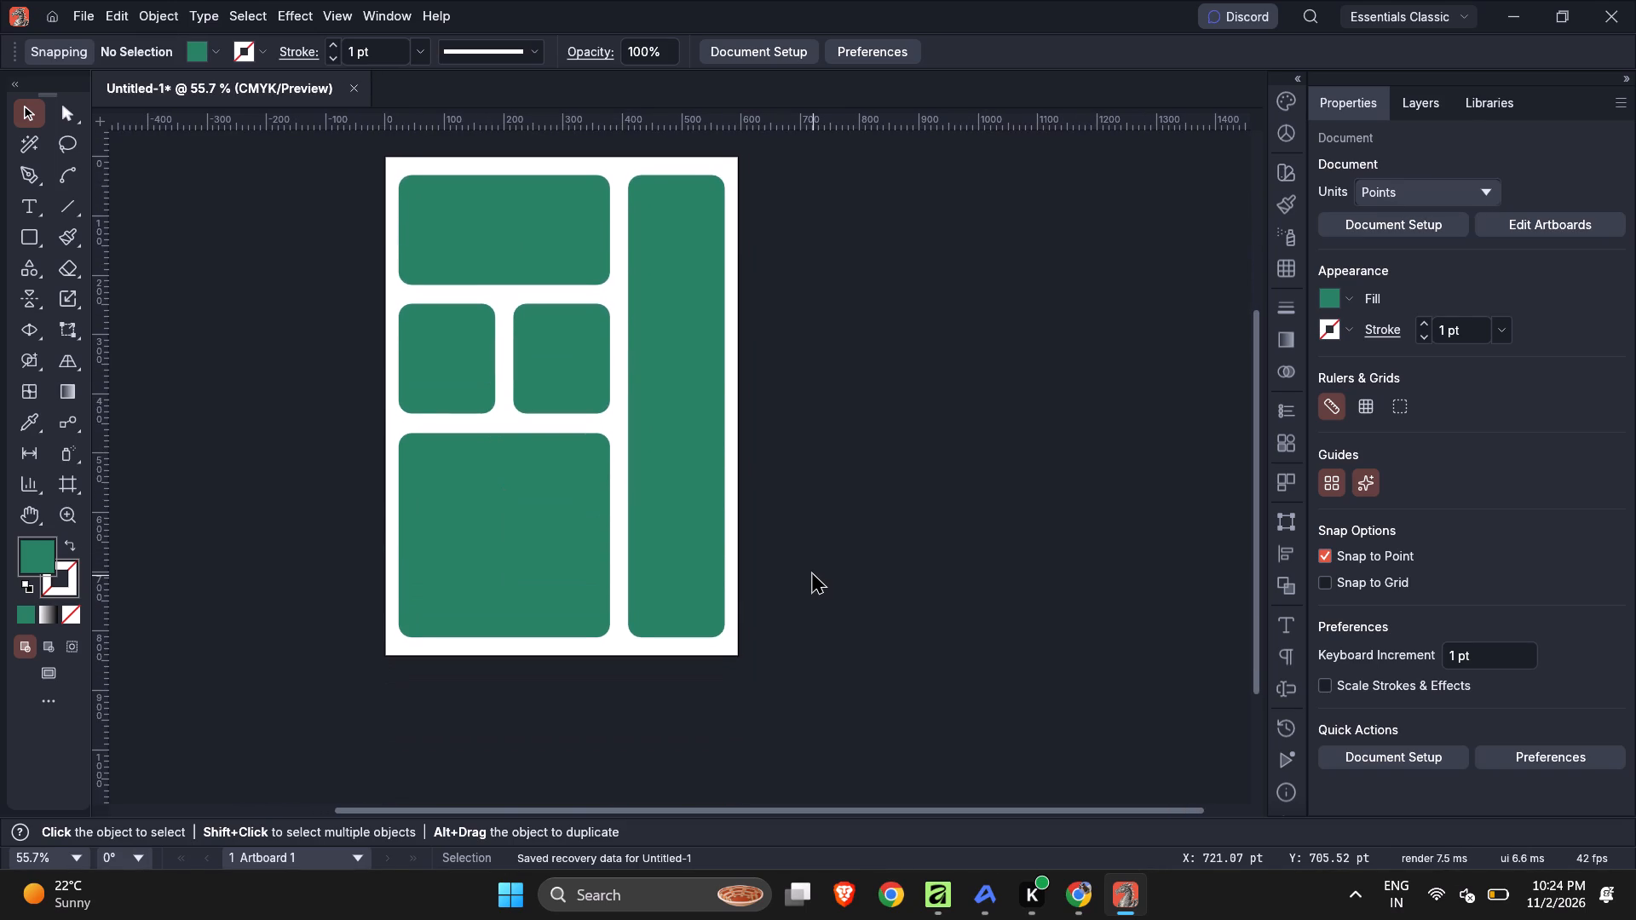
{"action": "scroll", "coordinate": [813, 575], "scroll_direction": "up", "scroll_amount": 5, "text": "ctrl"}
{"action": "scroll", "coordinate": [813, 575], "scroll_direction": "down", "scroll_amount": 5, "text": "ctrl"}
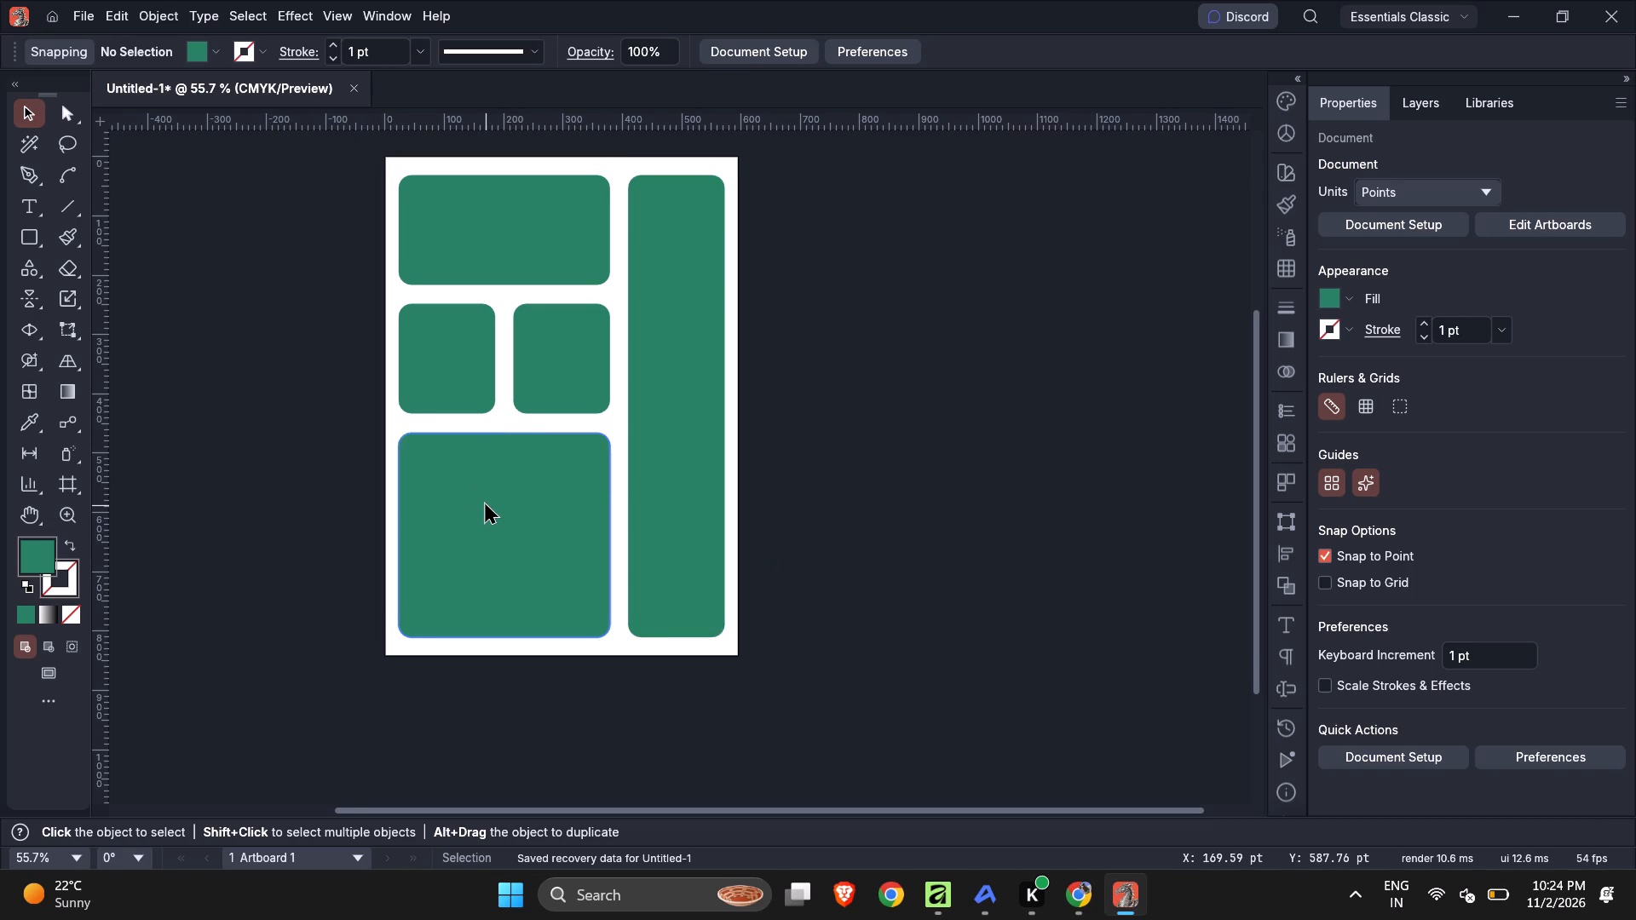
{"action": "scroll", "coordinate": [486, 505], "scroll_direction": "up", "scroll_amount": 5, "text": "ctrl"}
{"action": "scroll", "coordinate": [486, 505], "scroll_direction": "up", "scroll_amount": 9}
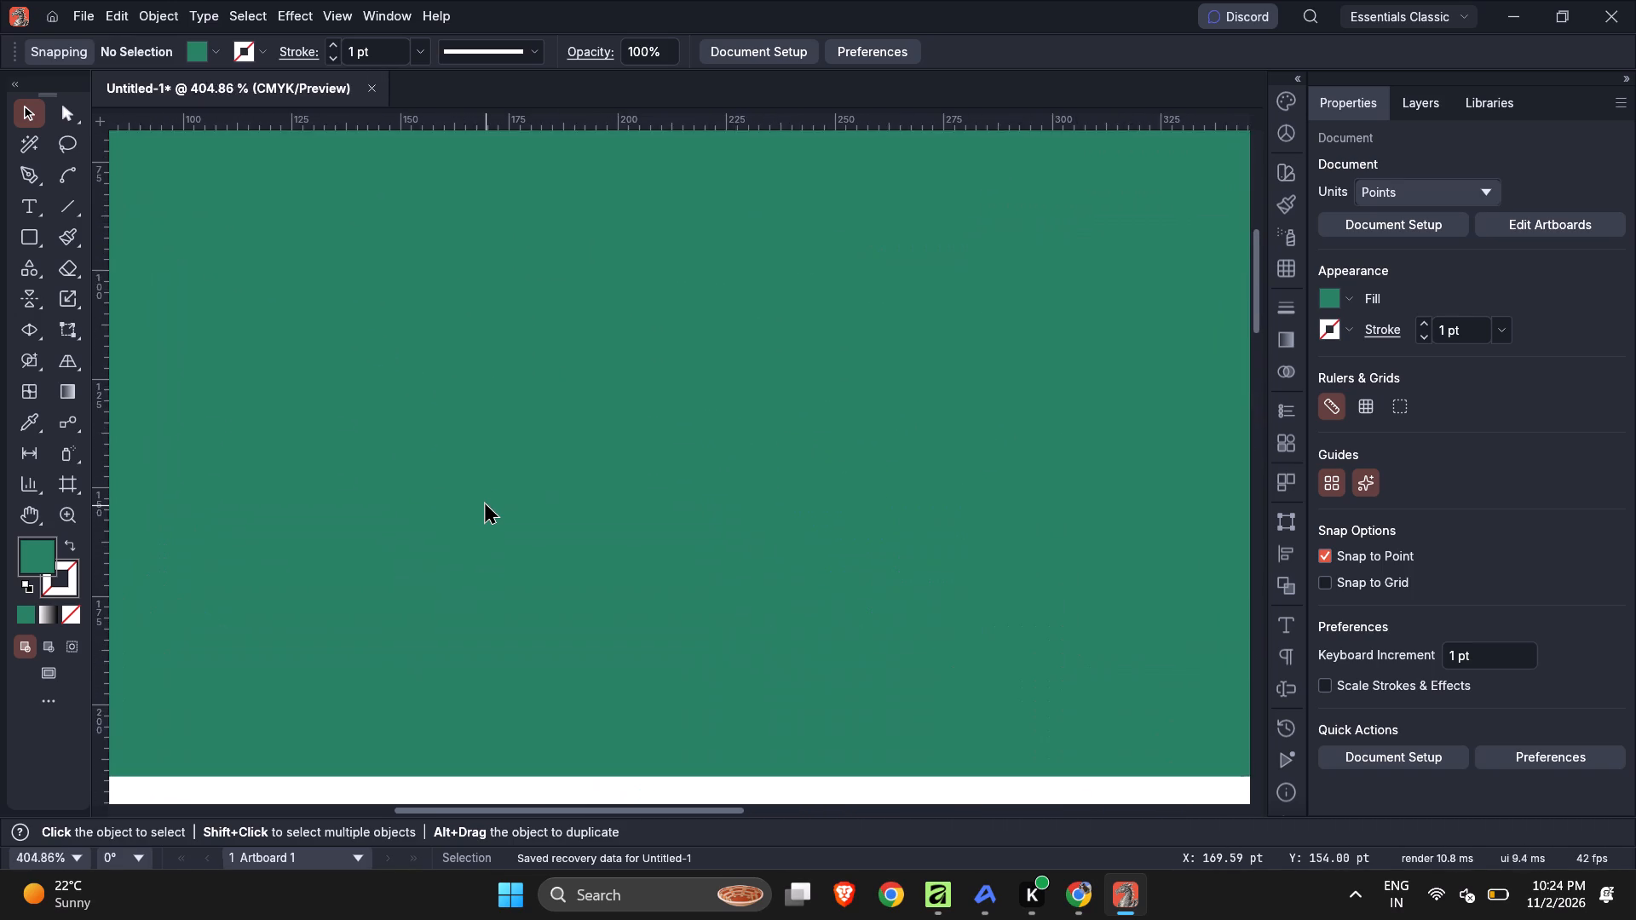
{"action": "scroll", "coordinate": [486, 505], "scroll_direction": "down", "scroll_amount": 9, "text": "ctrl"}
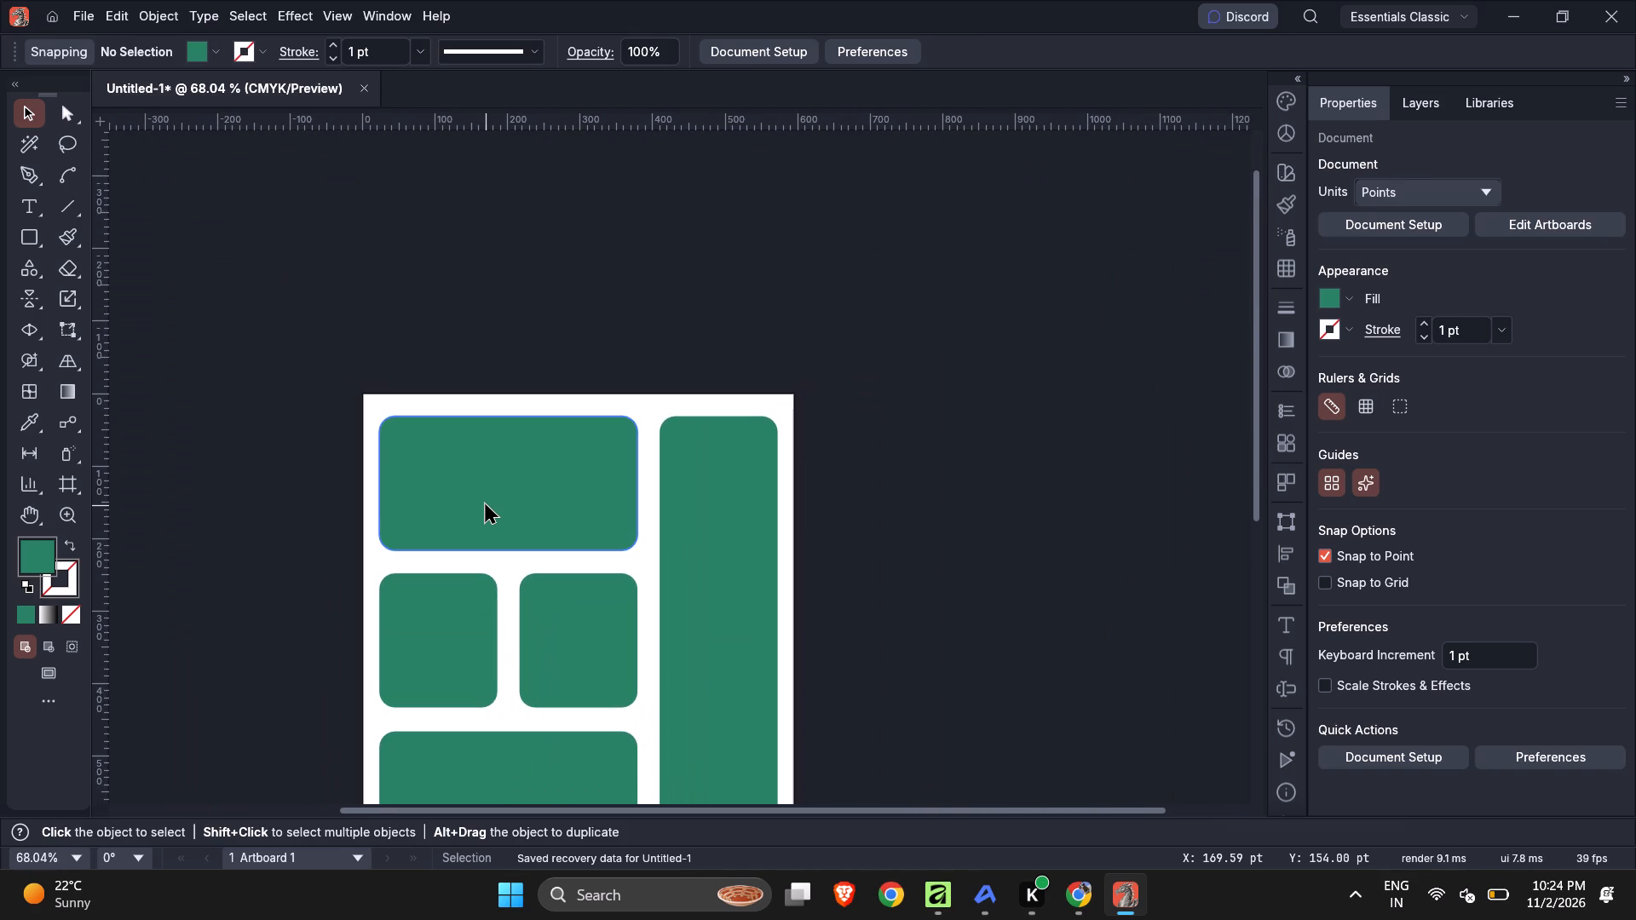
{"action": "scroll", "coordinate": [486, 505], "scroll_direction": "down", "scroll_amount": 2}
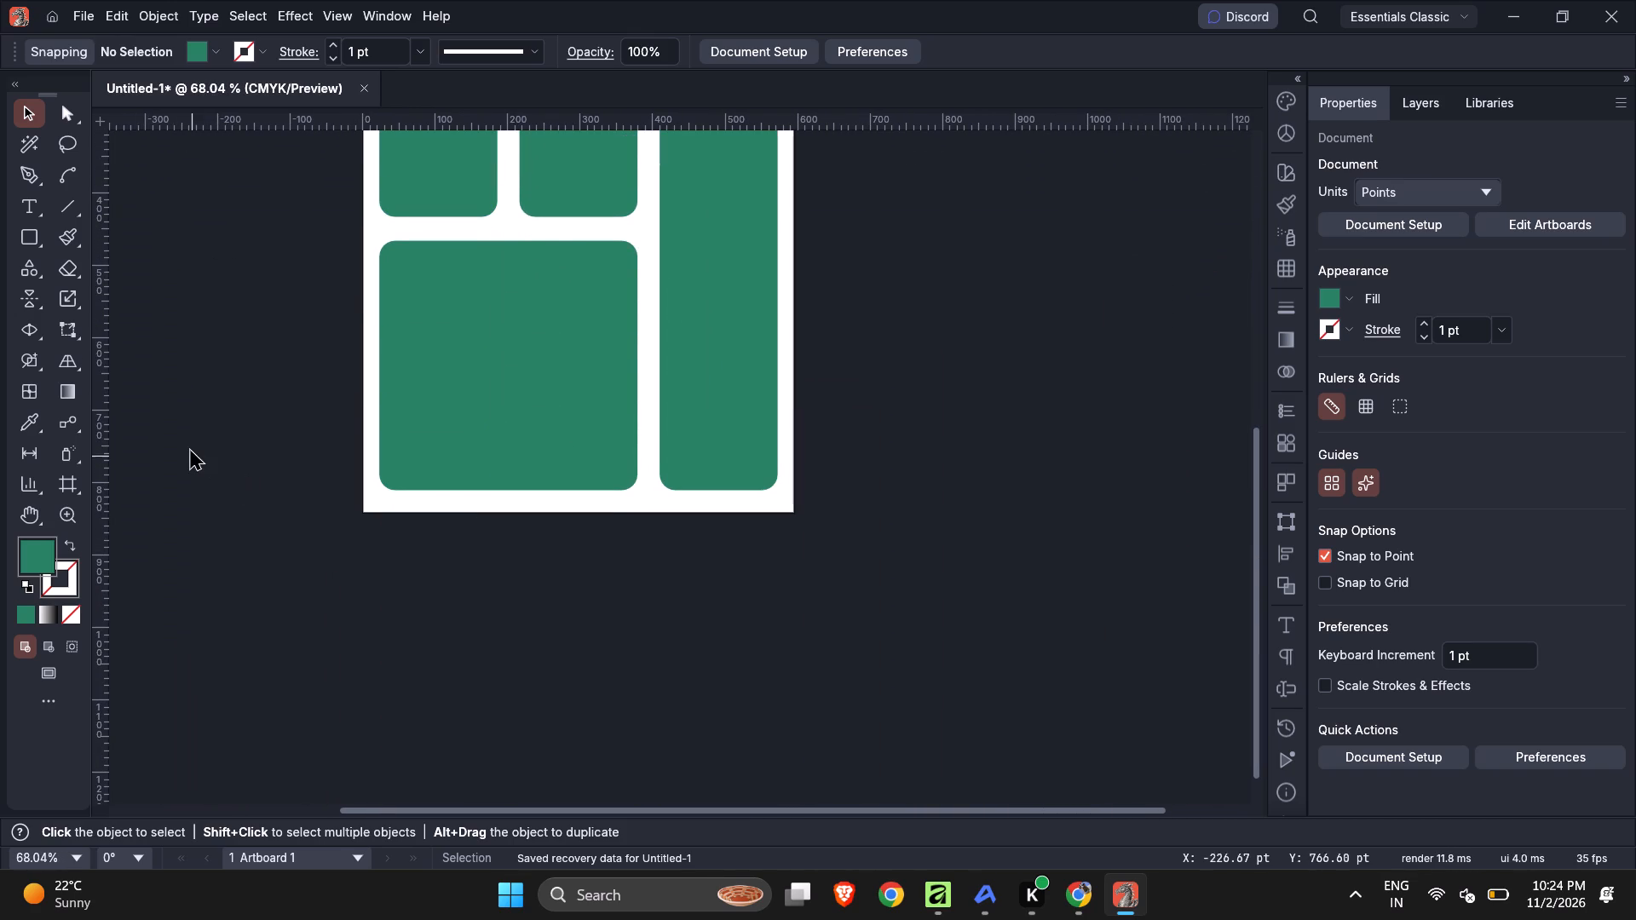
Draw a straight vertical Pen tool path about 97 pt long from inside the wide top rectangle up to its upper edge's midpoint.
{"action": "left_click", "coordinate": [32, 177]}
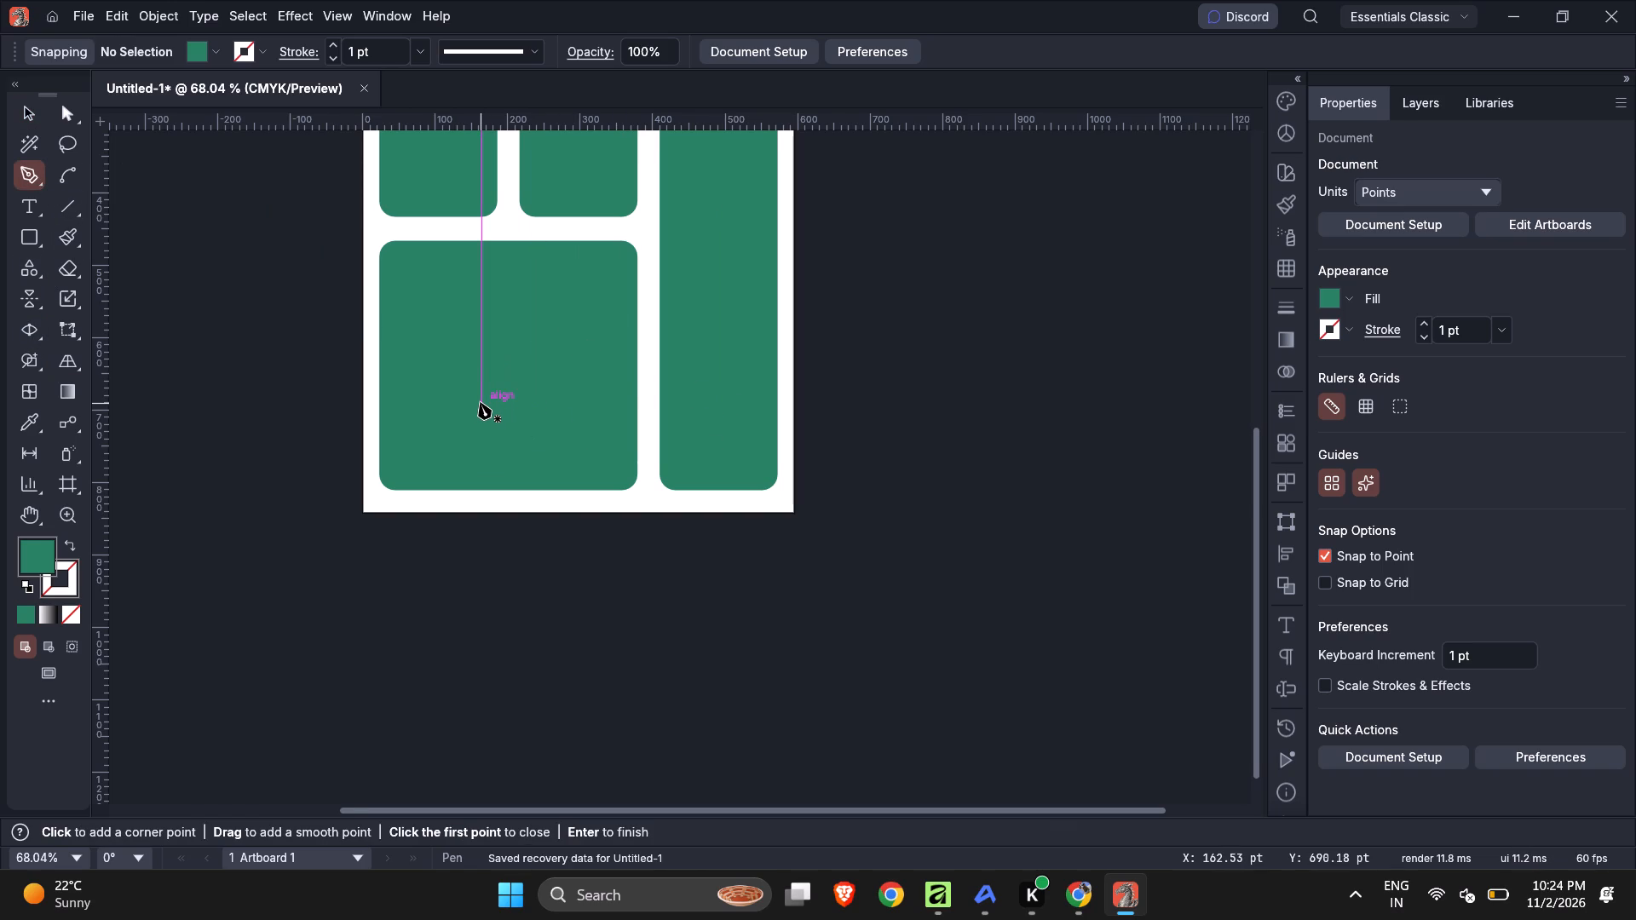
{"action": "scroll", "coordinate": [481, 403], "scroll_direction": "up", "scroll_amount": 4, "text": "ctrl"}
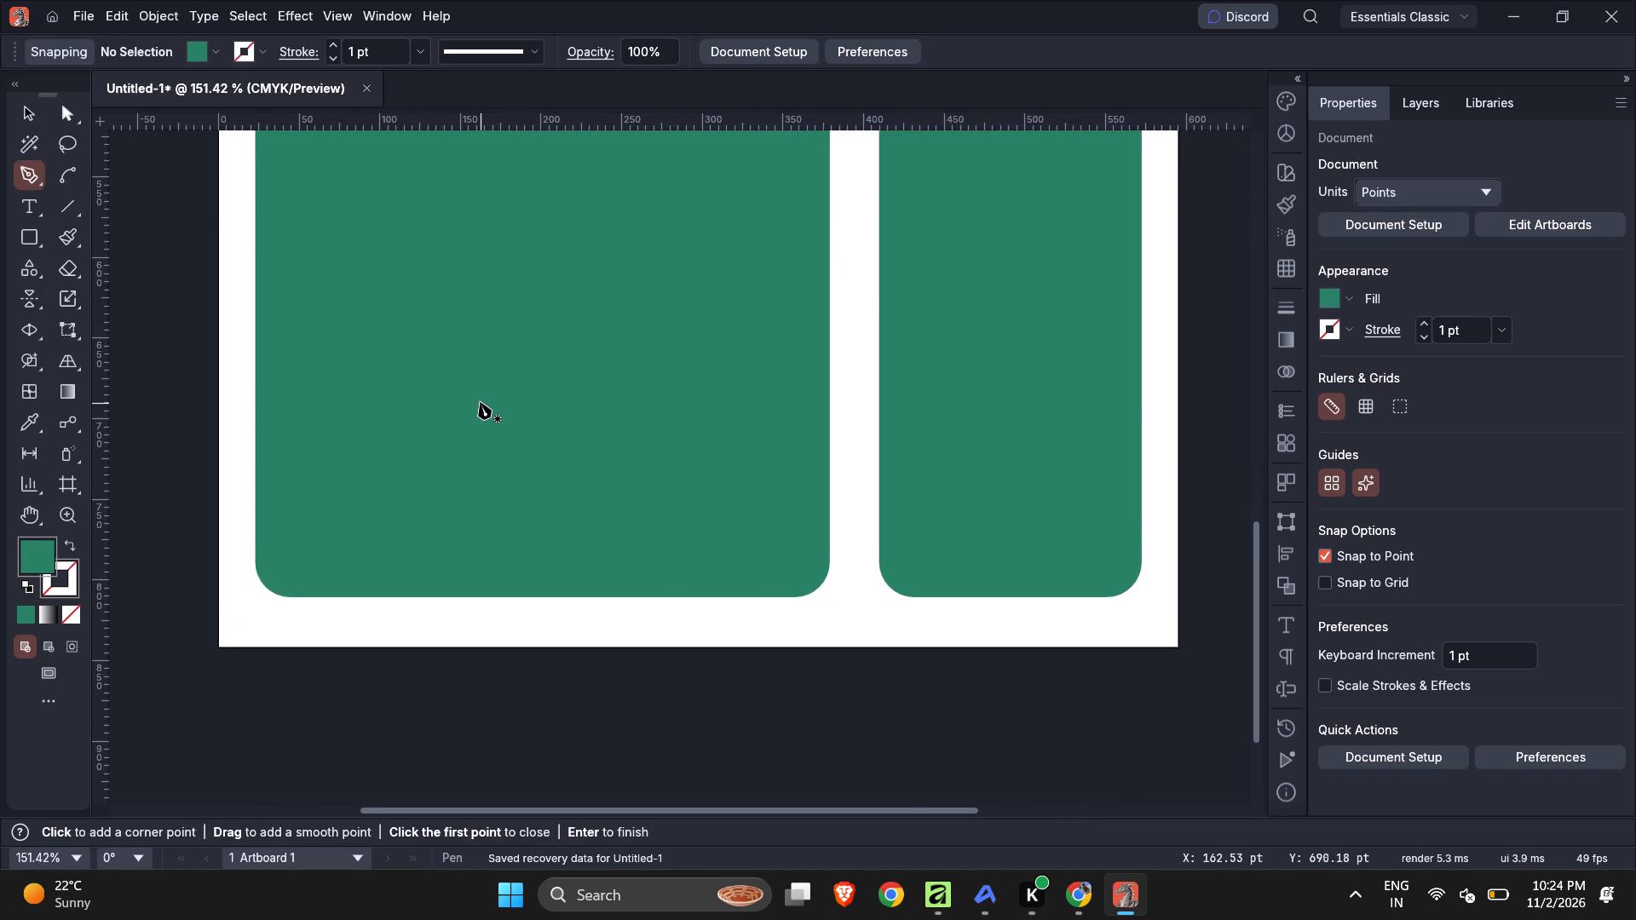
{"action": "scroll", "coordinate": [481, 403], "scroll_direction": "up", "scroll_amount": 2, "text": "ctrl"}
{"action": "scroll", "coordinate": [501, 382], "scroll_direction": "down", "scroll_amount": 6, "text": "ctrl"}
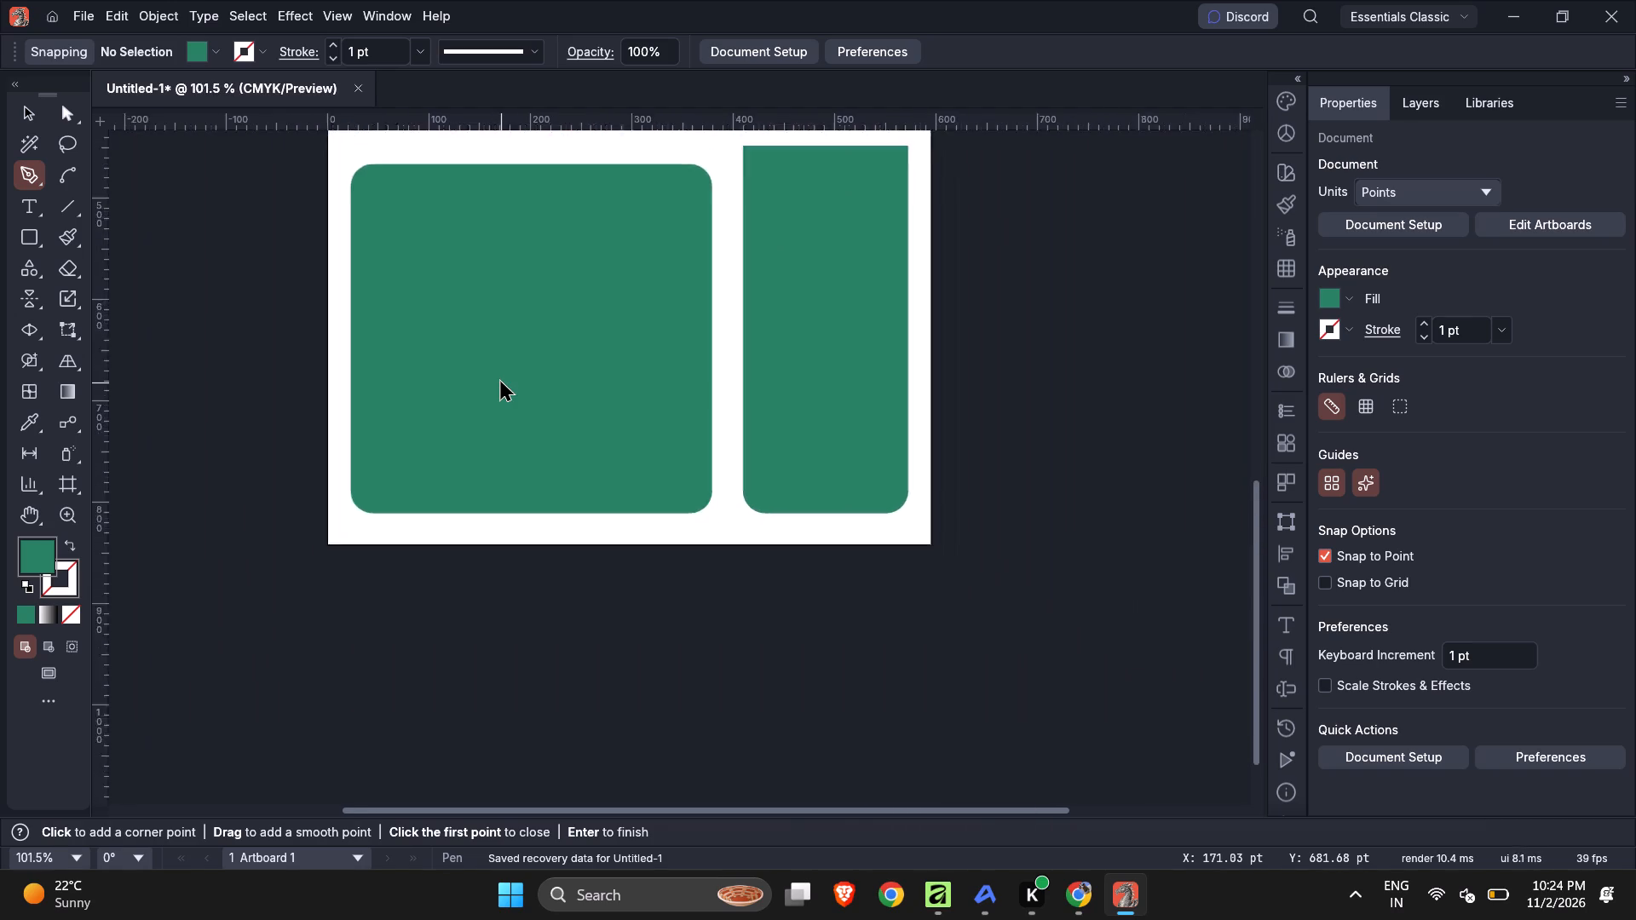
{"action": "scroll", "coordinate": [501, 382], "scroll_direction": "down", "scroll_amount": 4, "text": "ctrl"}
{"action": "scroll", "coordinate": [501, 382], "scroll_direction": "up", "scroll_amount": 2}
{"action": "scroll", "coordinate": [501, 382], "scroll_direction": "up", "scroll_amount": 4, "text": "ctrl"}
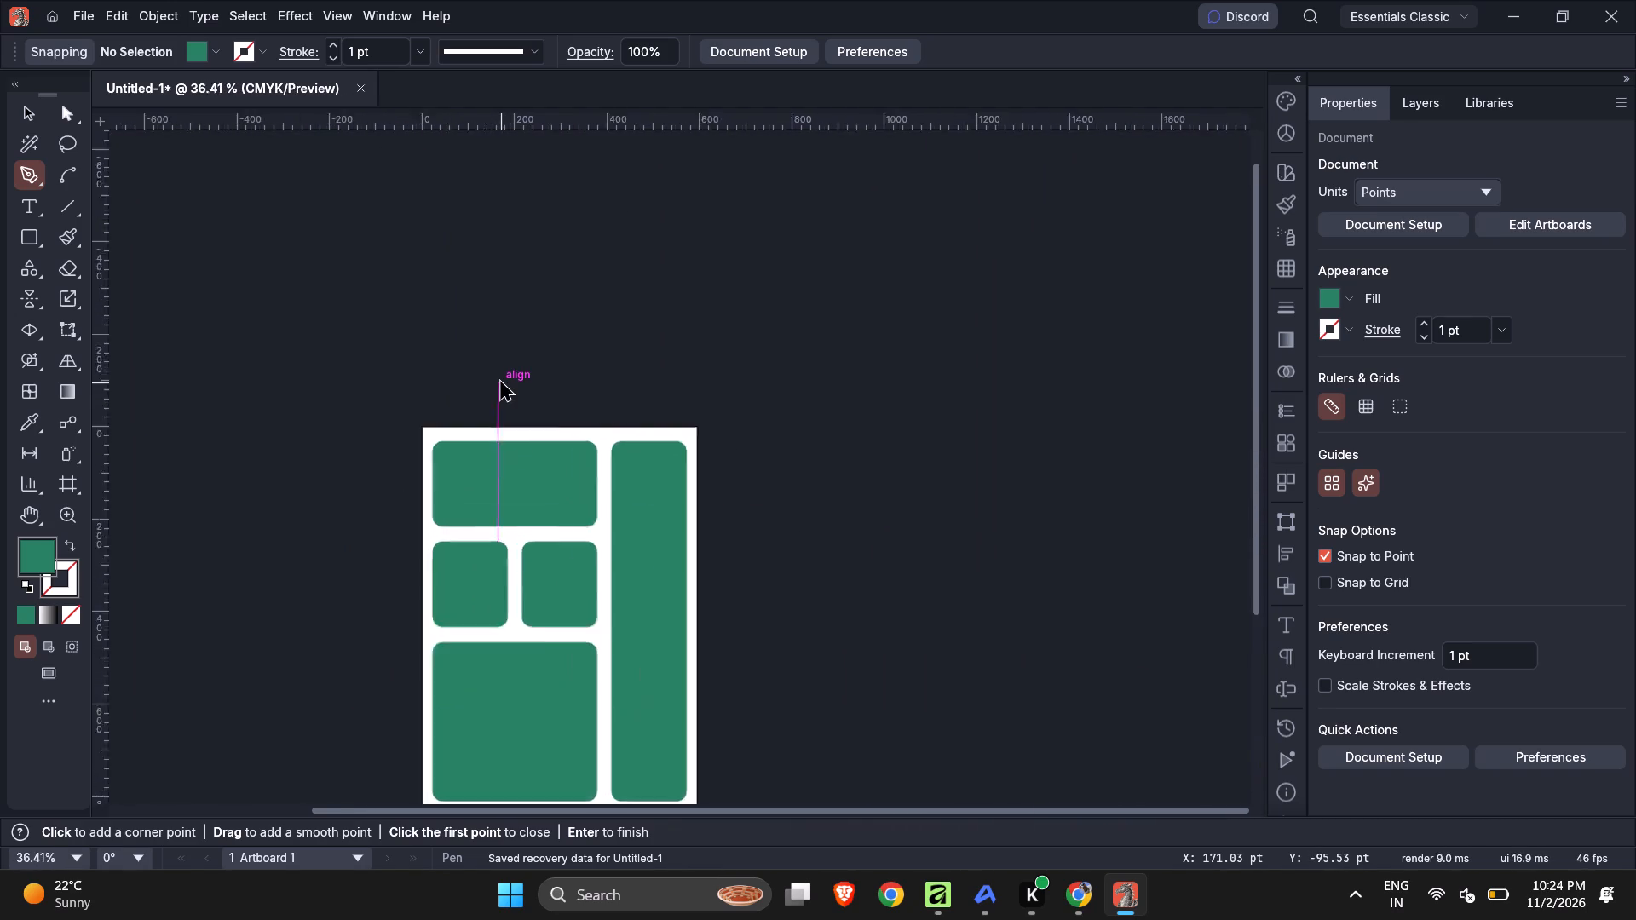
{"action": "scroll", "coordinate": [501, 382], "scroll_direction": "up", "scroll_amount": 3, "text": "ctrl"}
{"action": "scroll", "coordinate": [501, 382], "scroll_direction": "down", "scroll_amount": 3}
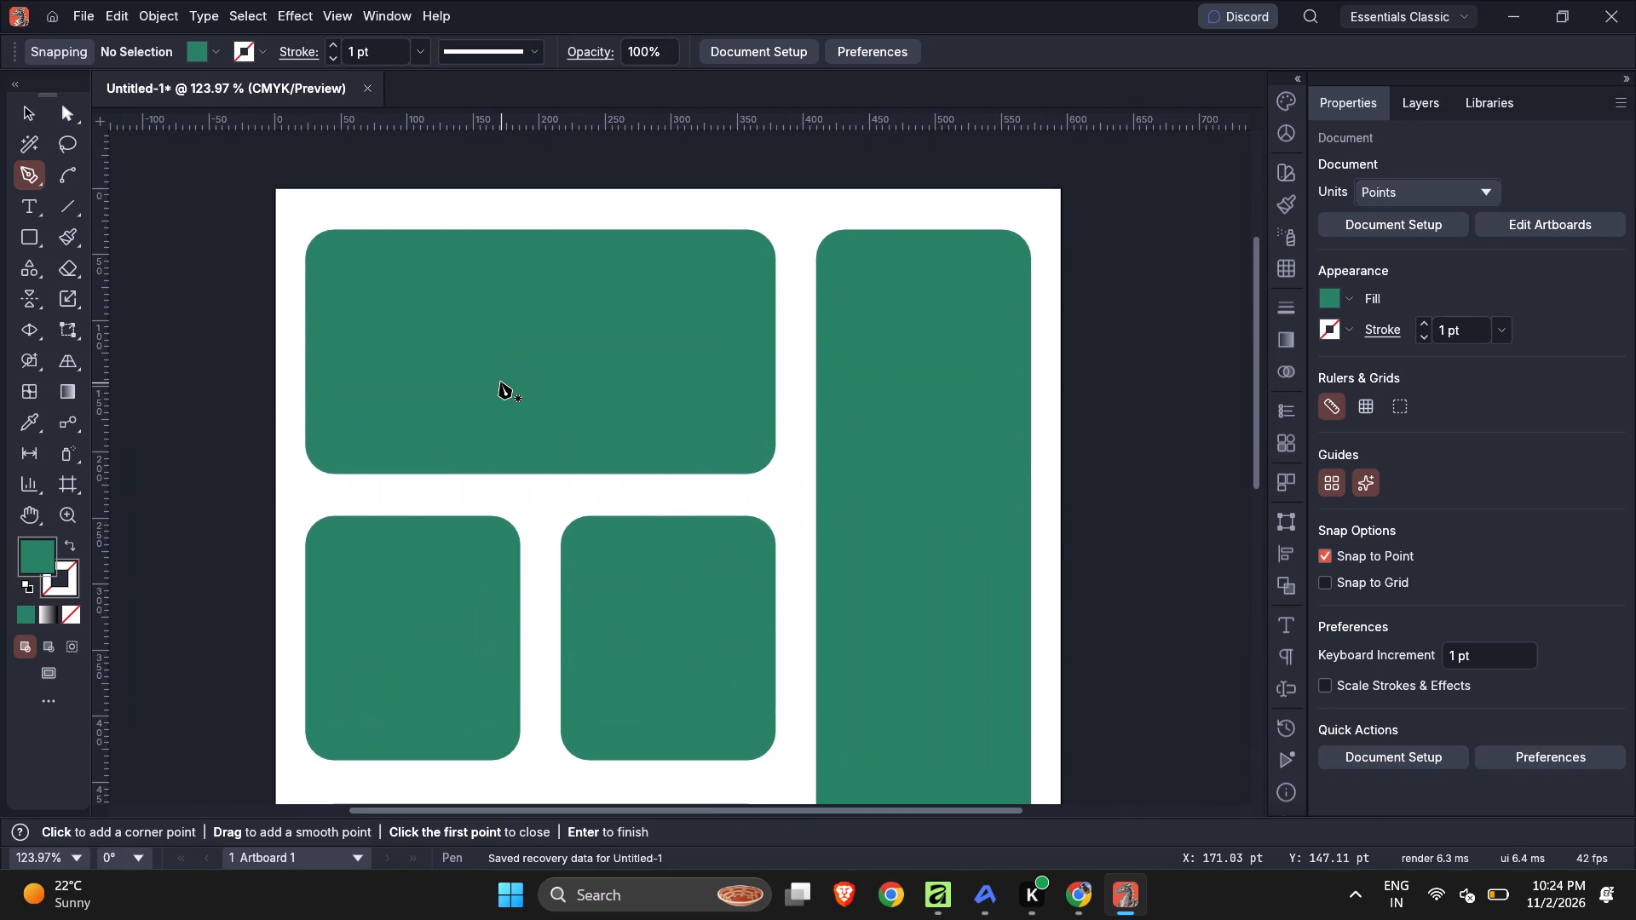
{"action": "left_click", "coordinate": [542, 357]}
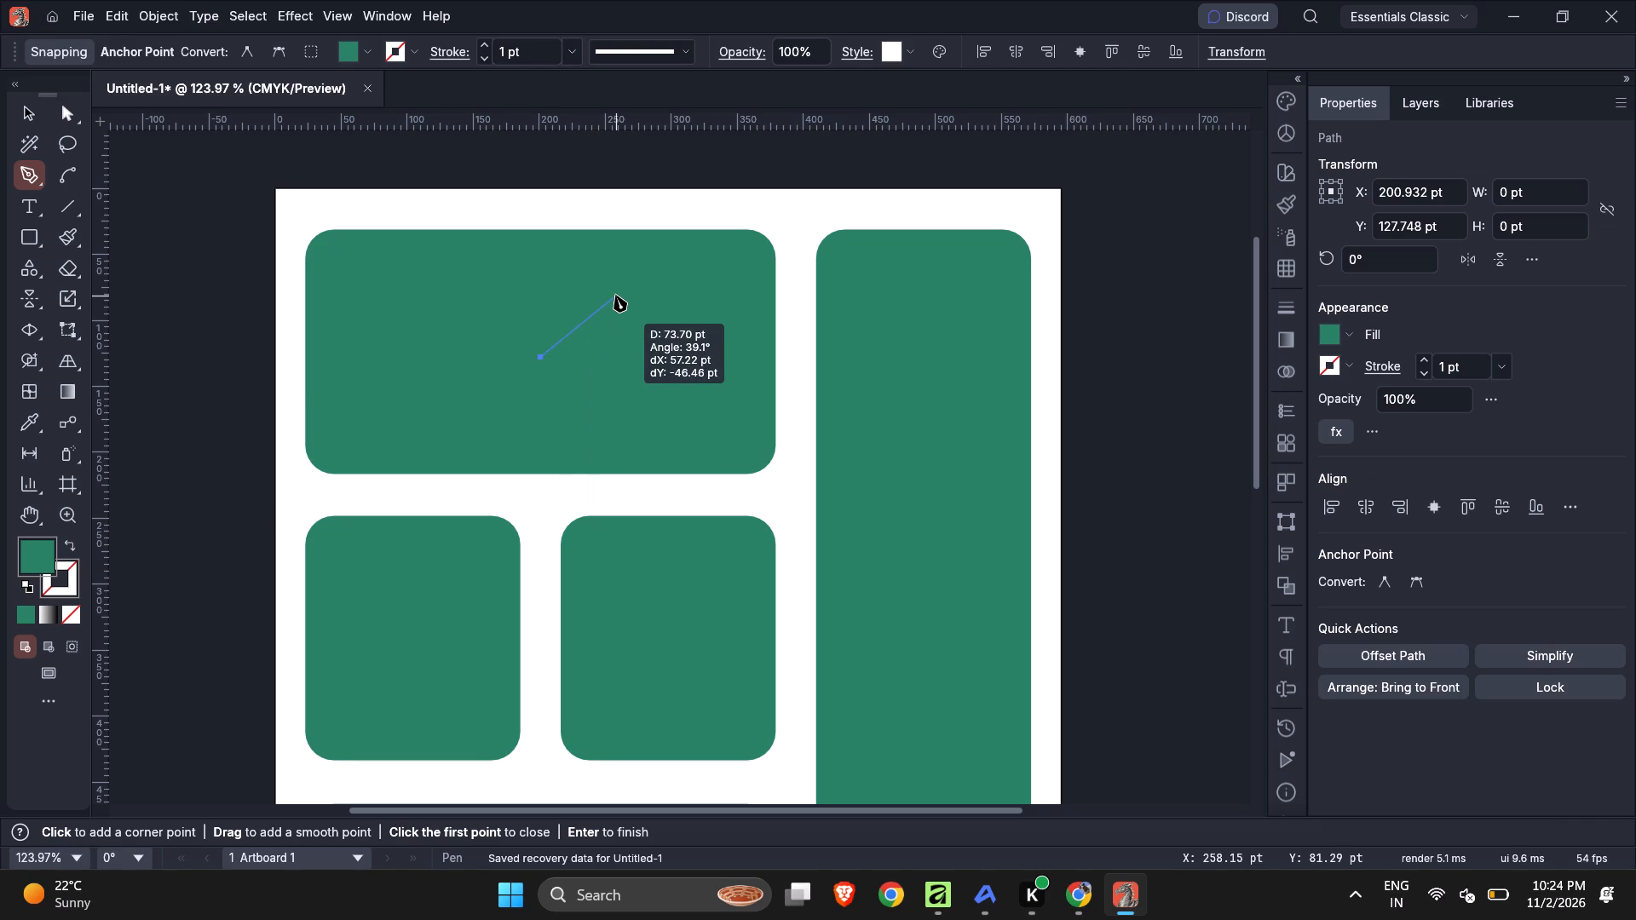
{"action": "left_click", "coordinate": [536, 225], "text": "shift"}
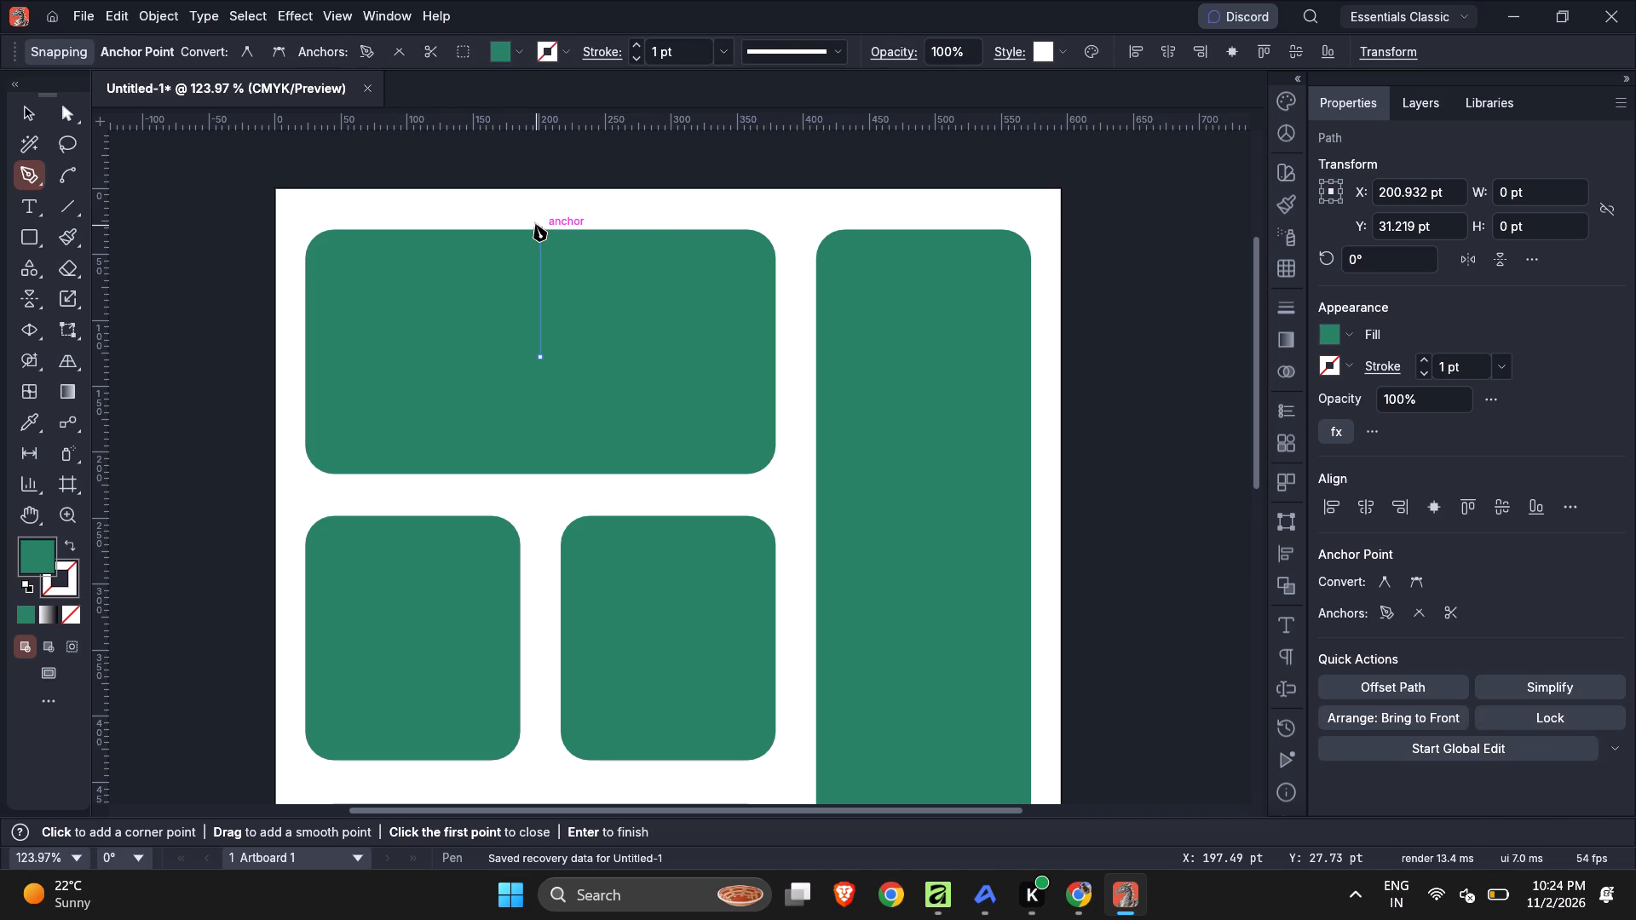
Give the vertical path a dark green #0B4733 stroke and clear the selection.
{"action": "key", "text": "x"}
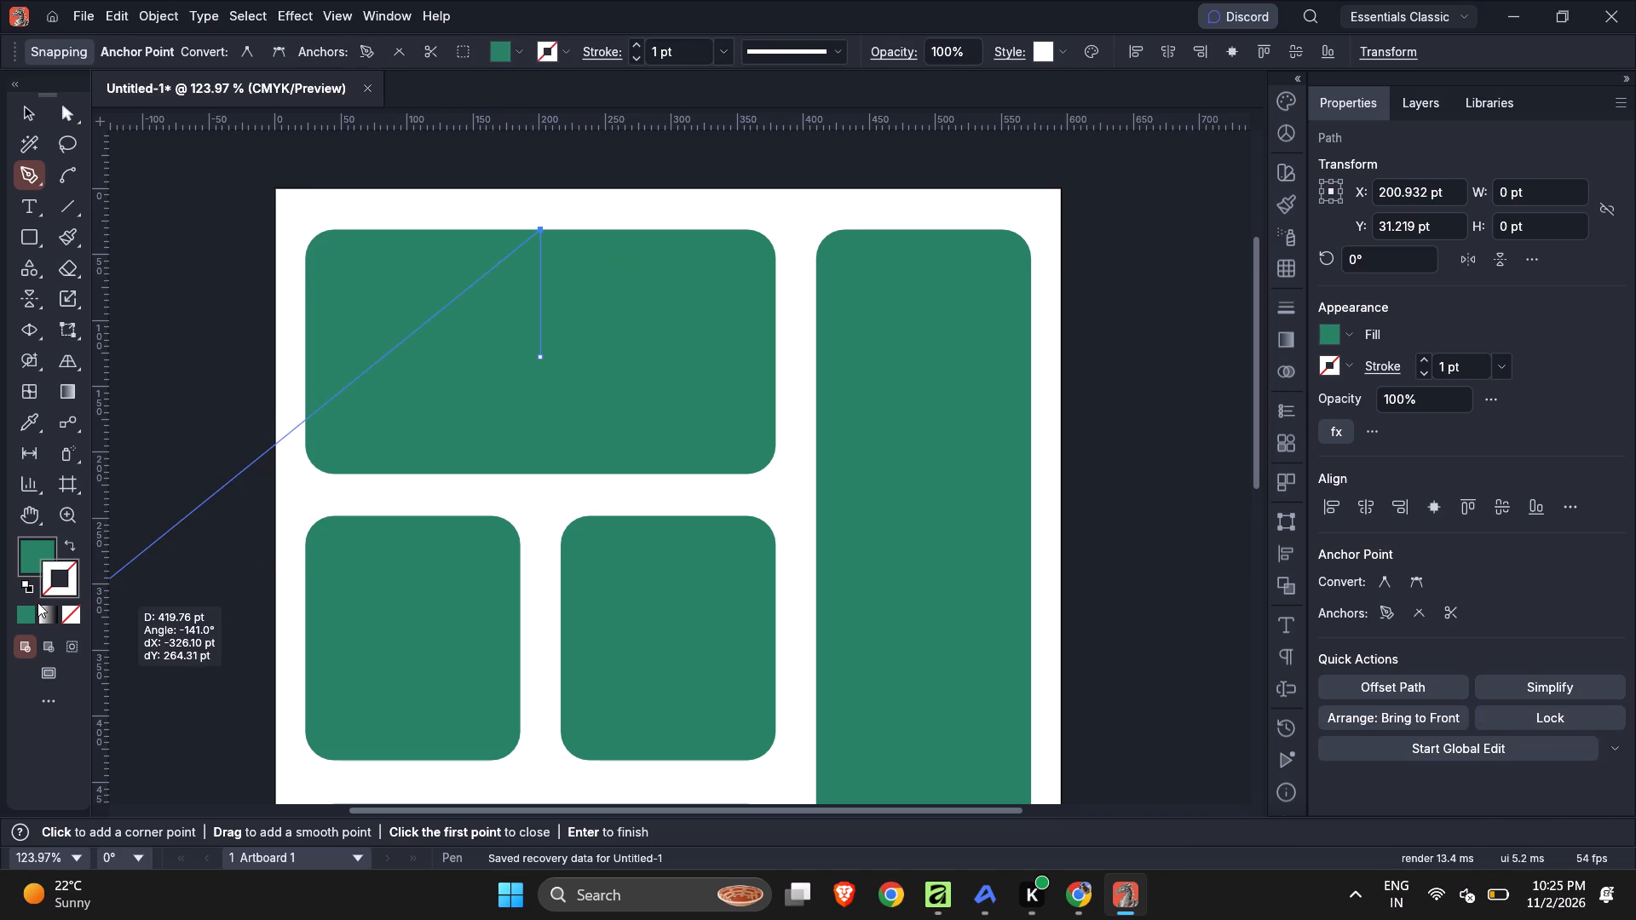
{"action": "left_click", "coordinate": [40, 120]}
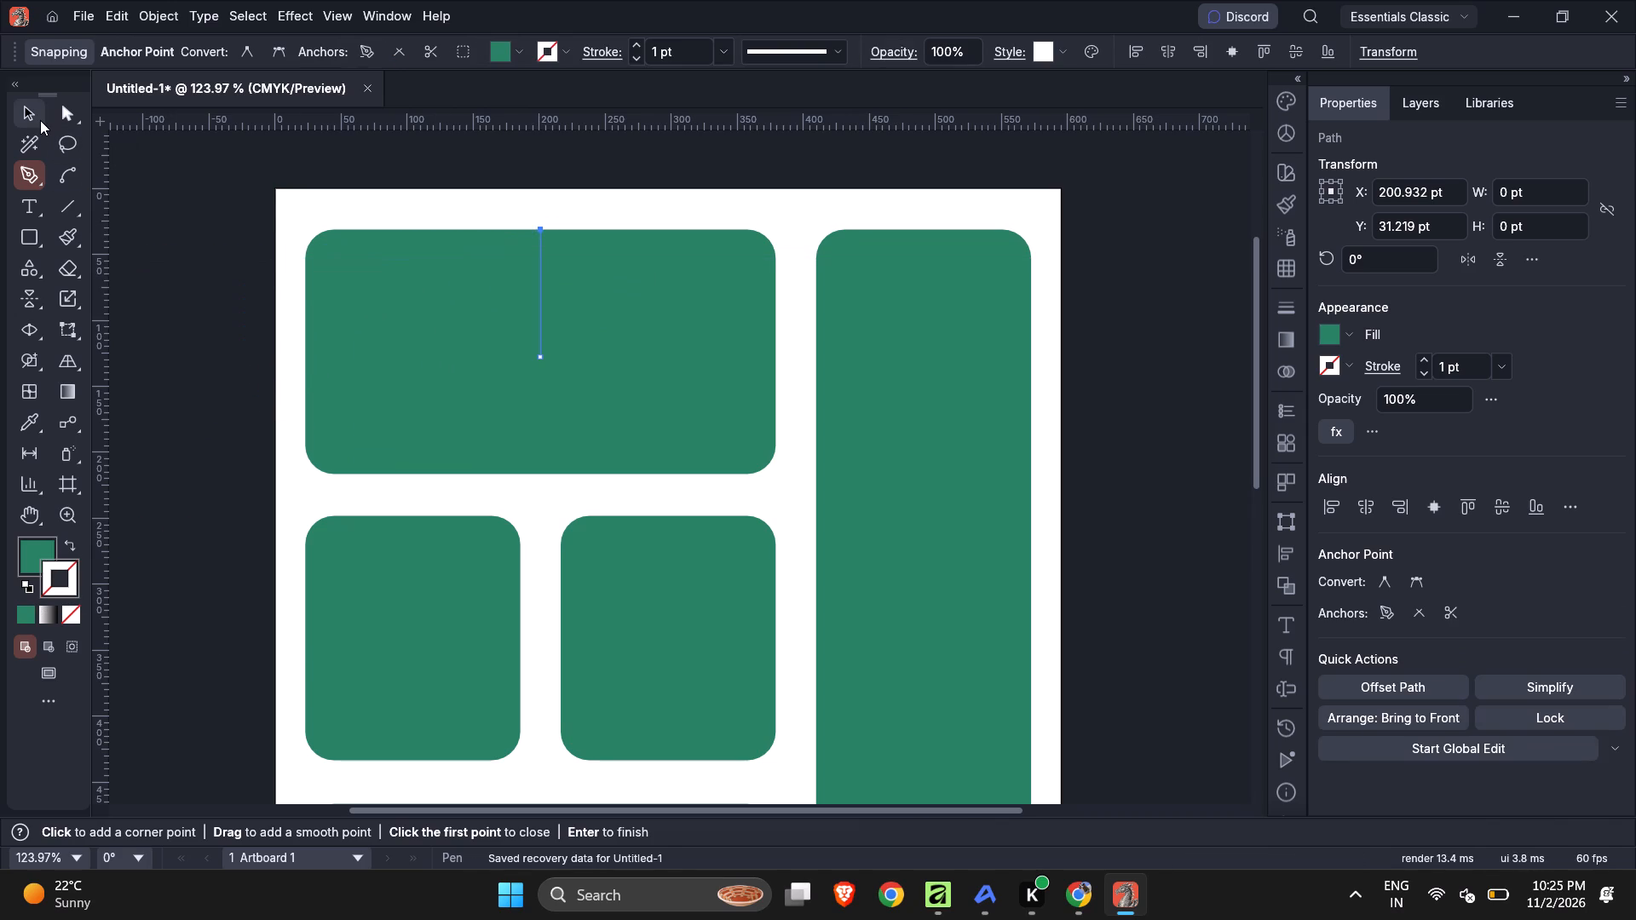
{"action": "left_click", "coordinate": [31, 610]}
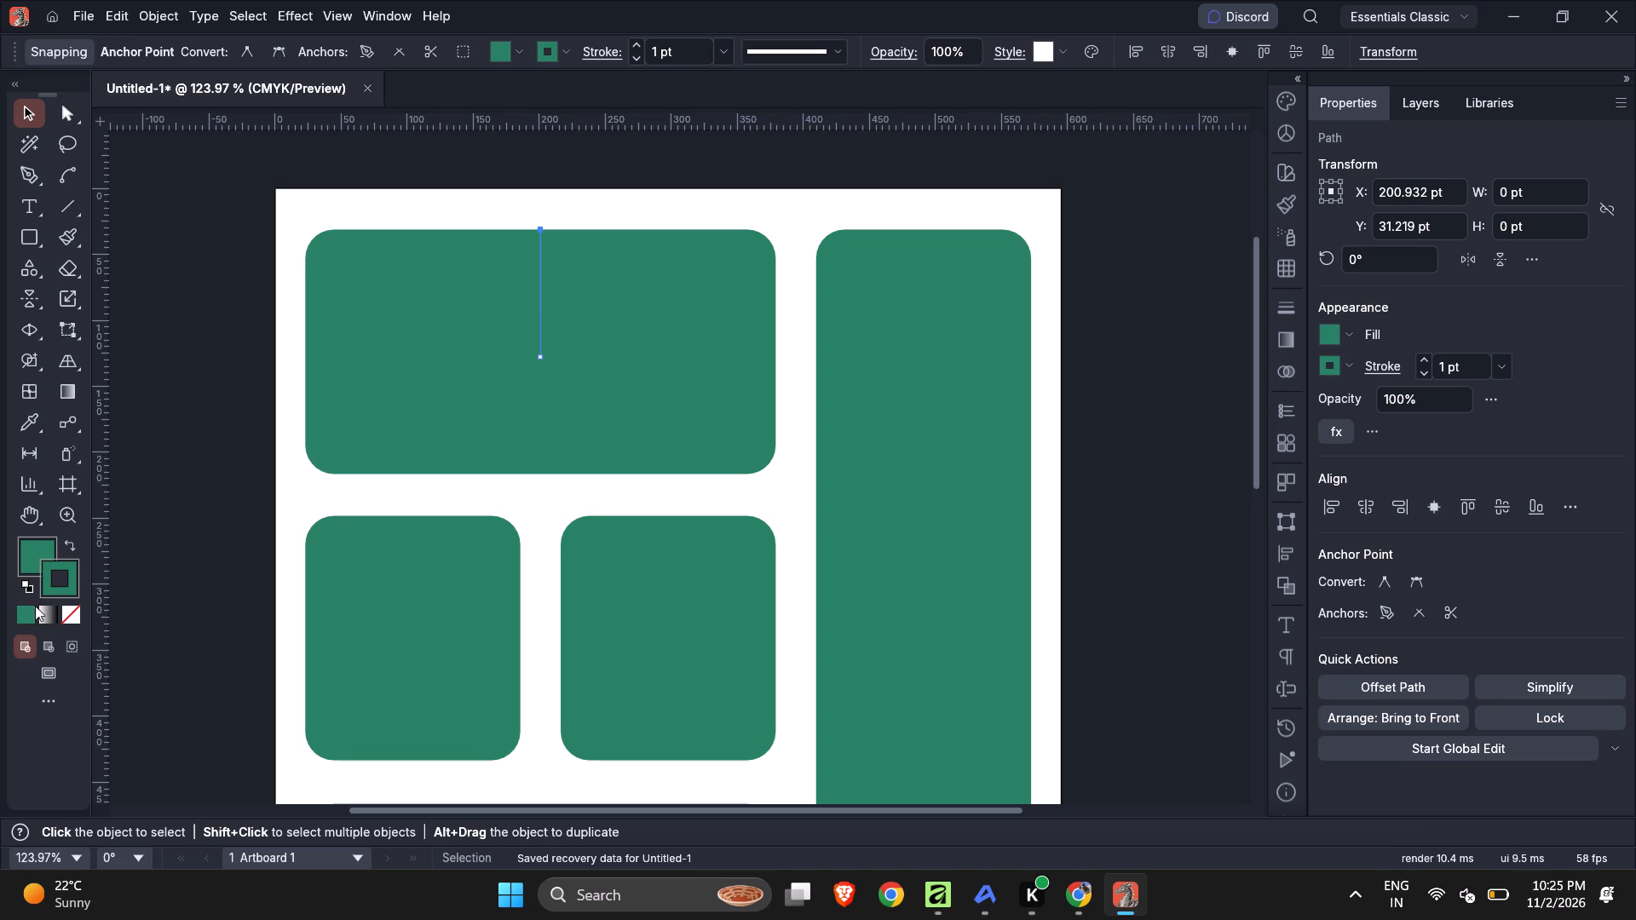
{"action": "double_click", "coordinate": [63, 578]}
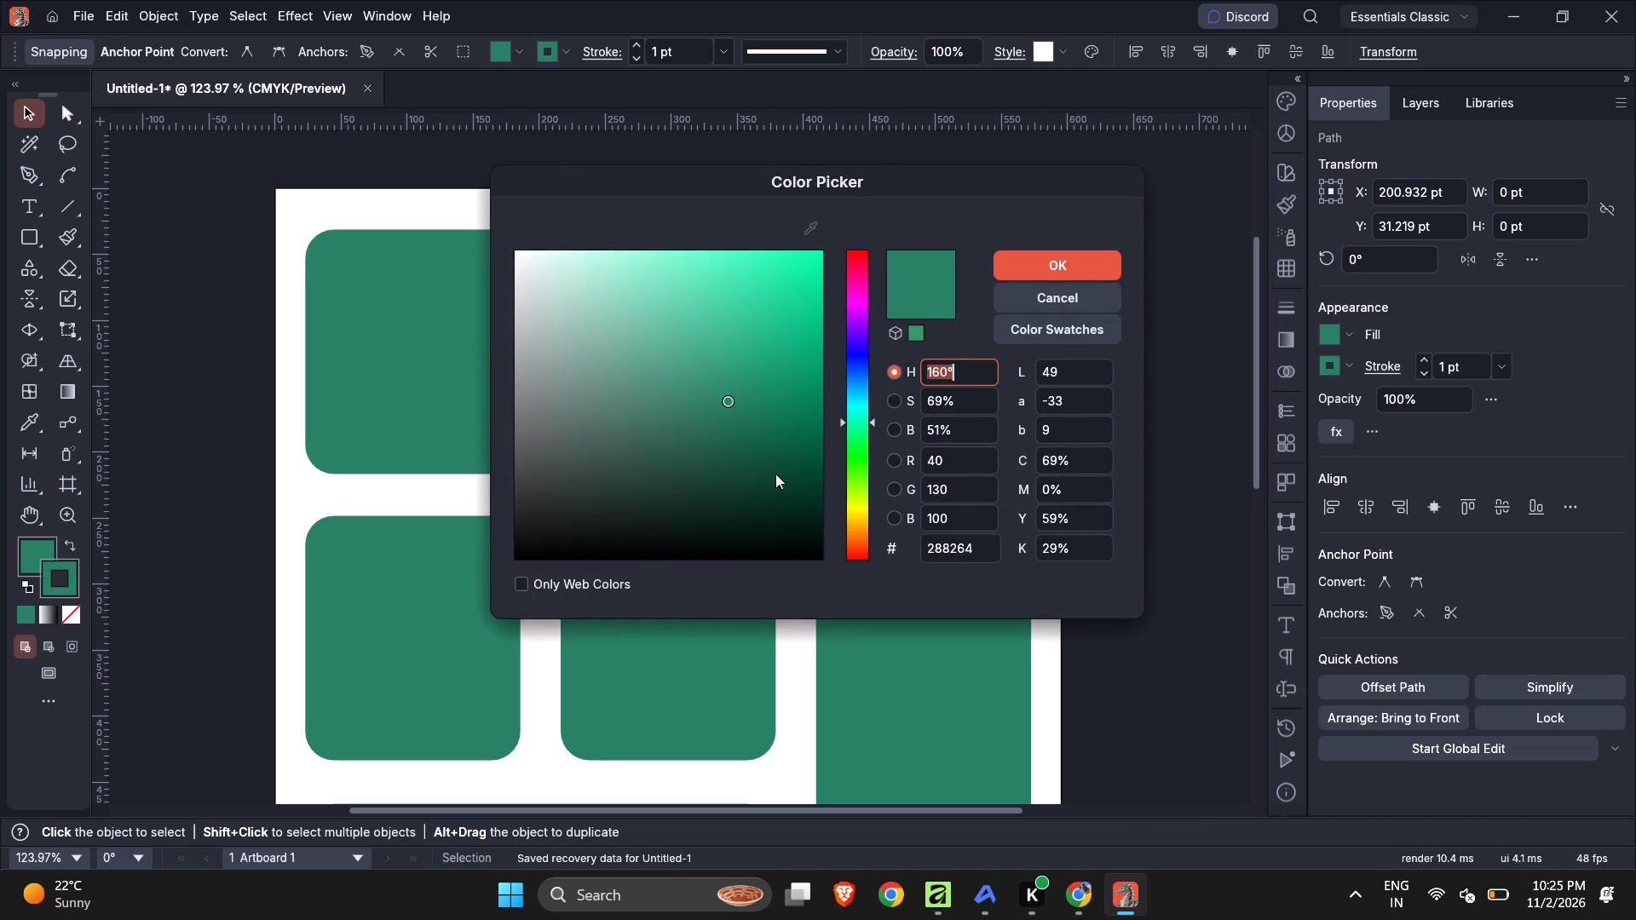
{"action": "left_click", "coordinate": [775, 474]}
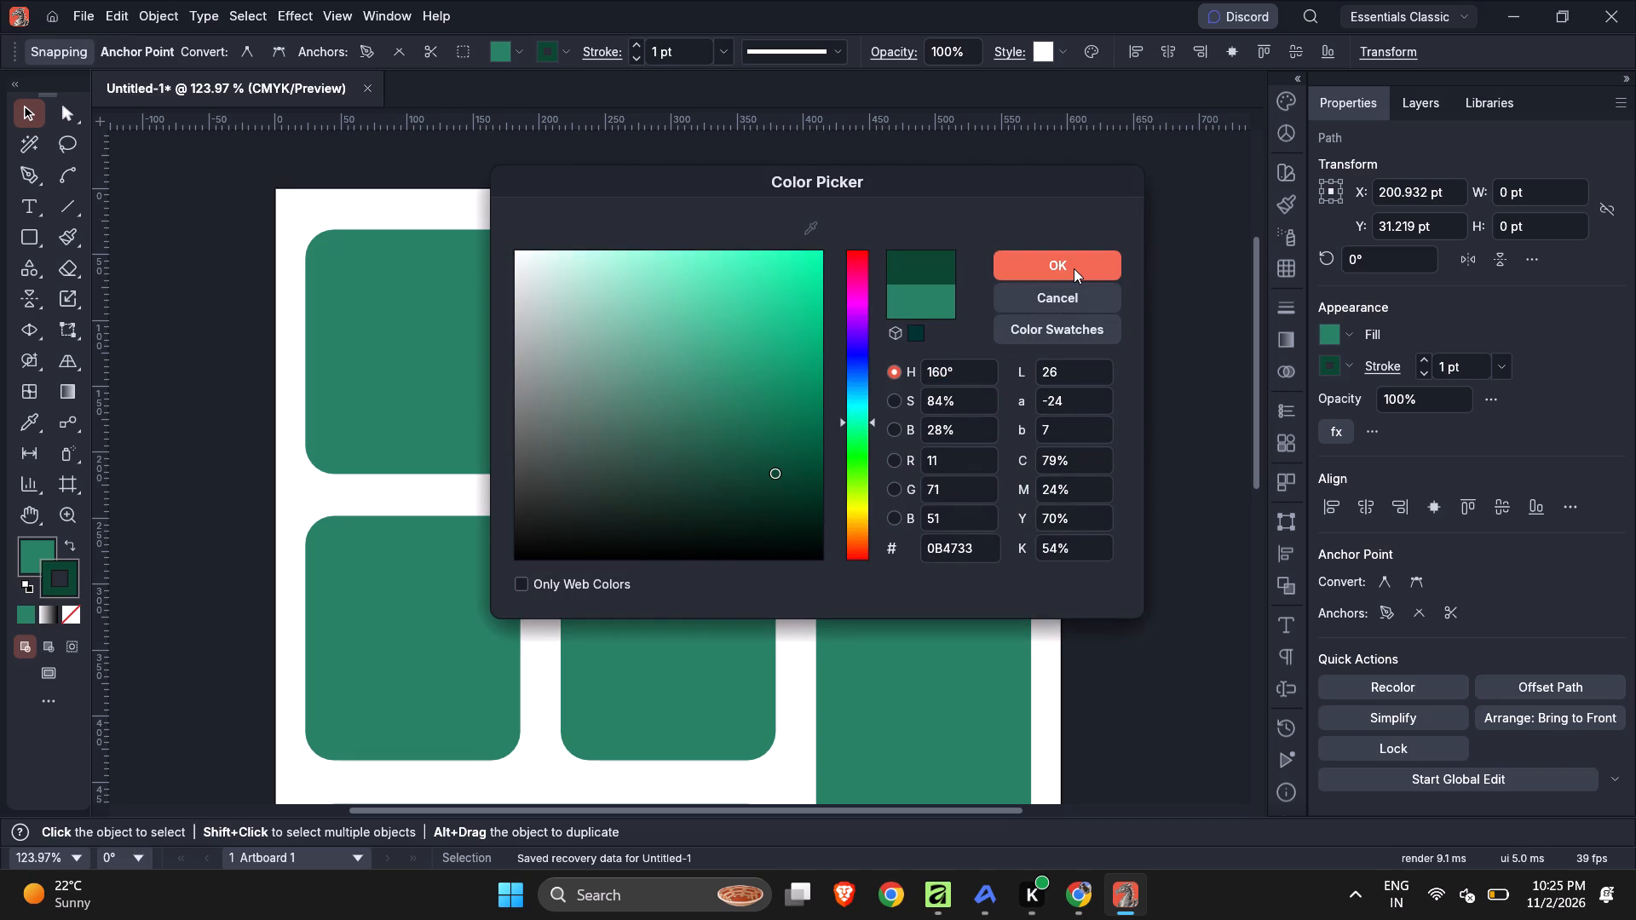
{"action": "left_click", "coordinate": [1074, 268]}
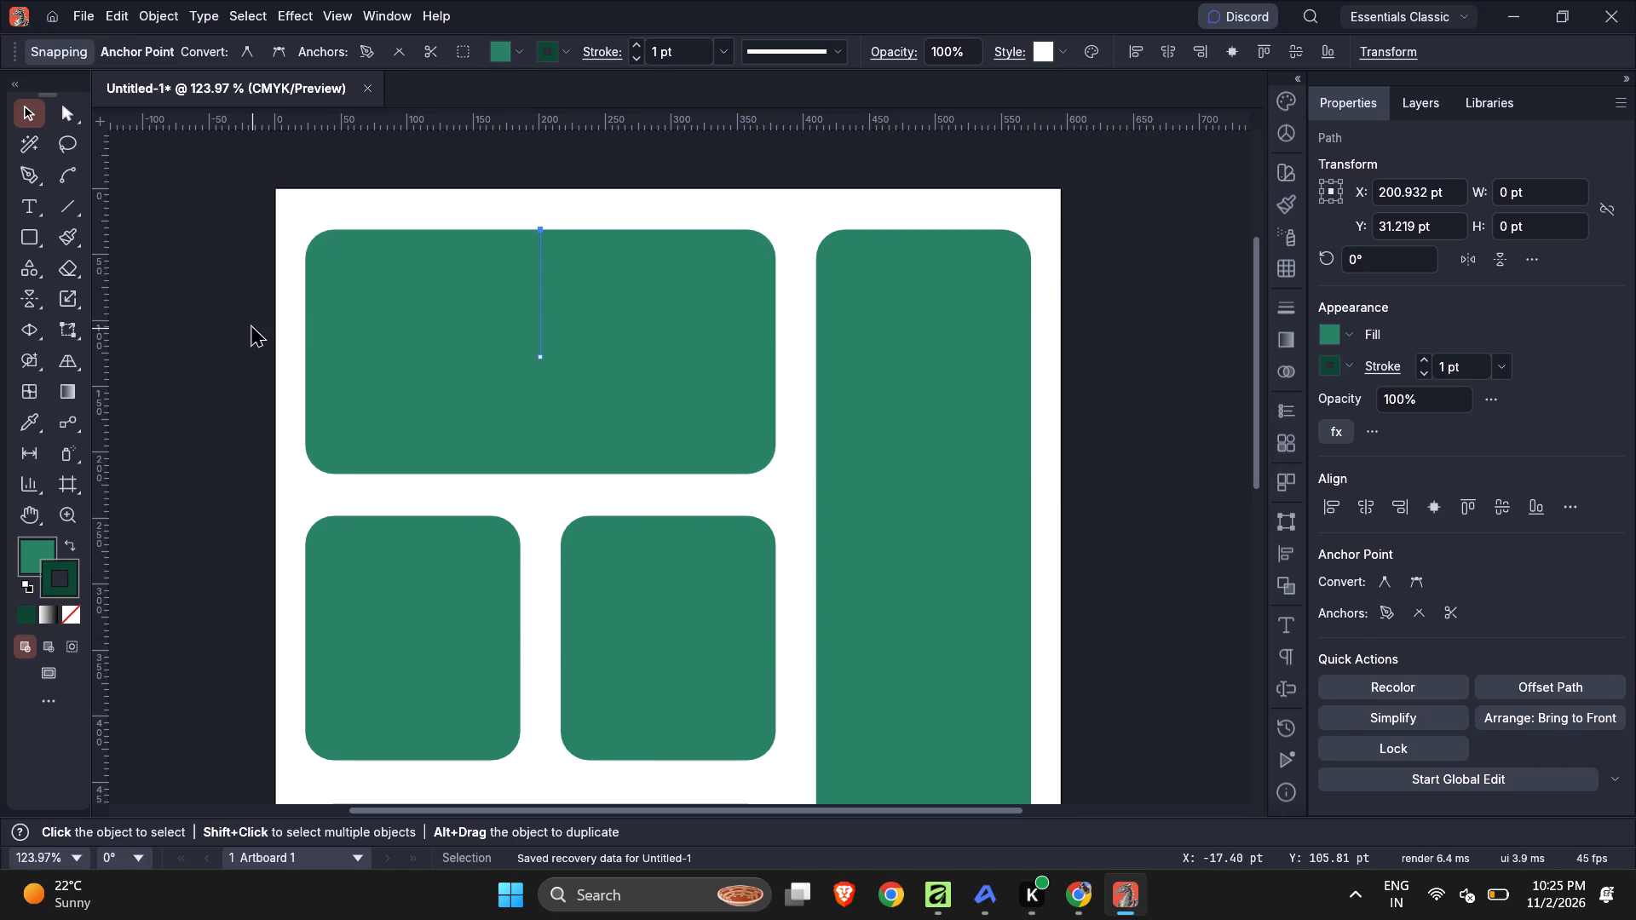
{"action": "left_click", "coordinate": [252, 328]}
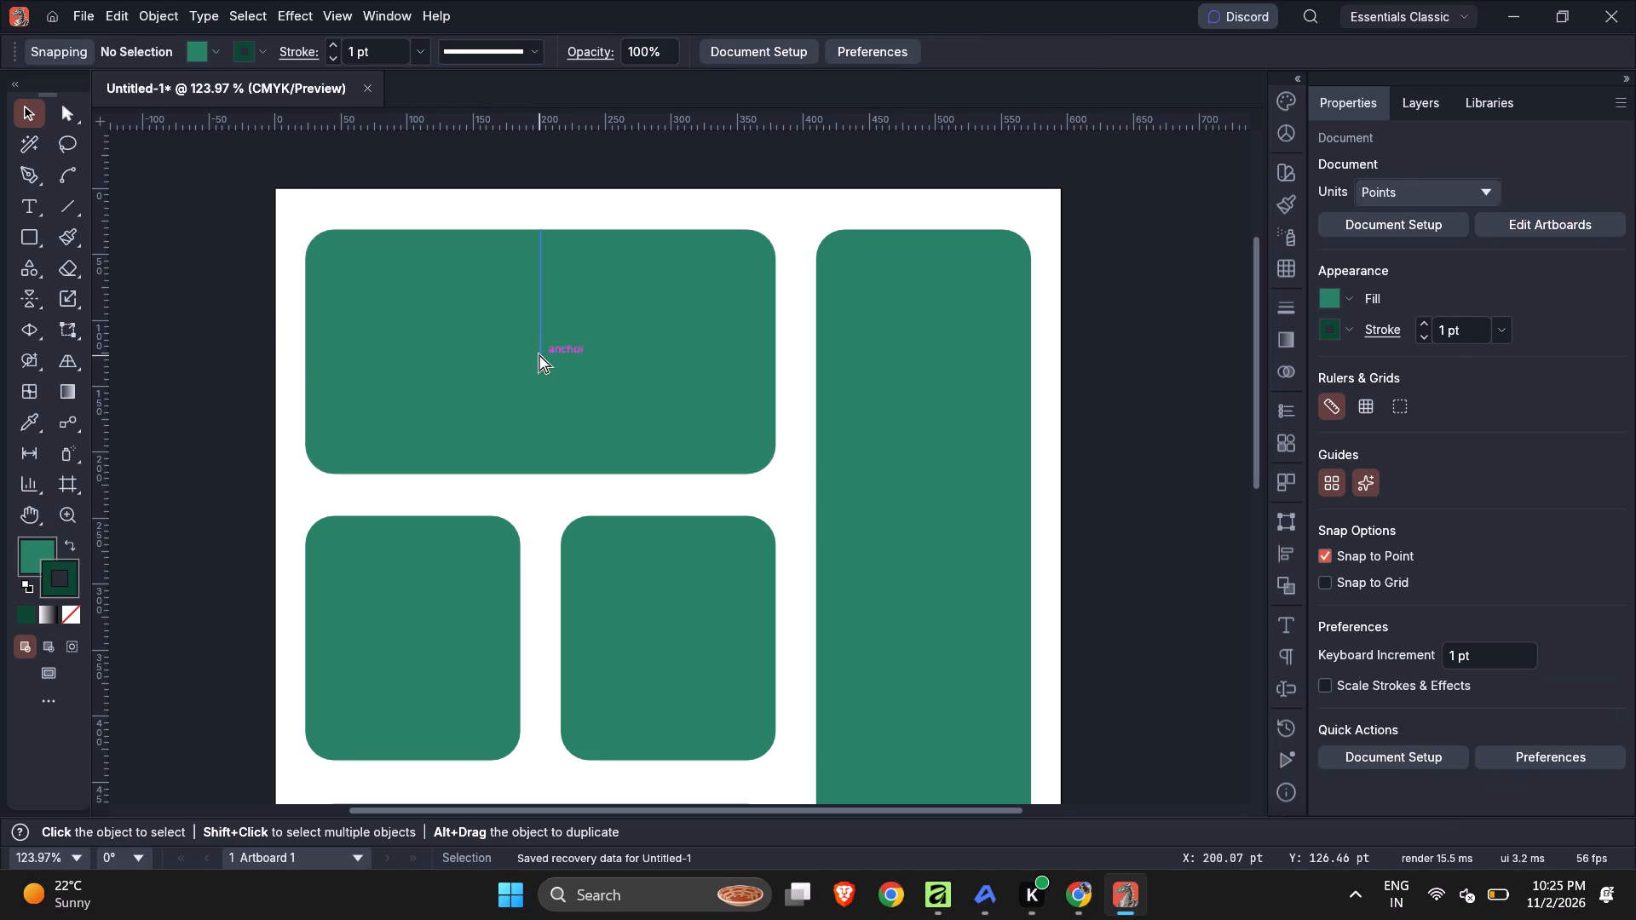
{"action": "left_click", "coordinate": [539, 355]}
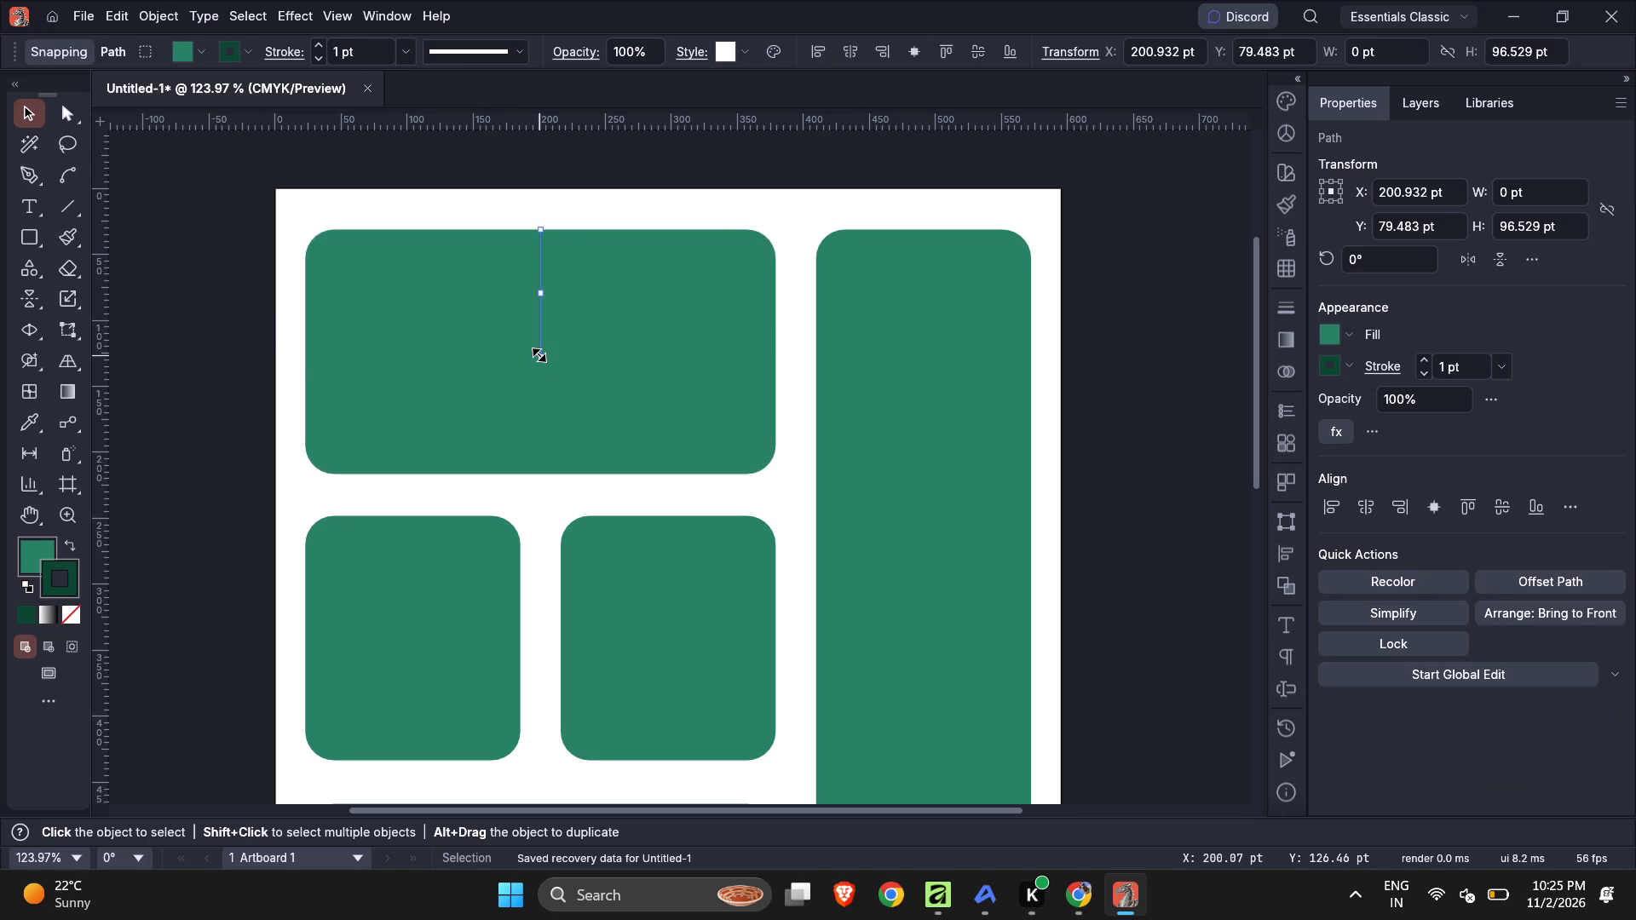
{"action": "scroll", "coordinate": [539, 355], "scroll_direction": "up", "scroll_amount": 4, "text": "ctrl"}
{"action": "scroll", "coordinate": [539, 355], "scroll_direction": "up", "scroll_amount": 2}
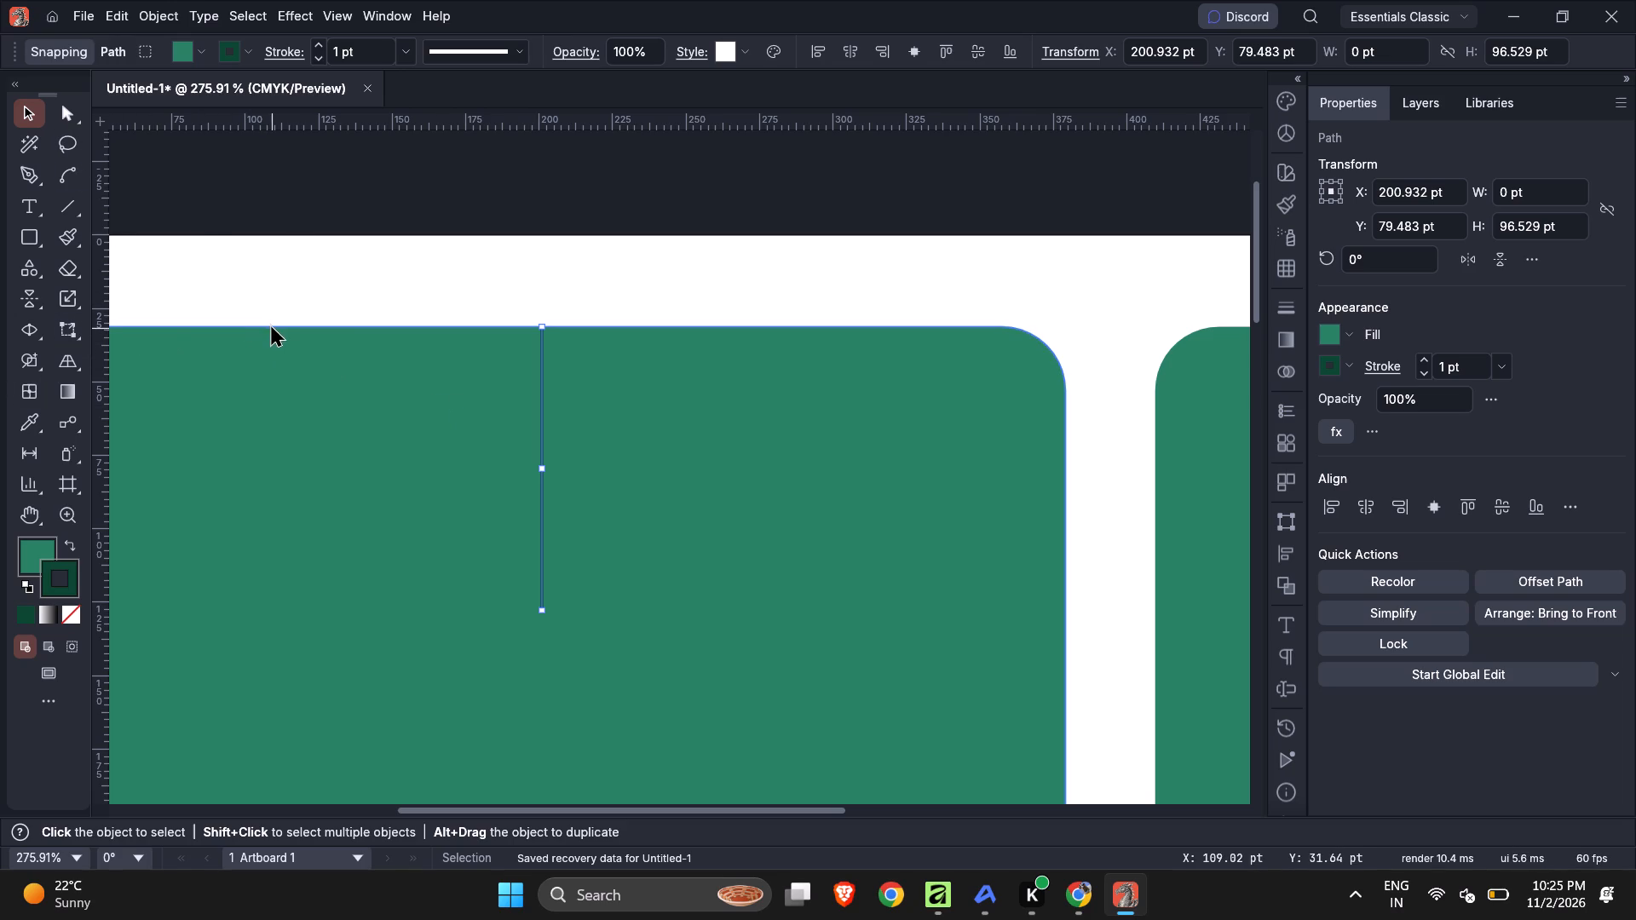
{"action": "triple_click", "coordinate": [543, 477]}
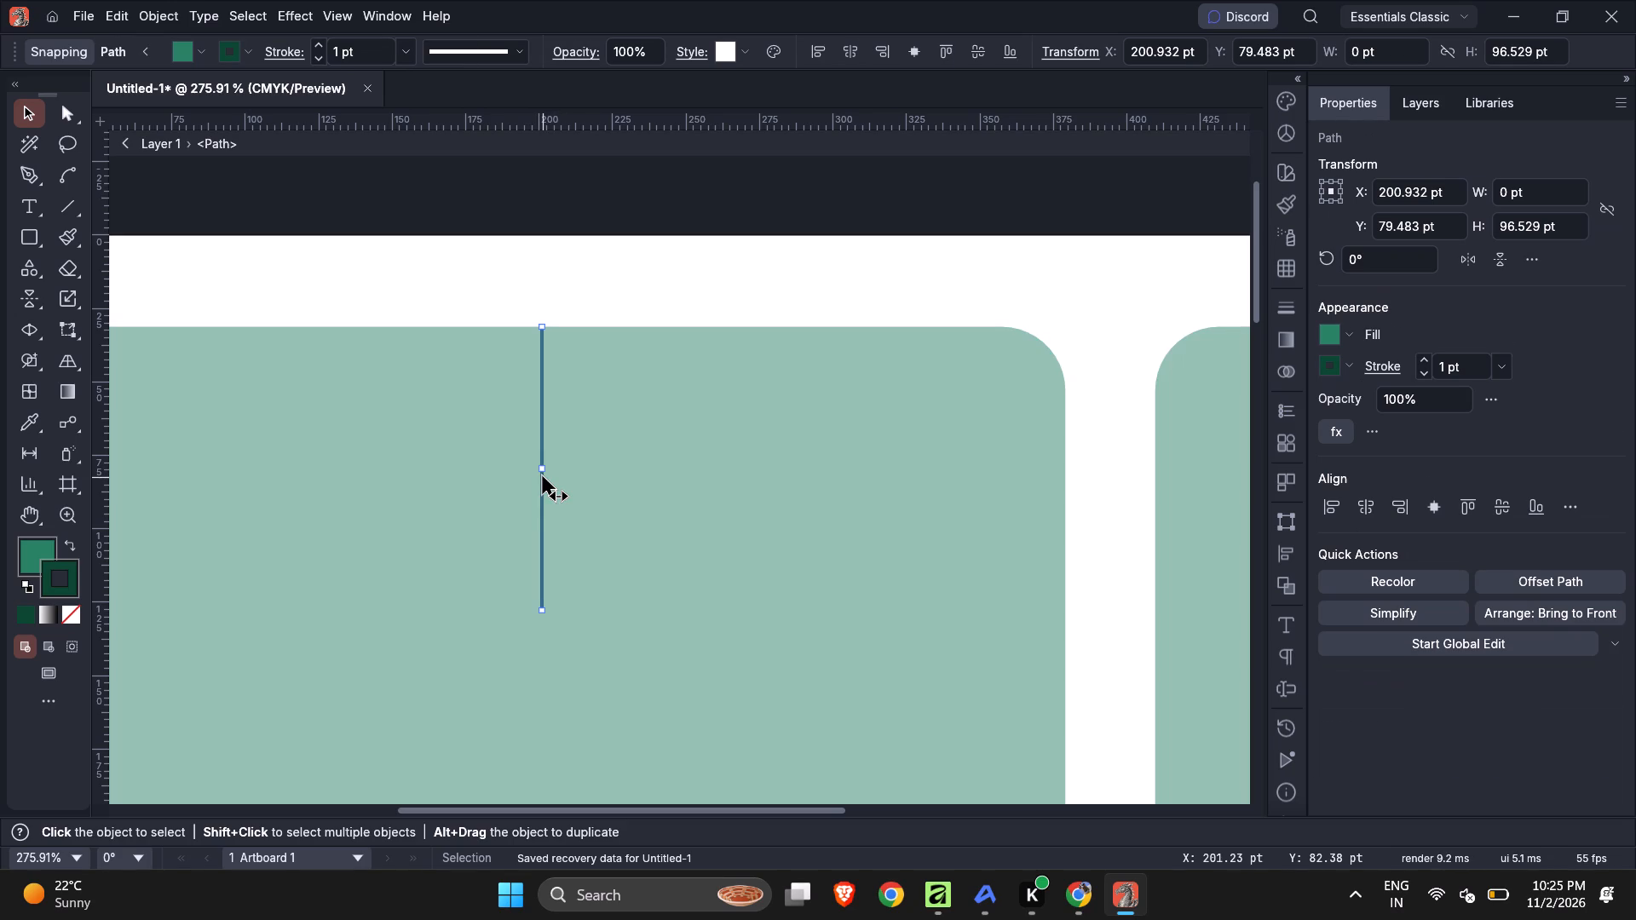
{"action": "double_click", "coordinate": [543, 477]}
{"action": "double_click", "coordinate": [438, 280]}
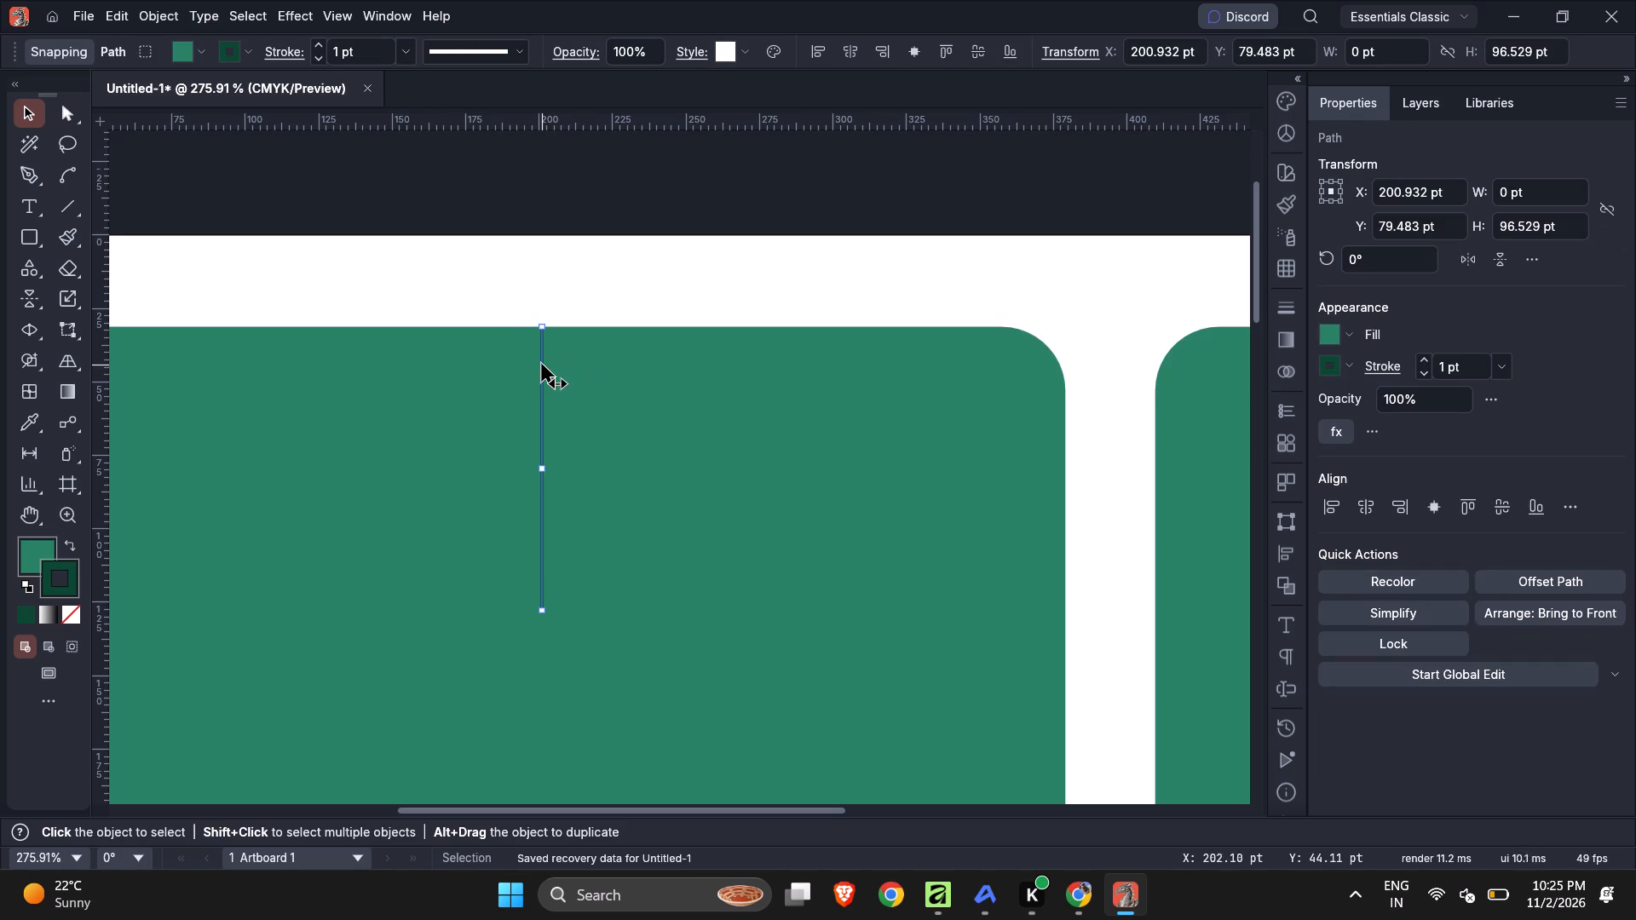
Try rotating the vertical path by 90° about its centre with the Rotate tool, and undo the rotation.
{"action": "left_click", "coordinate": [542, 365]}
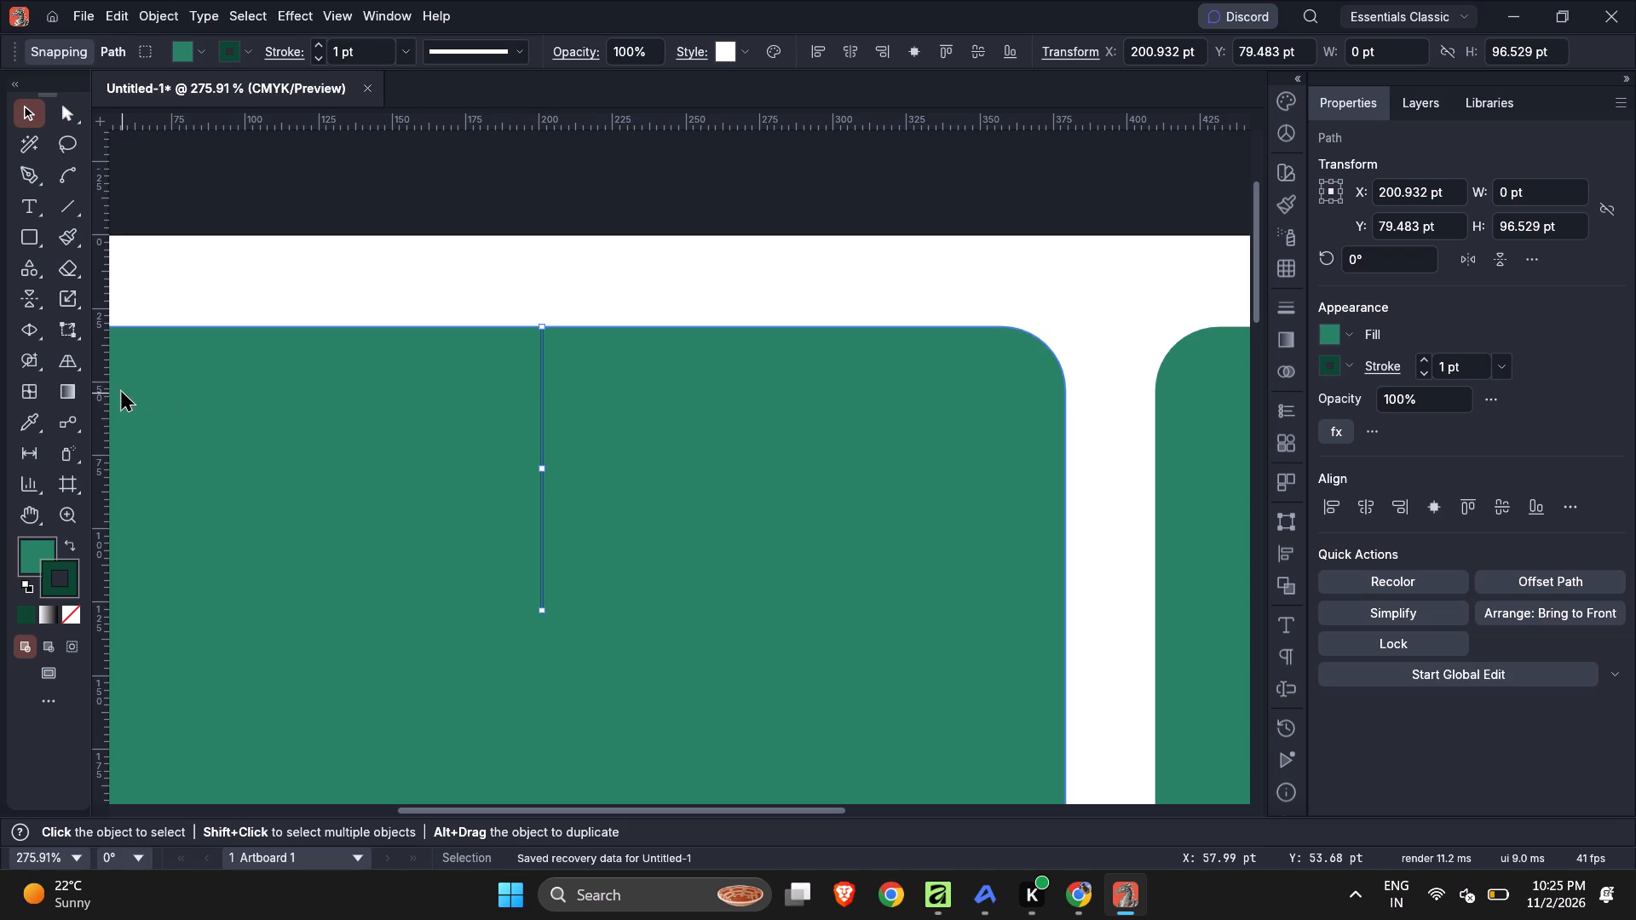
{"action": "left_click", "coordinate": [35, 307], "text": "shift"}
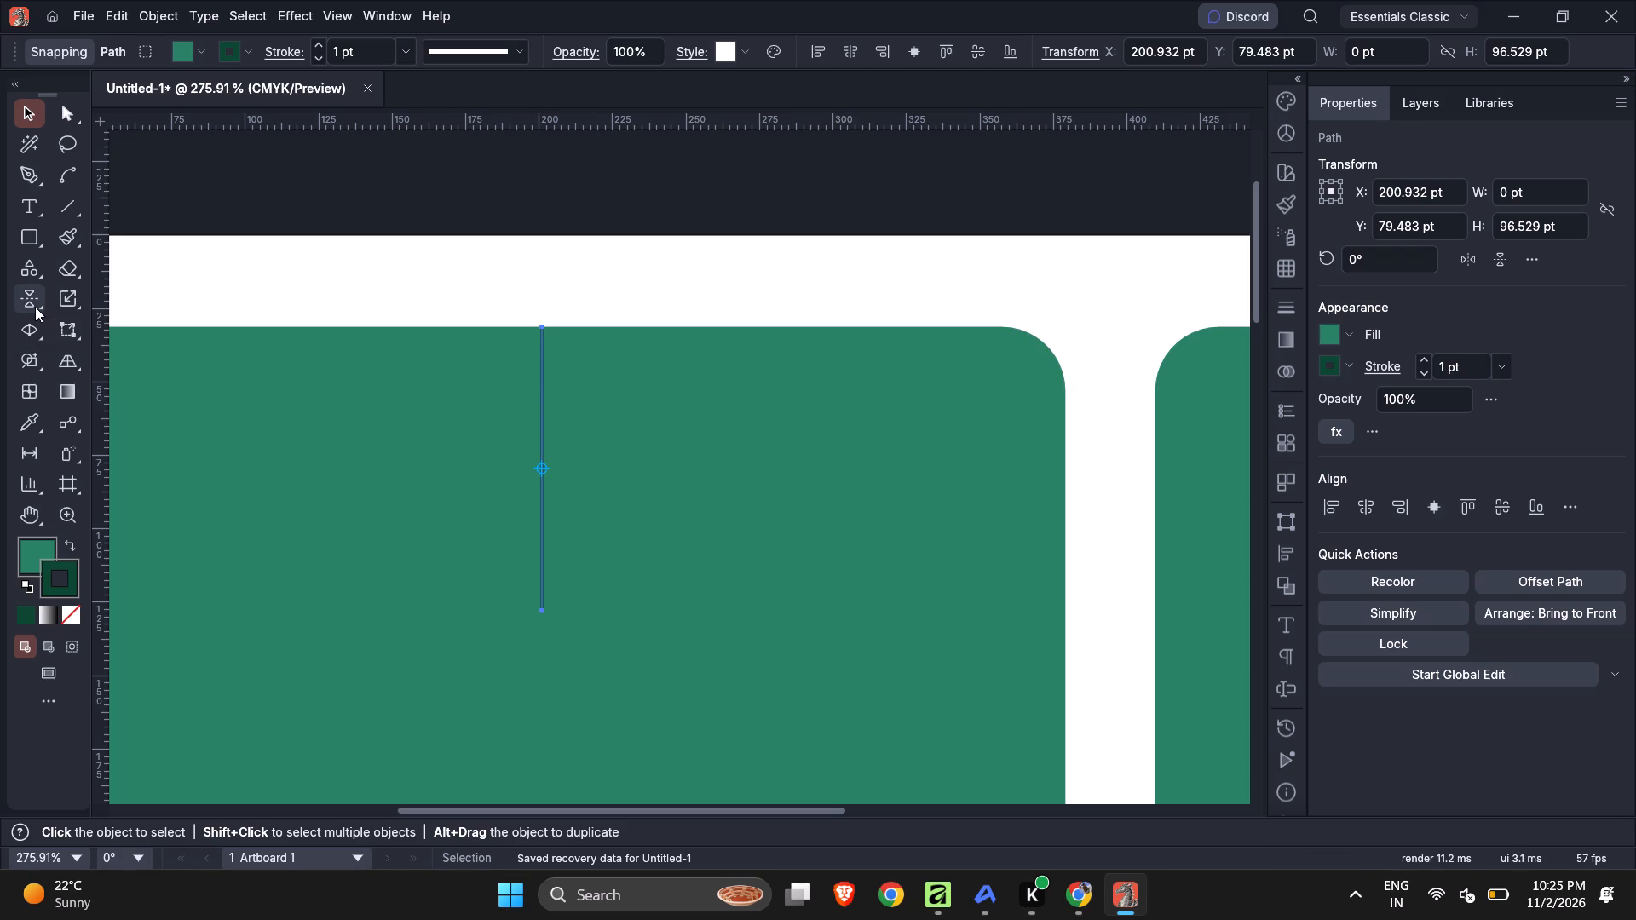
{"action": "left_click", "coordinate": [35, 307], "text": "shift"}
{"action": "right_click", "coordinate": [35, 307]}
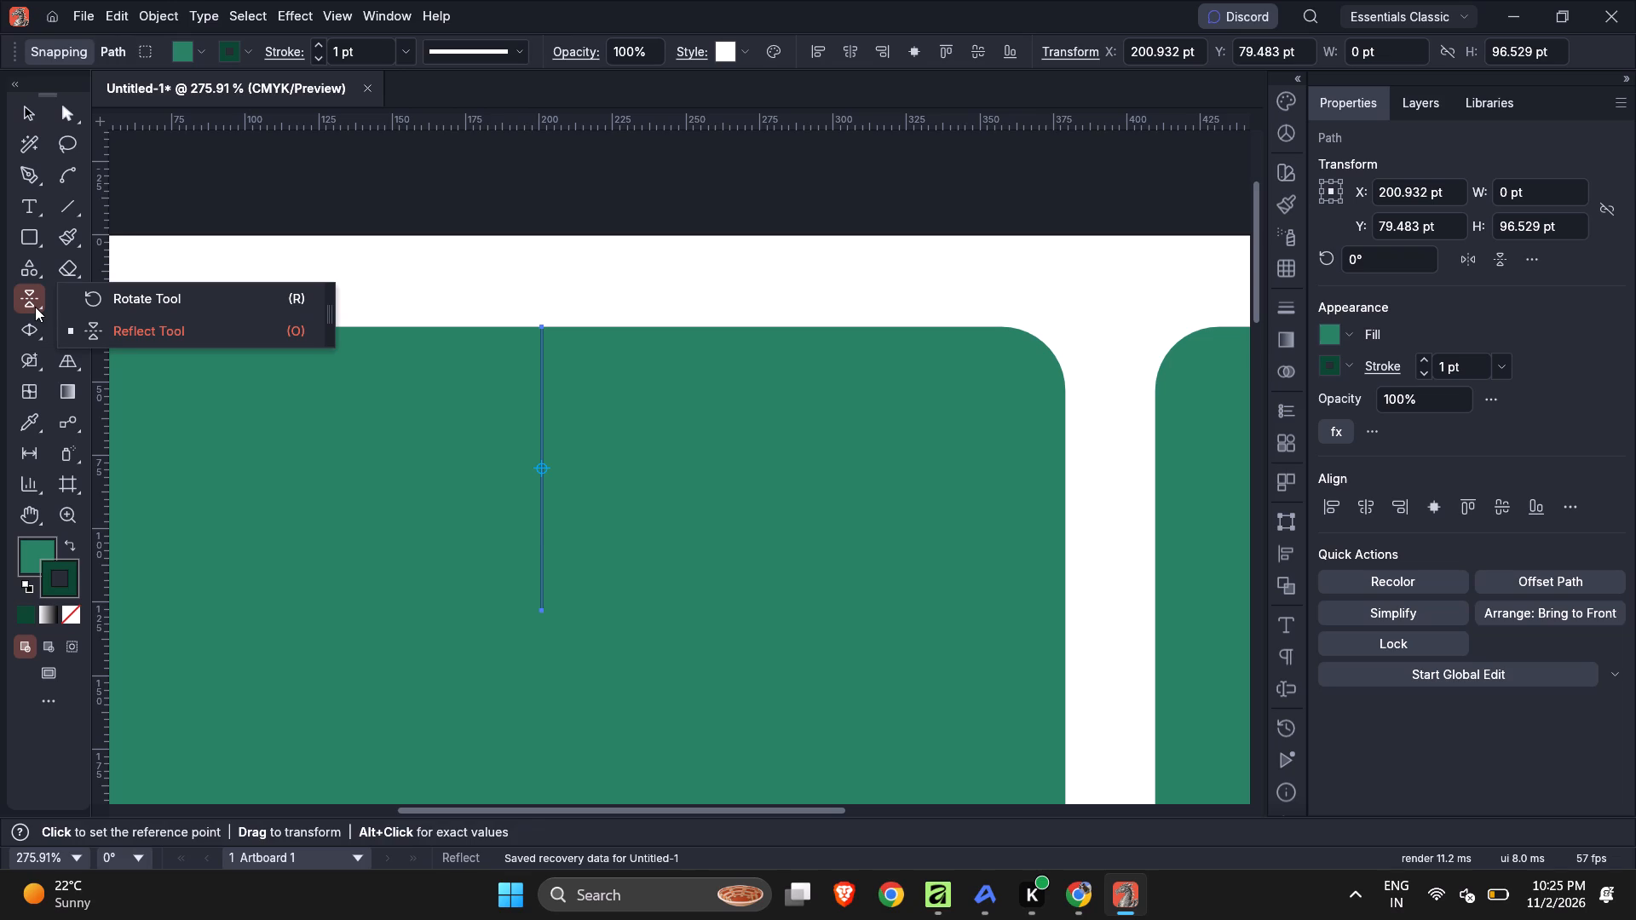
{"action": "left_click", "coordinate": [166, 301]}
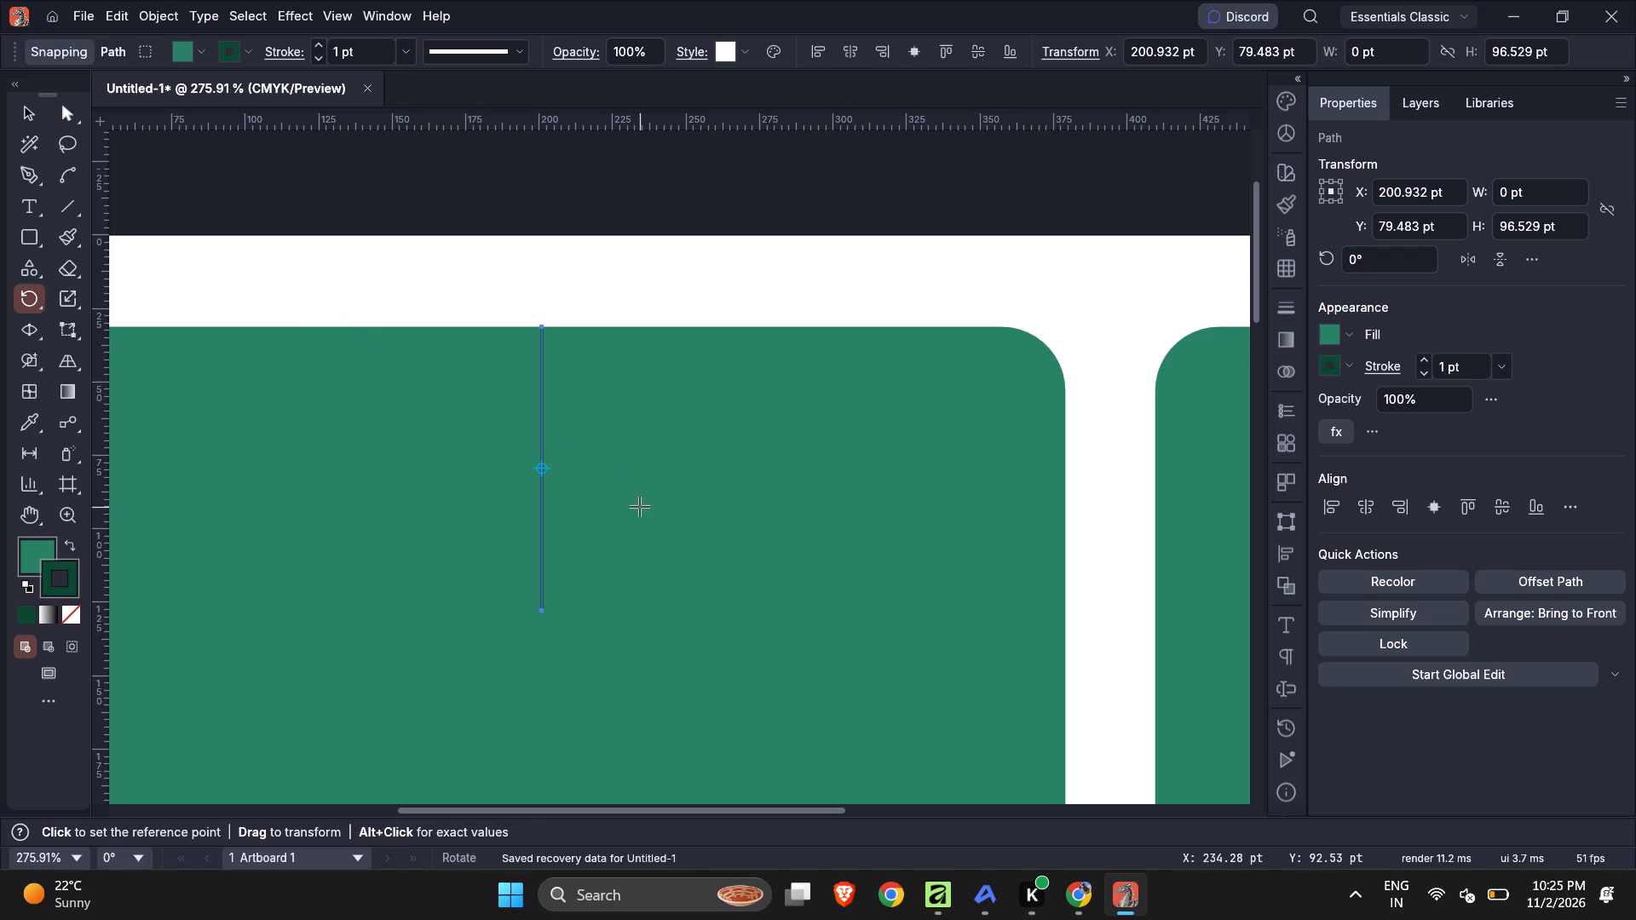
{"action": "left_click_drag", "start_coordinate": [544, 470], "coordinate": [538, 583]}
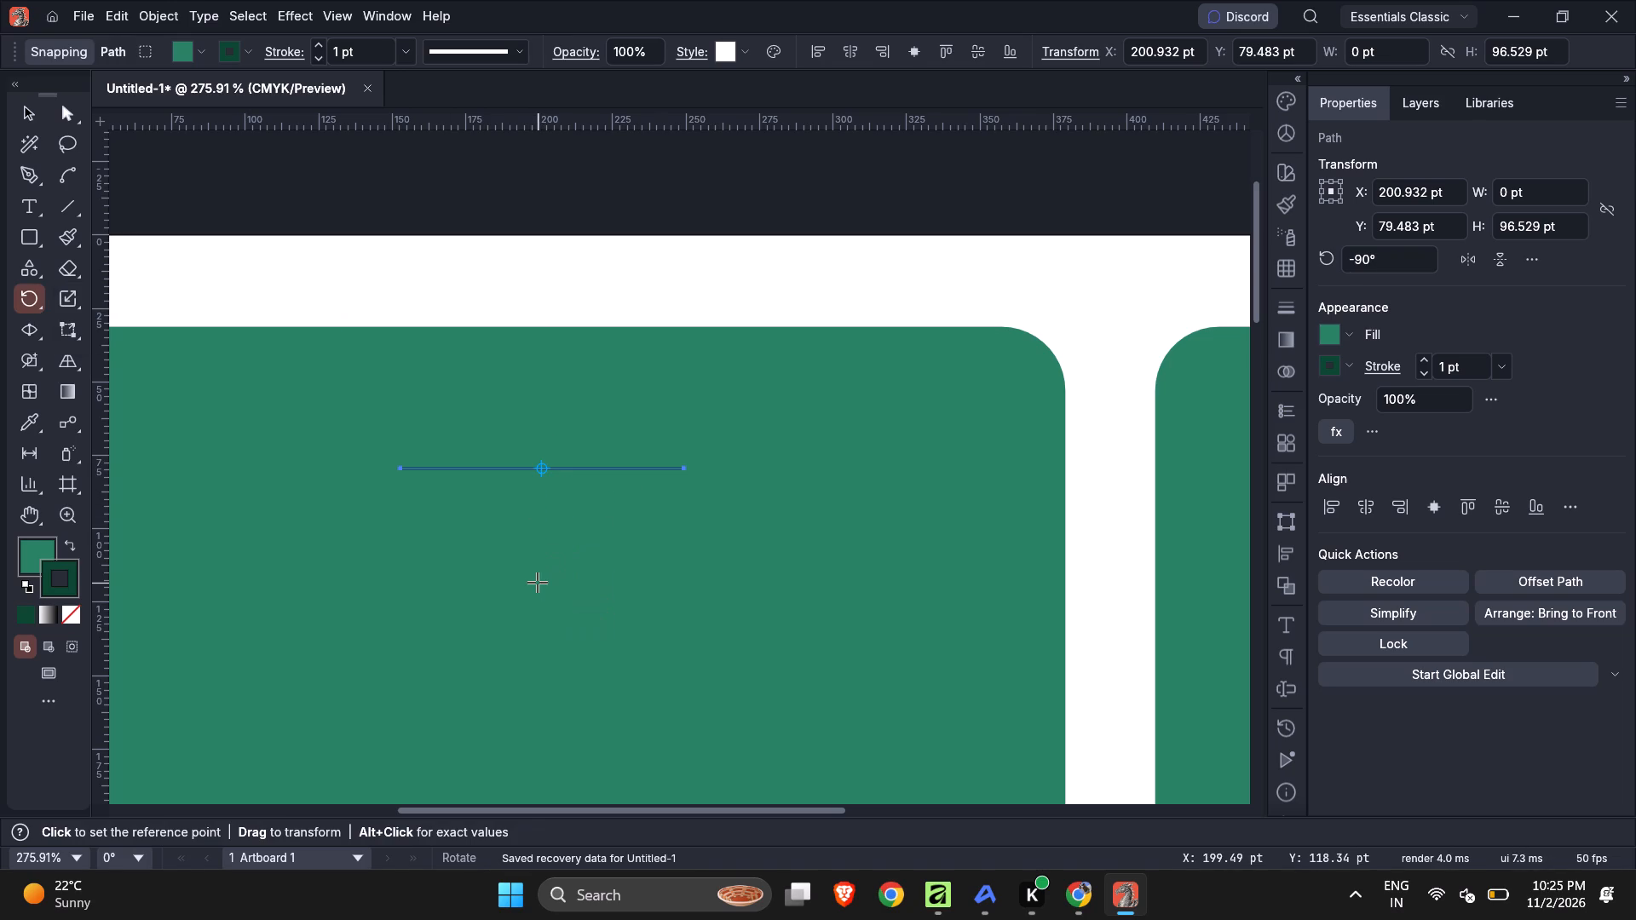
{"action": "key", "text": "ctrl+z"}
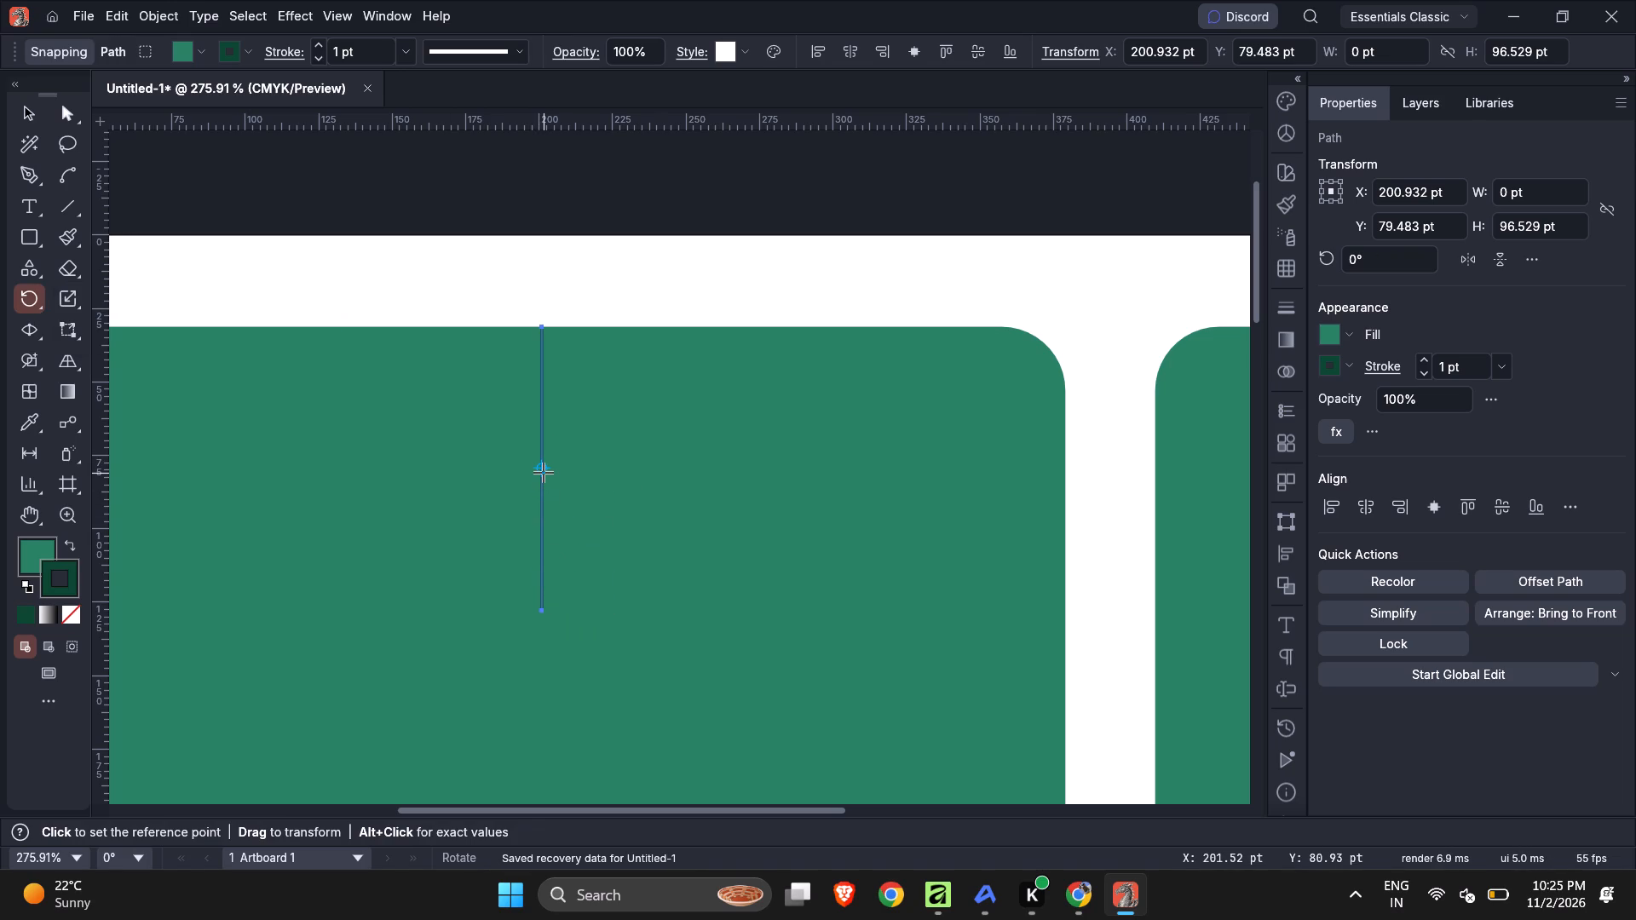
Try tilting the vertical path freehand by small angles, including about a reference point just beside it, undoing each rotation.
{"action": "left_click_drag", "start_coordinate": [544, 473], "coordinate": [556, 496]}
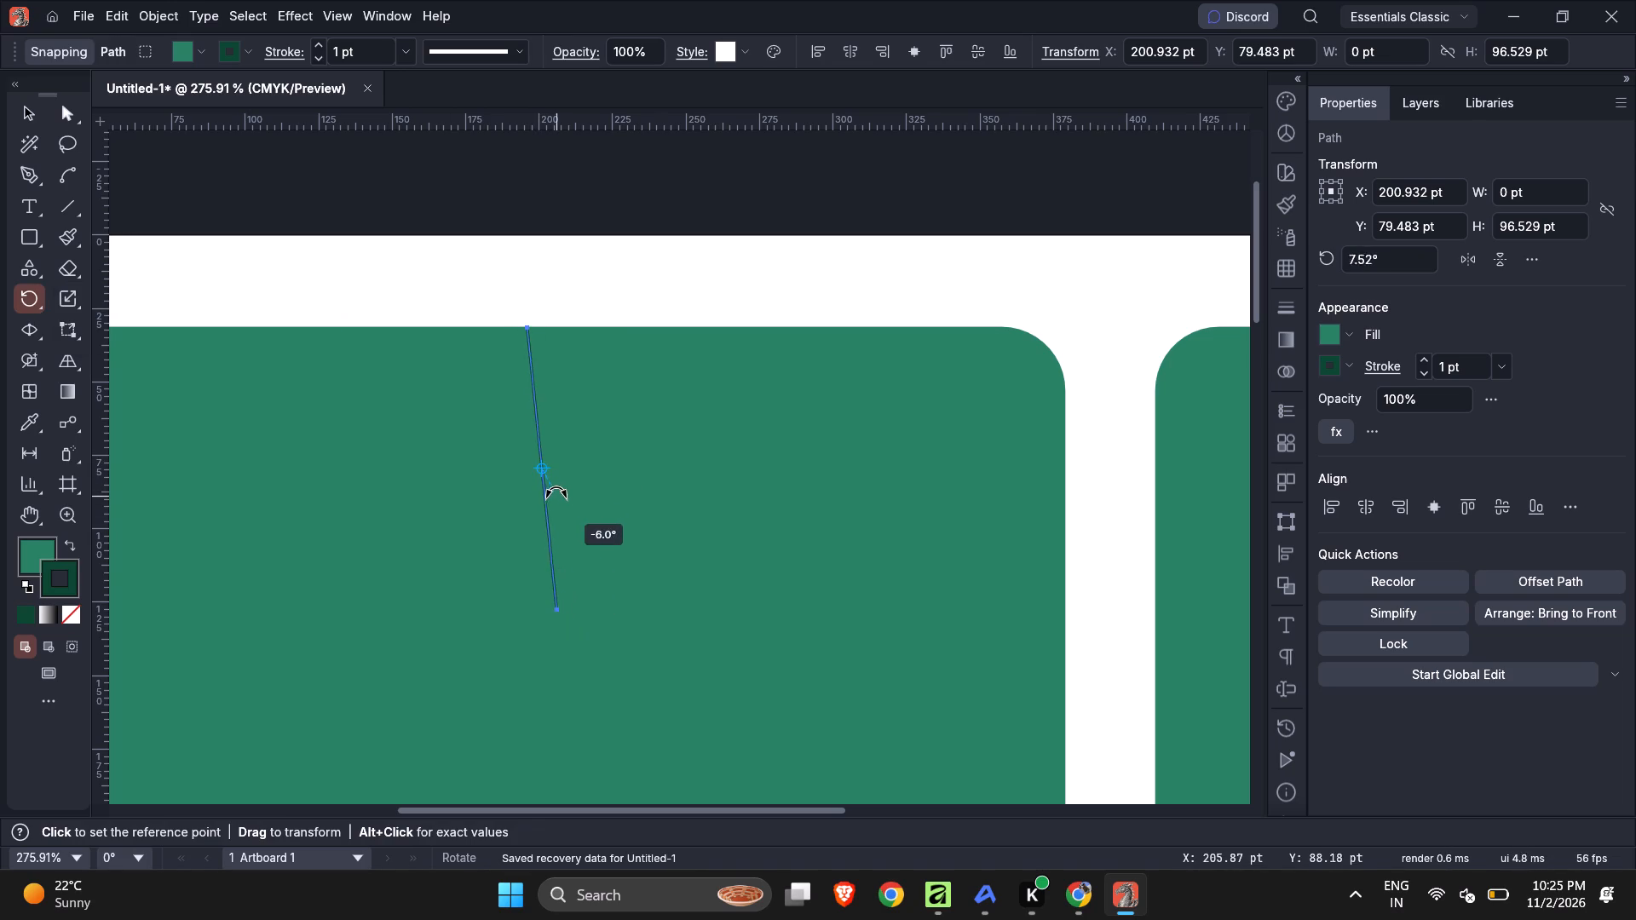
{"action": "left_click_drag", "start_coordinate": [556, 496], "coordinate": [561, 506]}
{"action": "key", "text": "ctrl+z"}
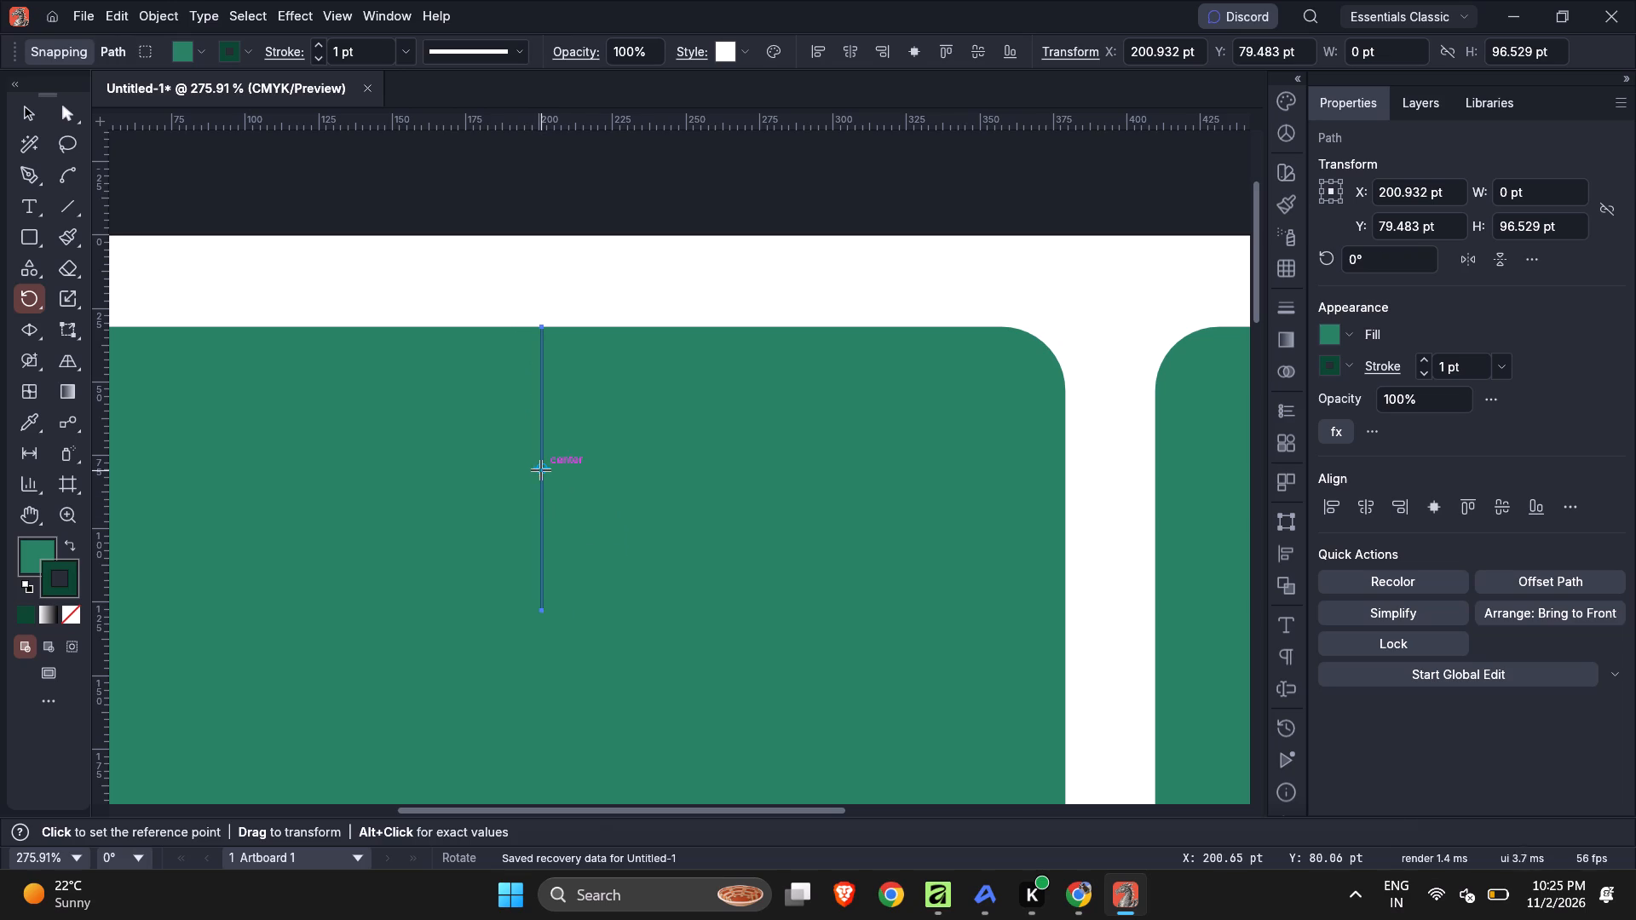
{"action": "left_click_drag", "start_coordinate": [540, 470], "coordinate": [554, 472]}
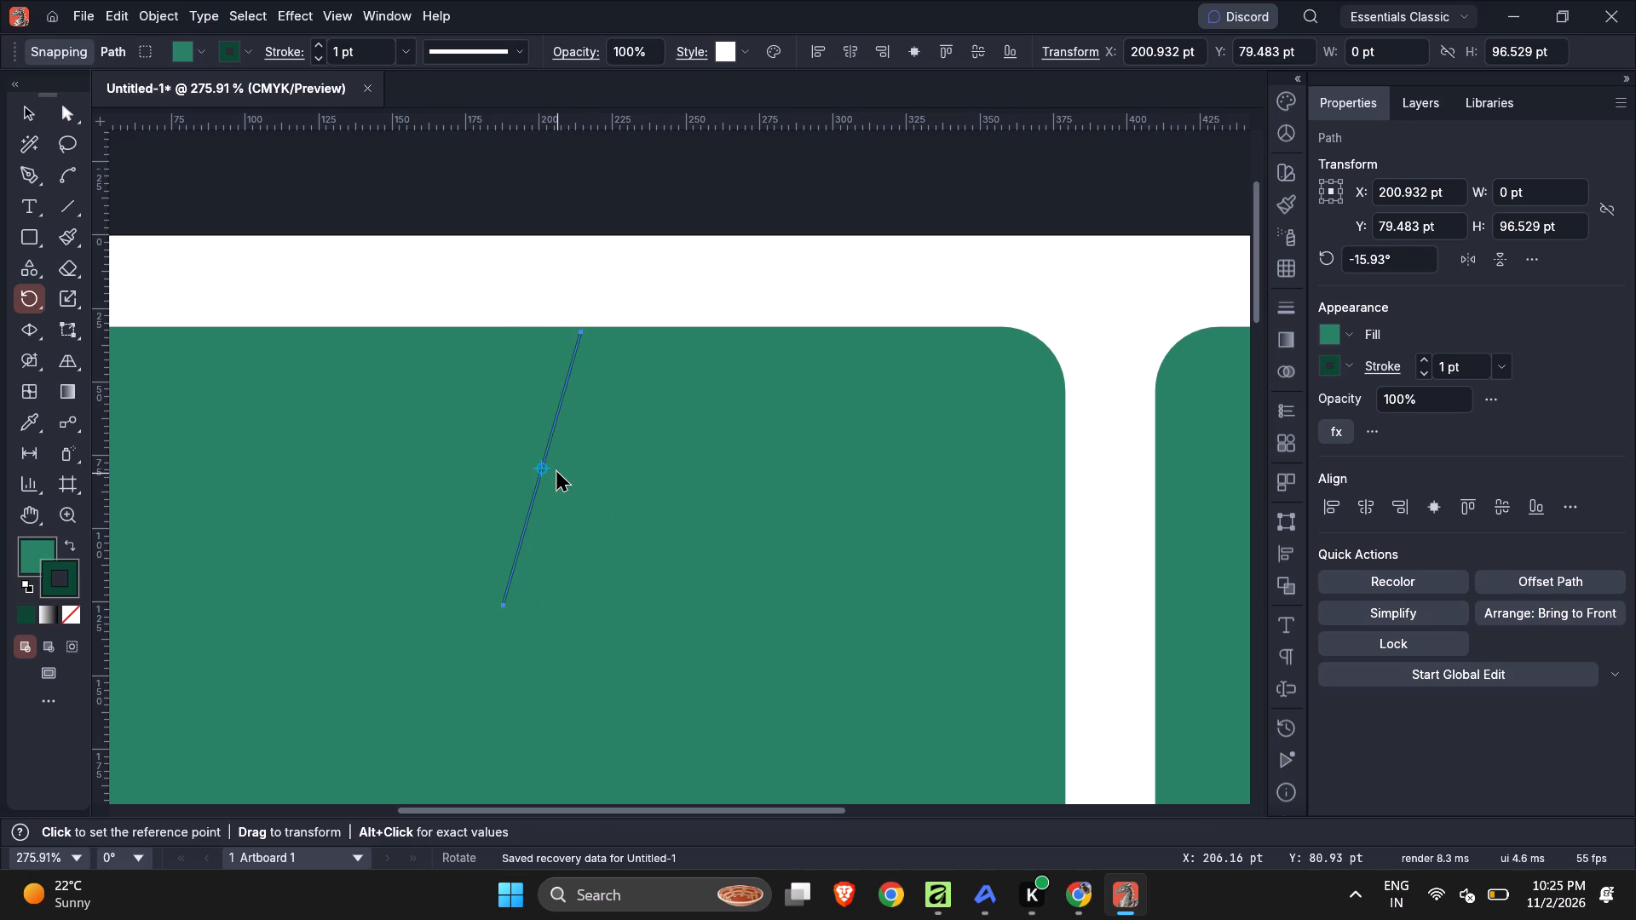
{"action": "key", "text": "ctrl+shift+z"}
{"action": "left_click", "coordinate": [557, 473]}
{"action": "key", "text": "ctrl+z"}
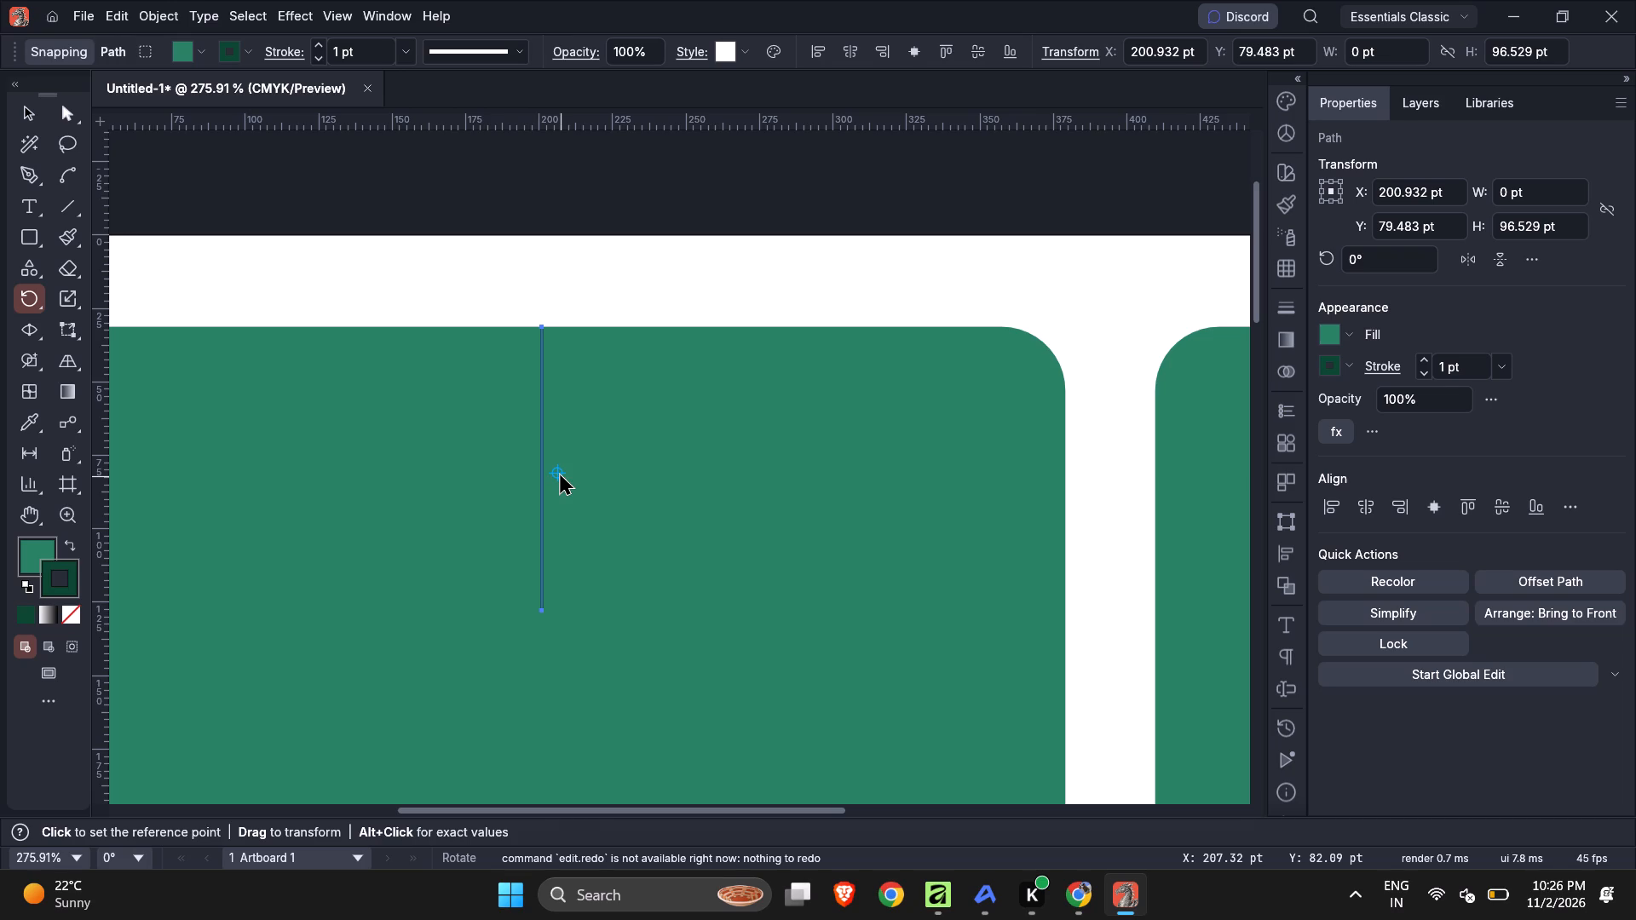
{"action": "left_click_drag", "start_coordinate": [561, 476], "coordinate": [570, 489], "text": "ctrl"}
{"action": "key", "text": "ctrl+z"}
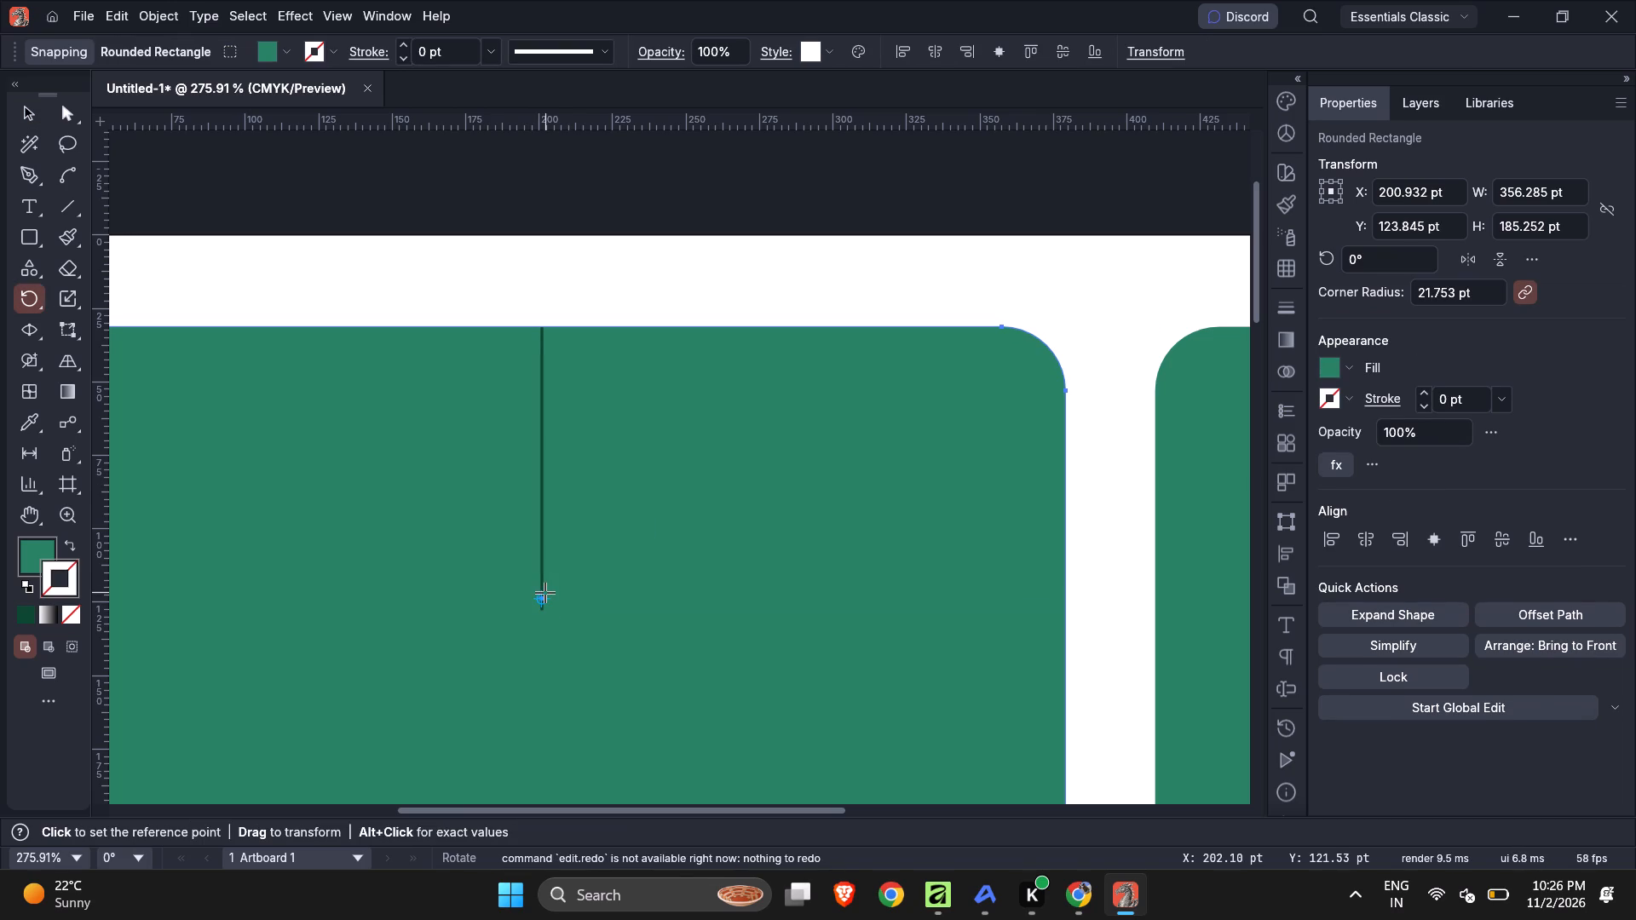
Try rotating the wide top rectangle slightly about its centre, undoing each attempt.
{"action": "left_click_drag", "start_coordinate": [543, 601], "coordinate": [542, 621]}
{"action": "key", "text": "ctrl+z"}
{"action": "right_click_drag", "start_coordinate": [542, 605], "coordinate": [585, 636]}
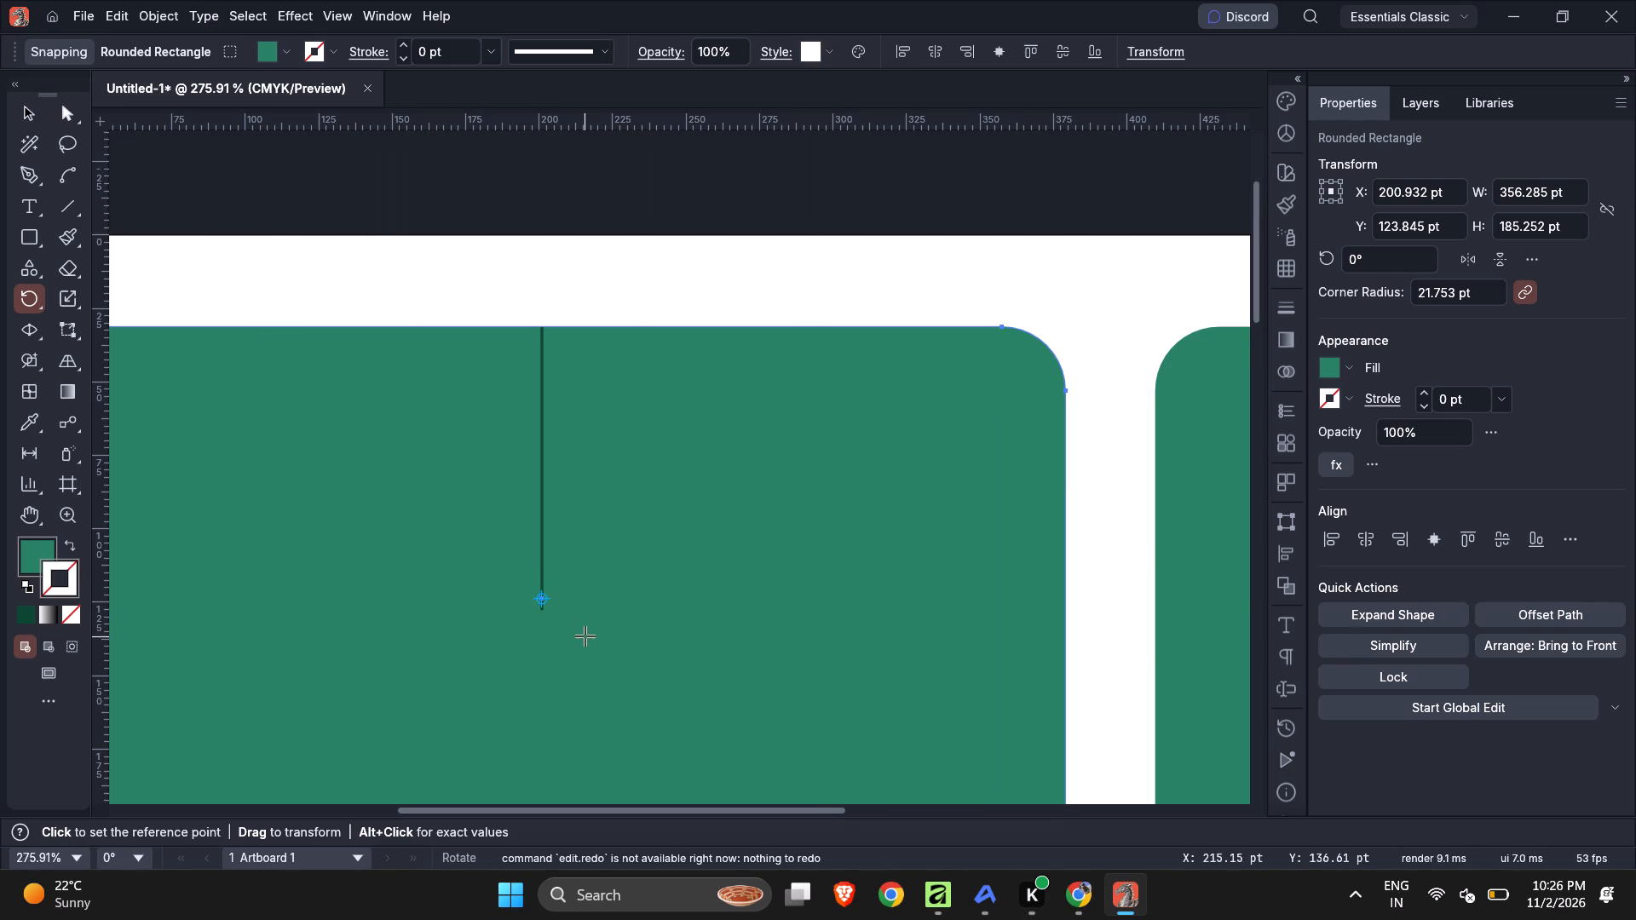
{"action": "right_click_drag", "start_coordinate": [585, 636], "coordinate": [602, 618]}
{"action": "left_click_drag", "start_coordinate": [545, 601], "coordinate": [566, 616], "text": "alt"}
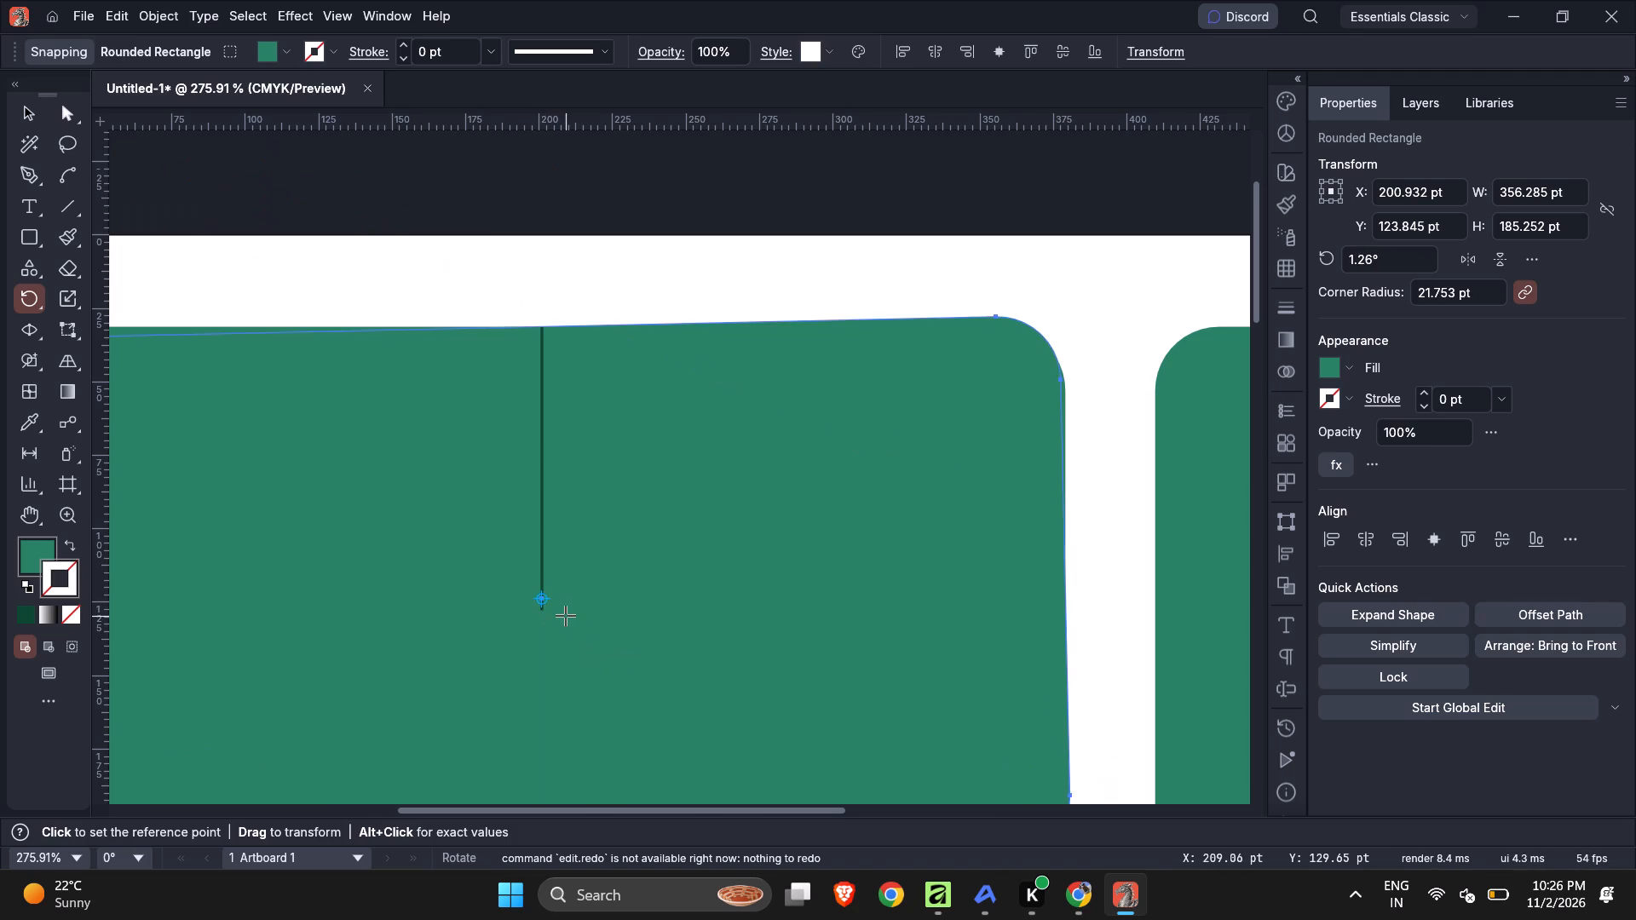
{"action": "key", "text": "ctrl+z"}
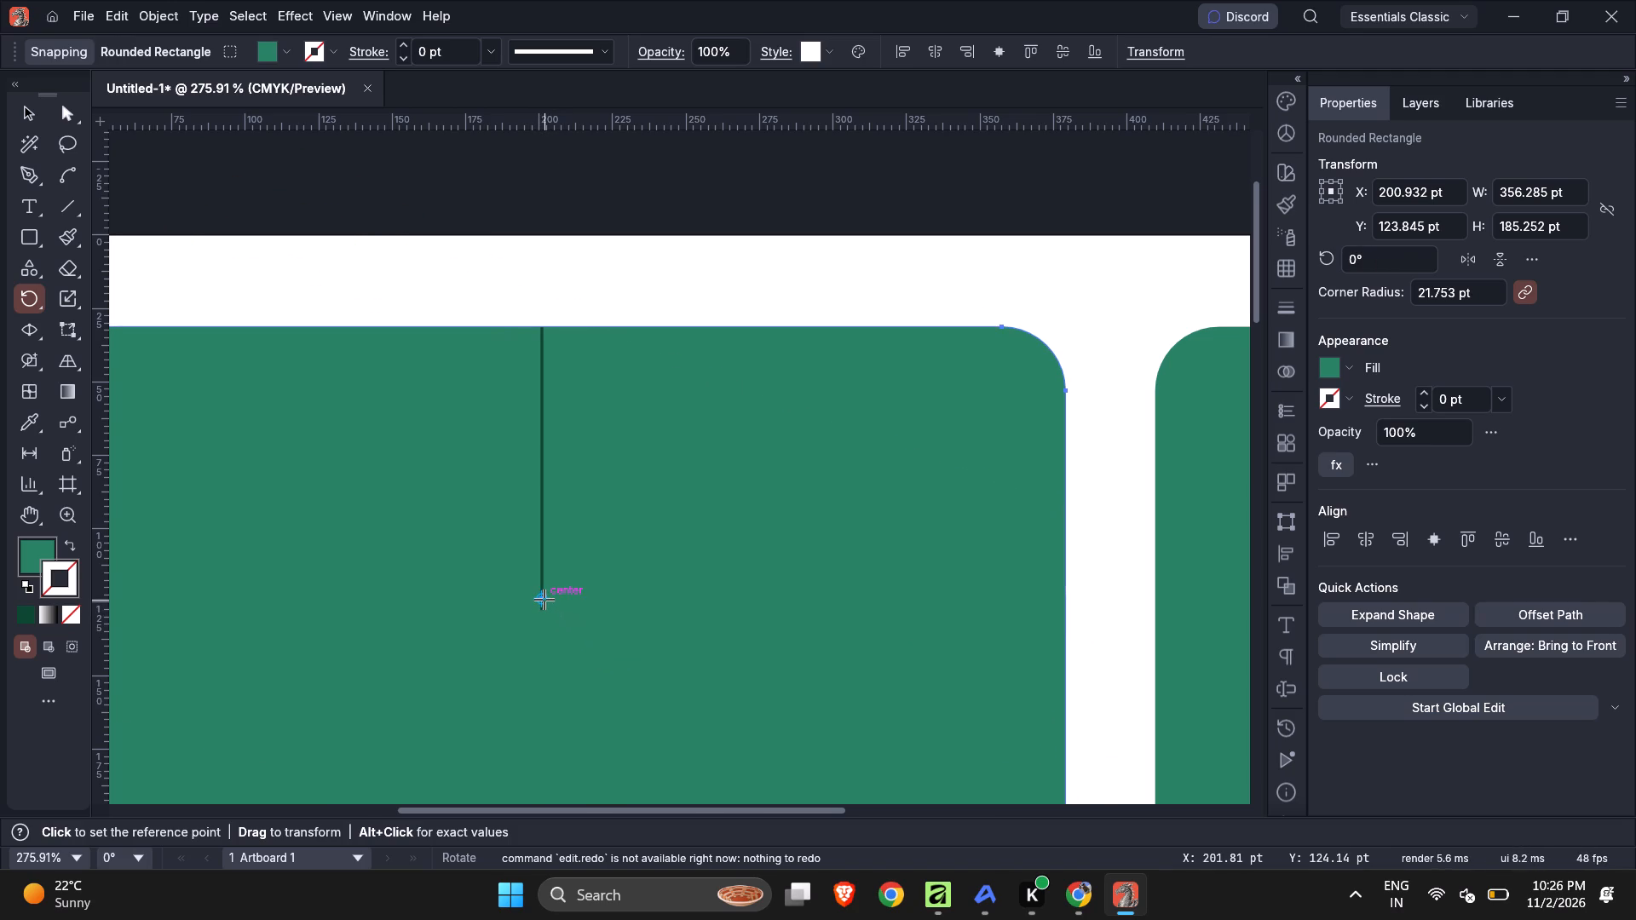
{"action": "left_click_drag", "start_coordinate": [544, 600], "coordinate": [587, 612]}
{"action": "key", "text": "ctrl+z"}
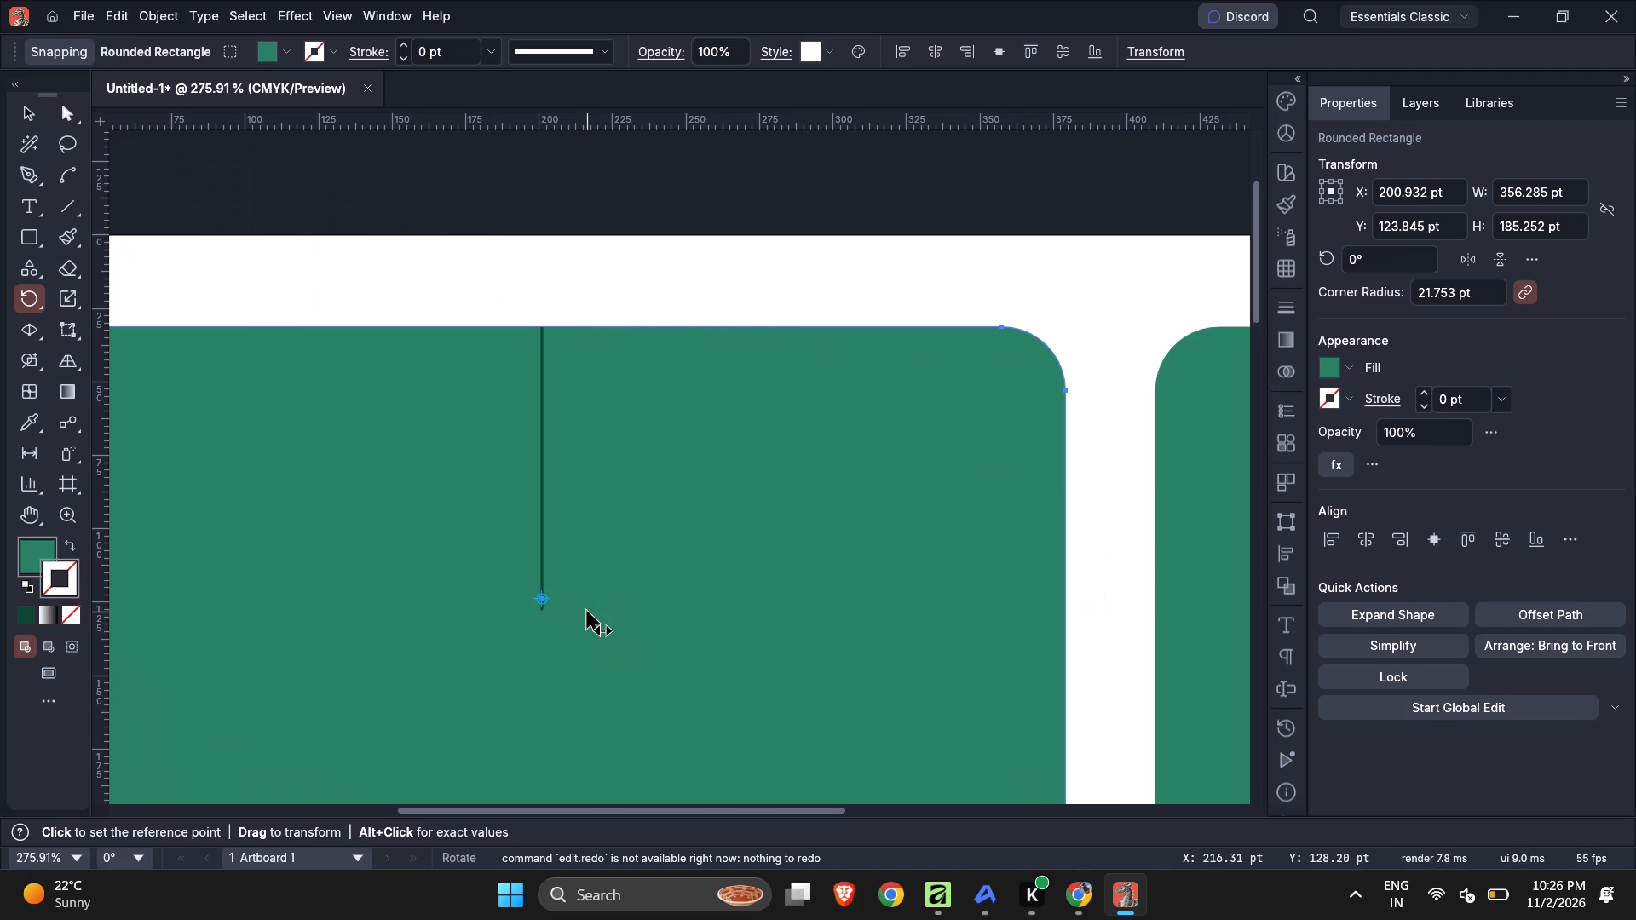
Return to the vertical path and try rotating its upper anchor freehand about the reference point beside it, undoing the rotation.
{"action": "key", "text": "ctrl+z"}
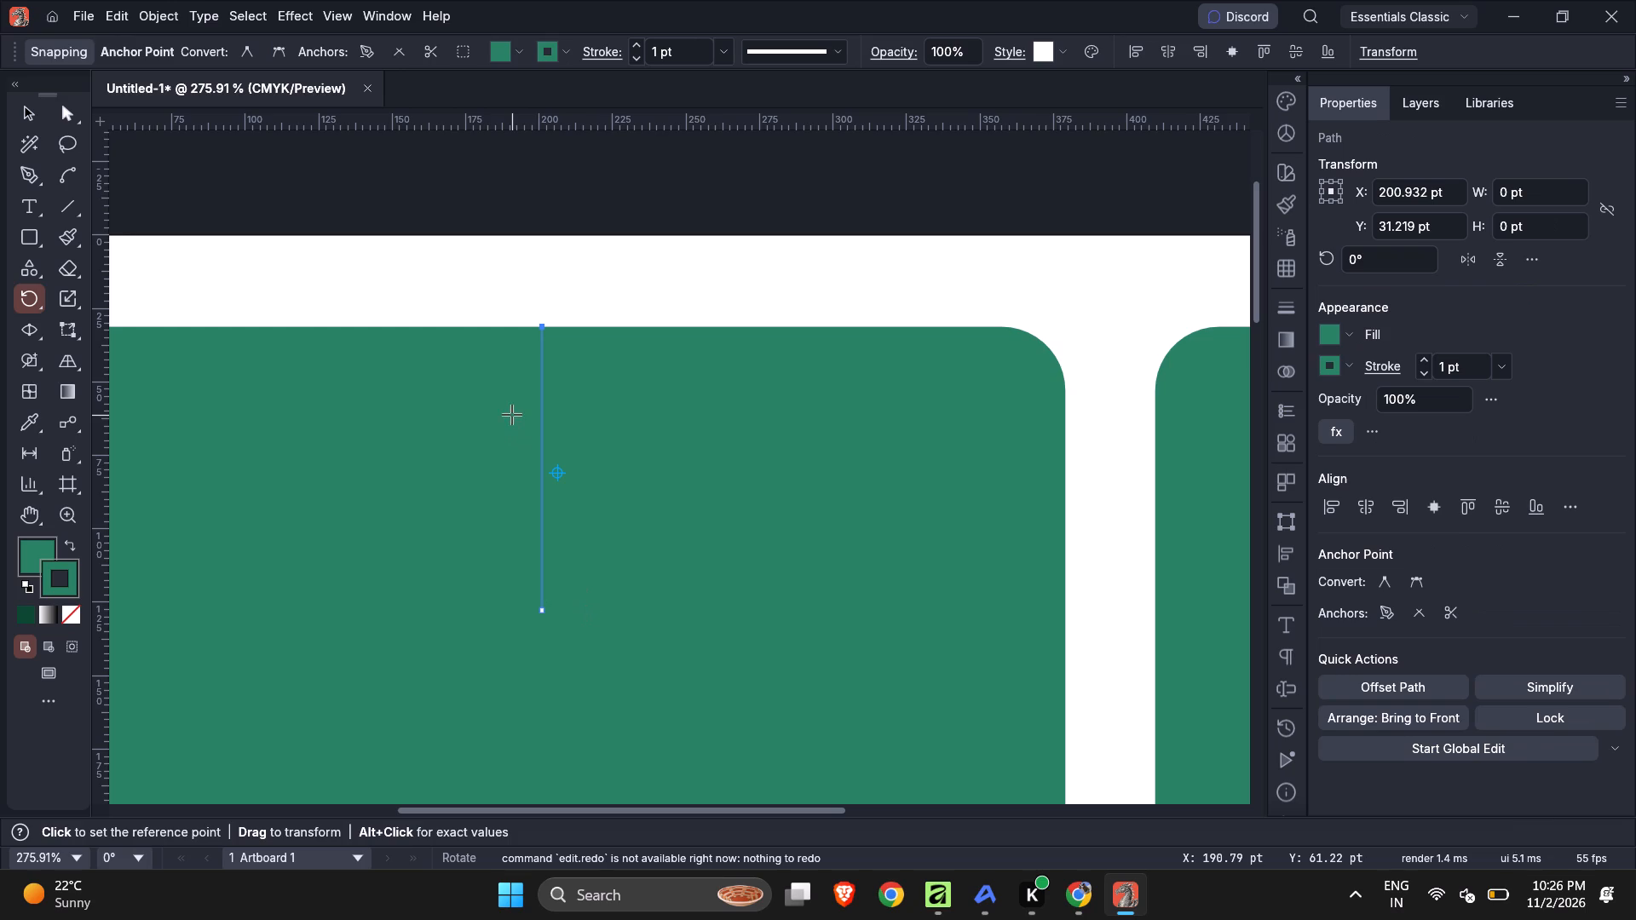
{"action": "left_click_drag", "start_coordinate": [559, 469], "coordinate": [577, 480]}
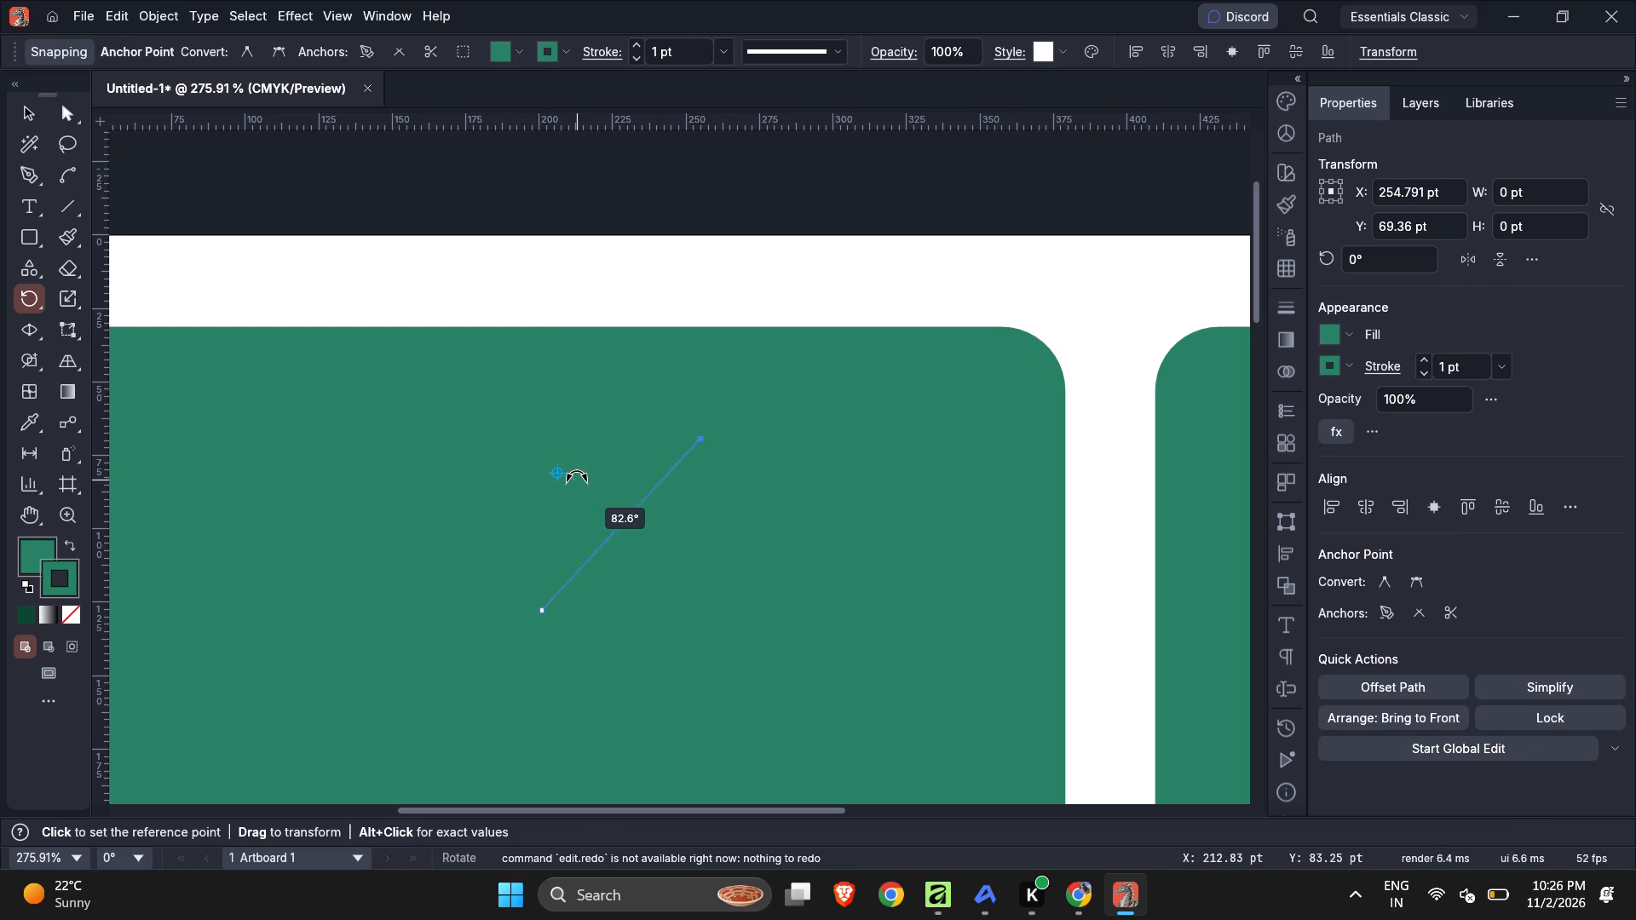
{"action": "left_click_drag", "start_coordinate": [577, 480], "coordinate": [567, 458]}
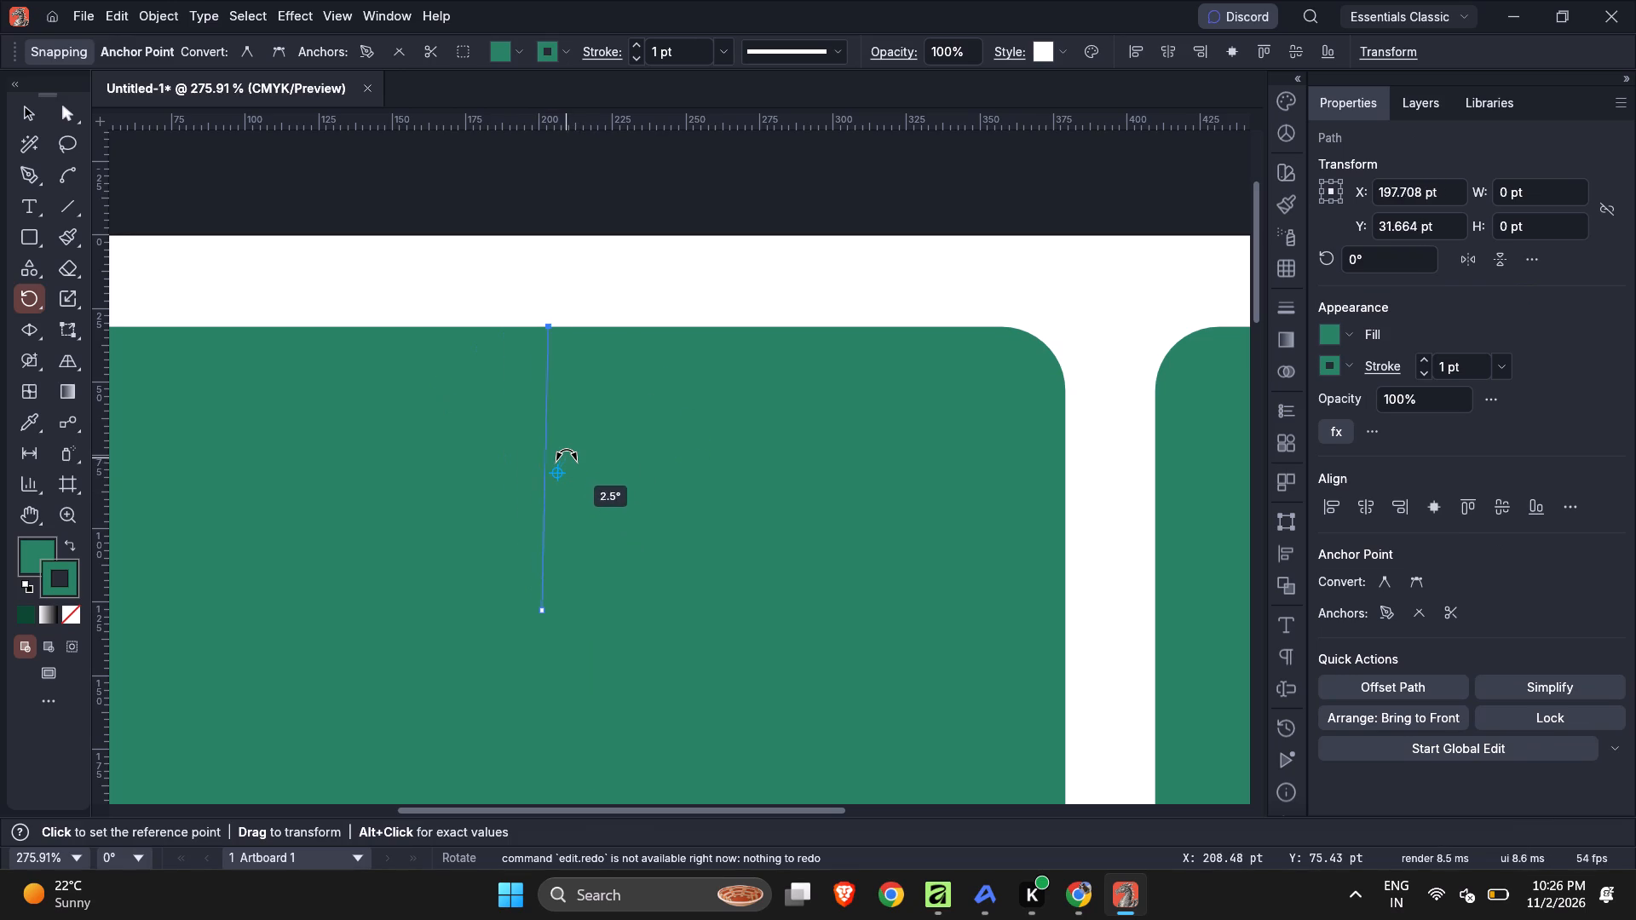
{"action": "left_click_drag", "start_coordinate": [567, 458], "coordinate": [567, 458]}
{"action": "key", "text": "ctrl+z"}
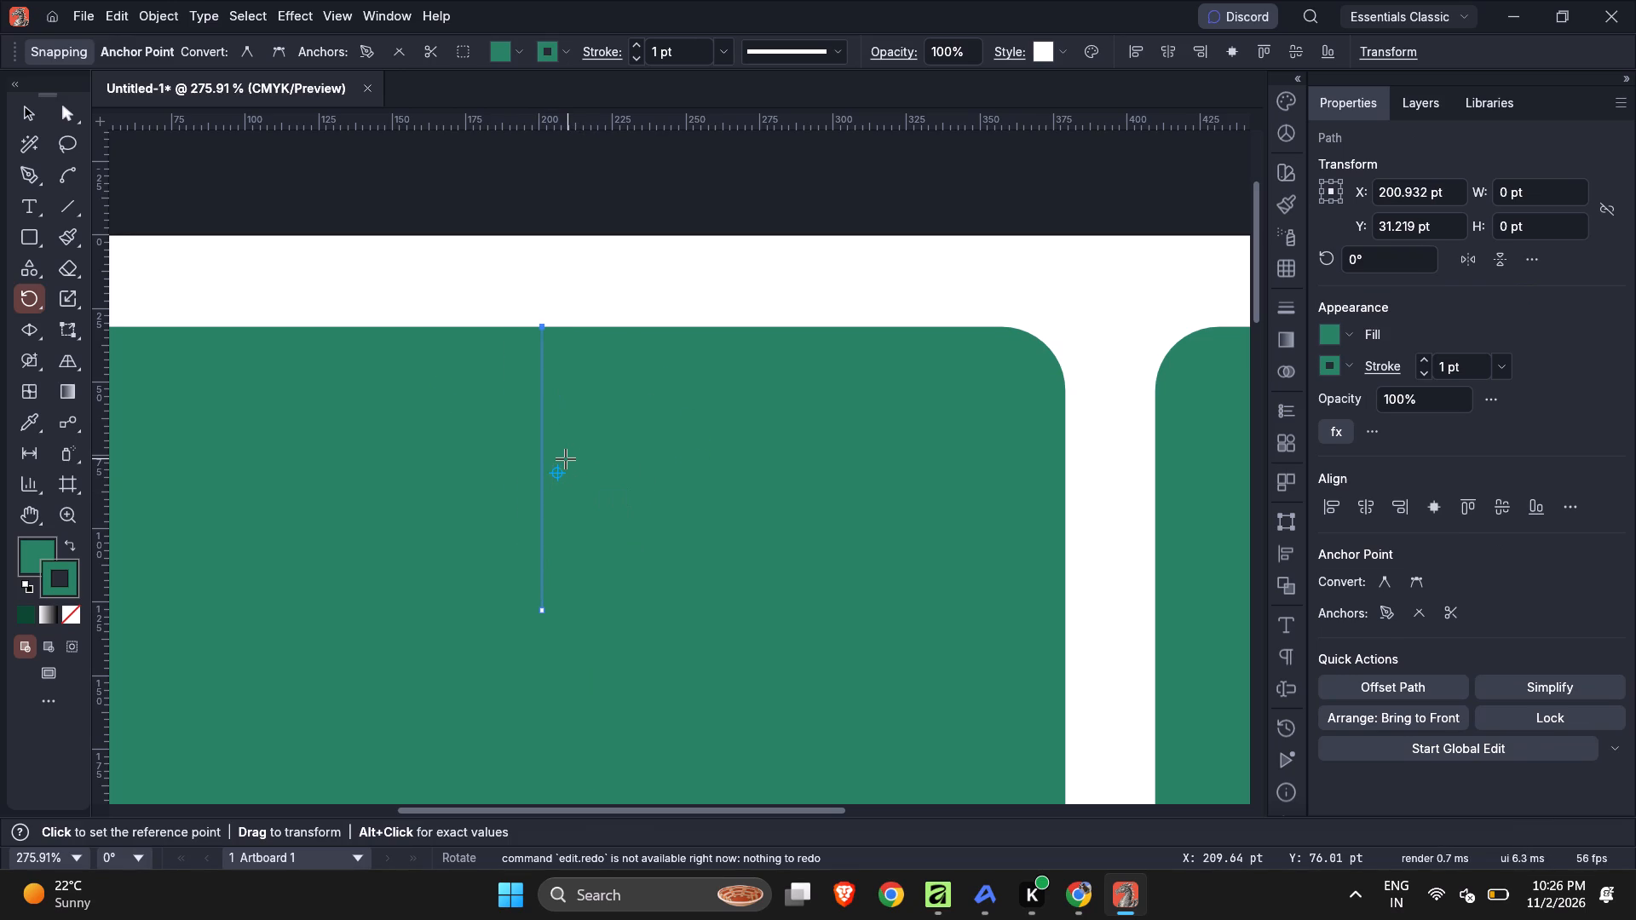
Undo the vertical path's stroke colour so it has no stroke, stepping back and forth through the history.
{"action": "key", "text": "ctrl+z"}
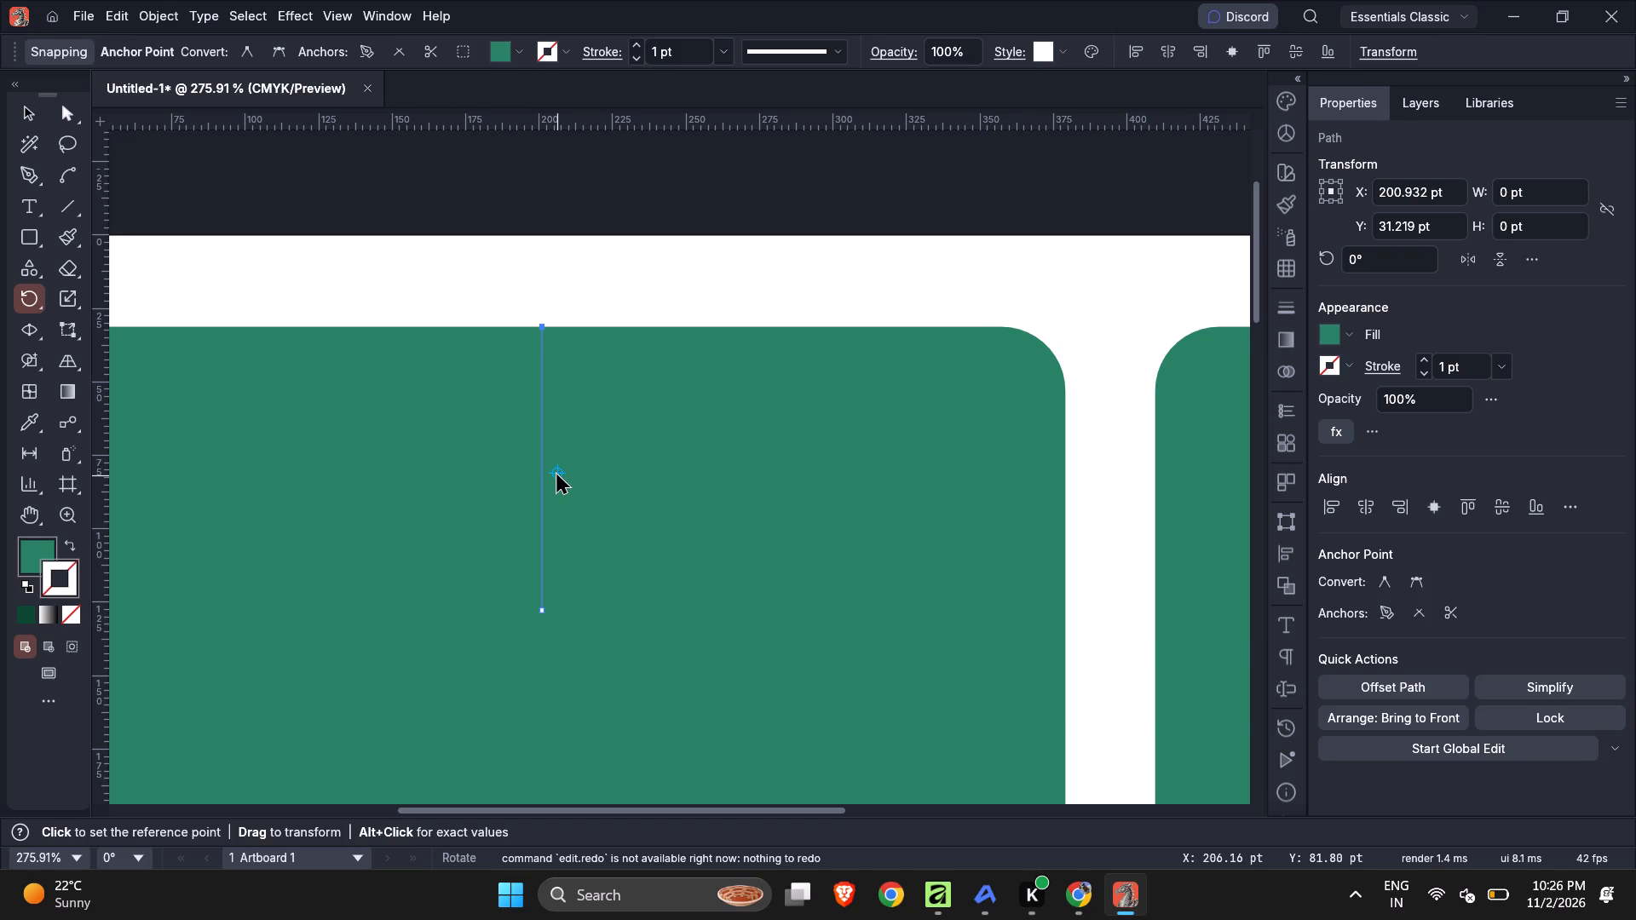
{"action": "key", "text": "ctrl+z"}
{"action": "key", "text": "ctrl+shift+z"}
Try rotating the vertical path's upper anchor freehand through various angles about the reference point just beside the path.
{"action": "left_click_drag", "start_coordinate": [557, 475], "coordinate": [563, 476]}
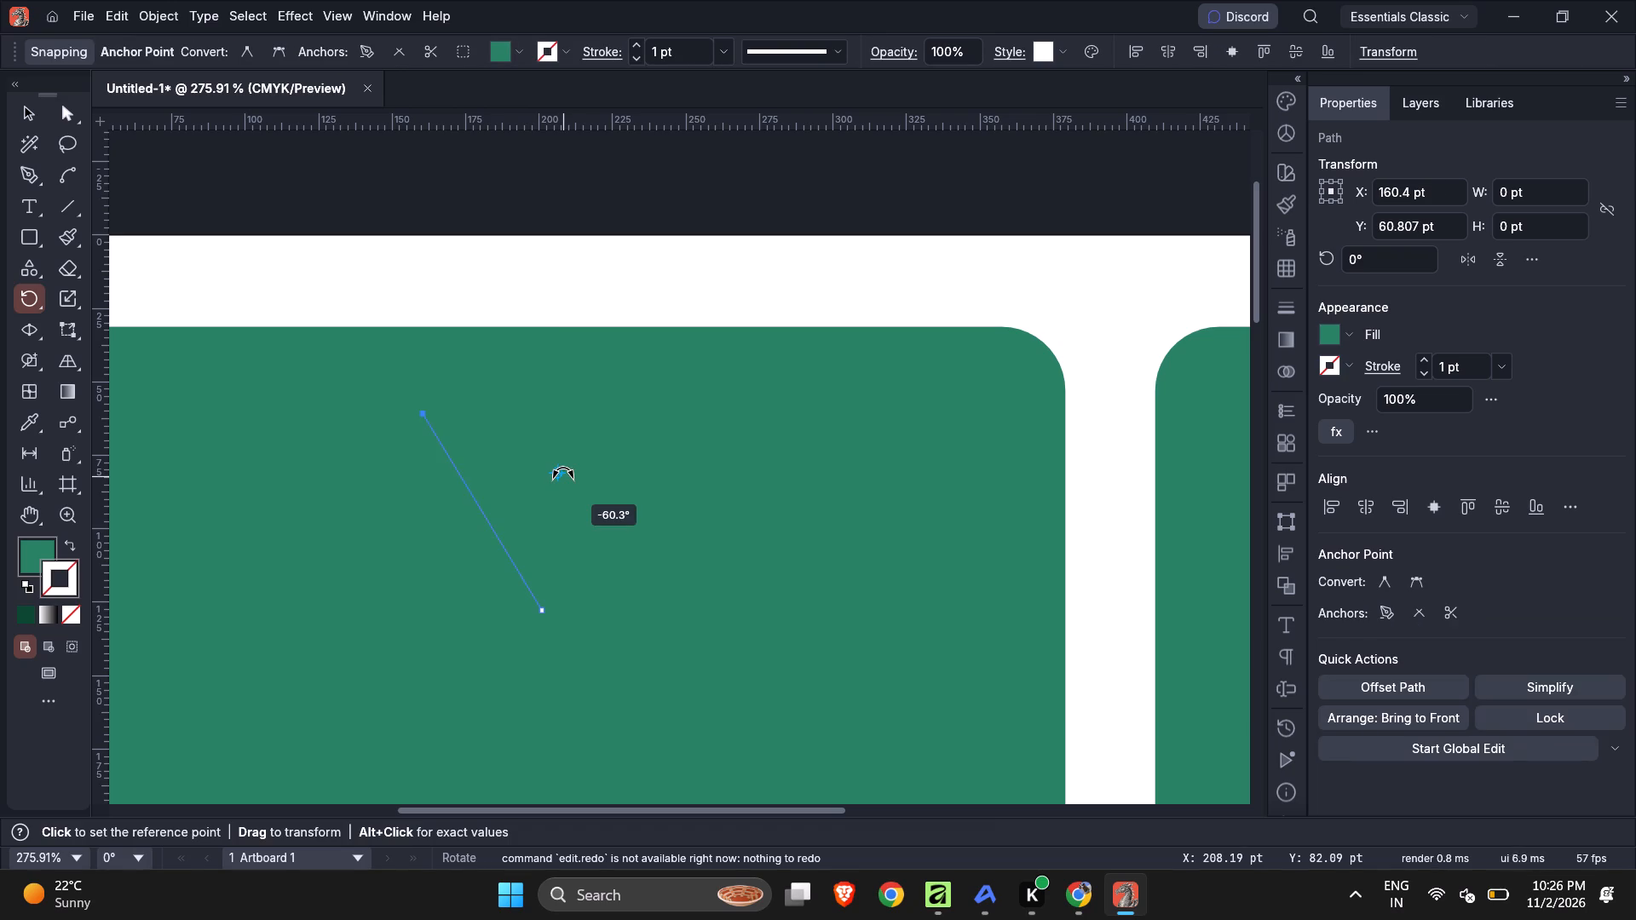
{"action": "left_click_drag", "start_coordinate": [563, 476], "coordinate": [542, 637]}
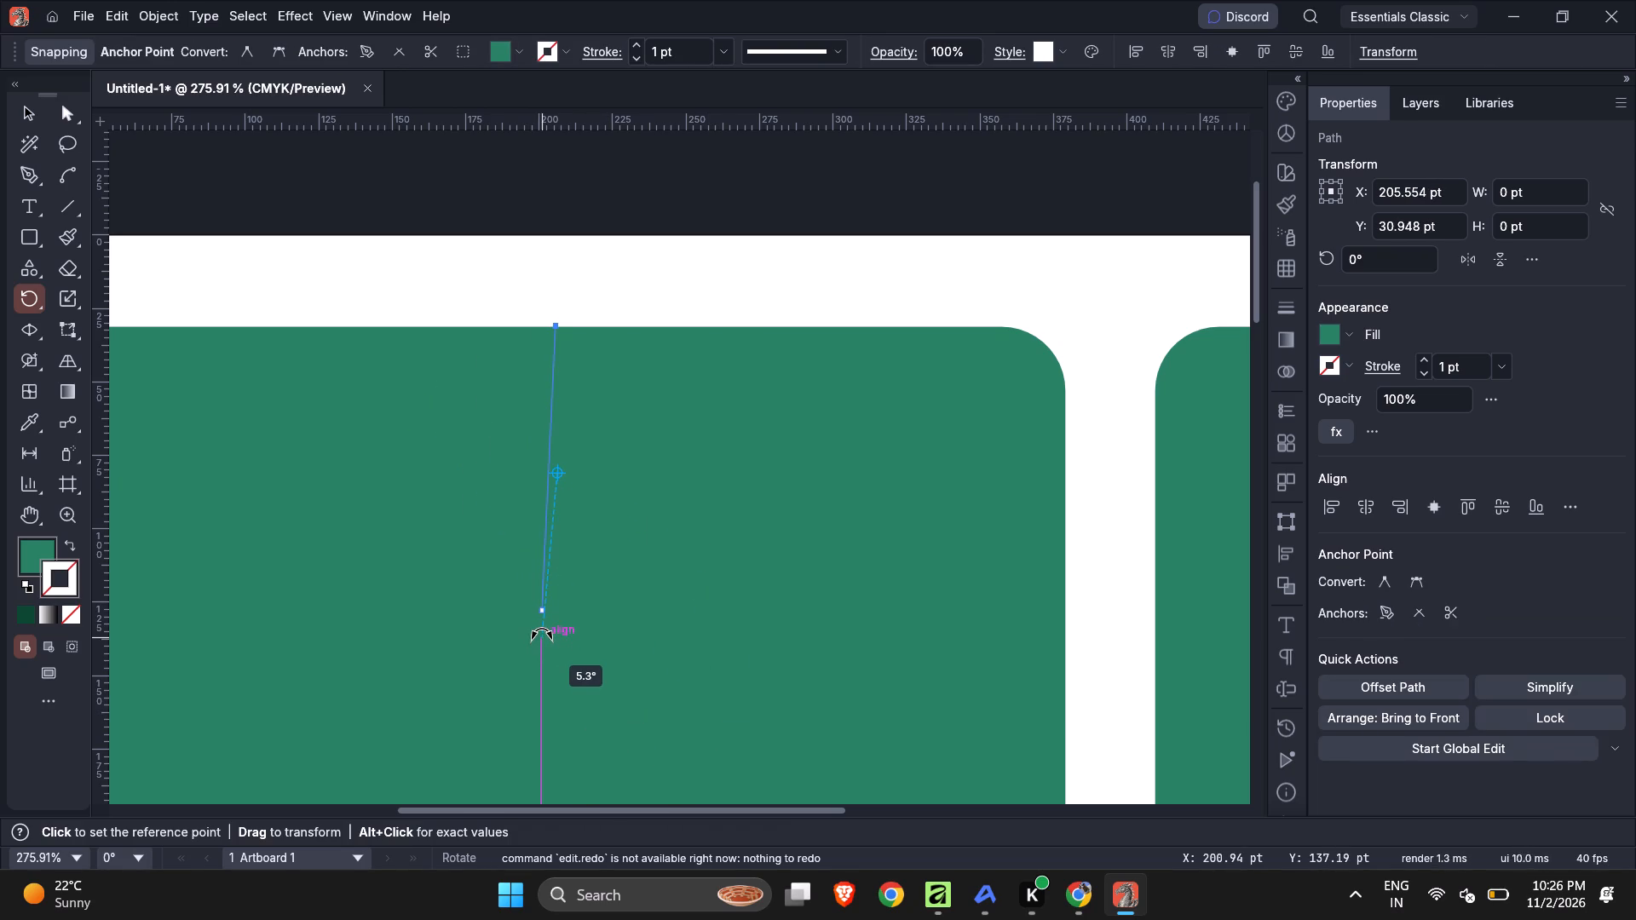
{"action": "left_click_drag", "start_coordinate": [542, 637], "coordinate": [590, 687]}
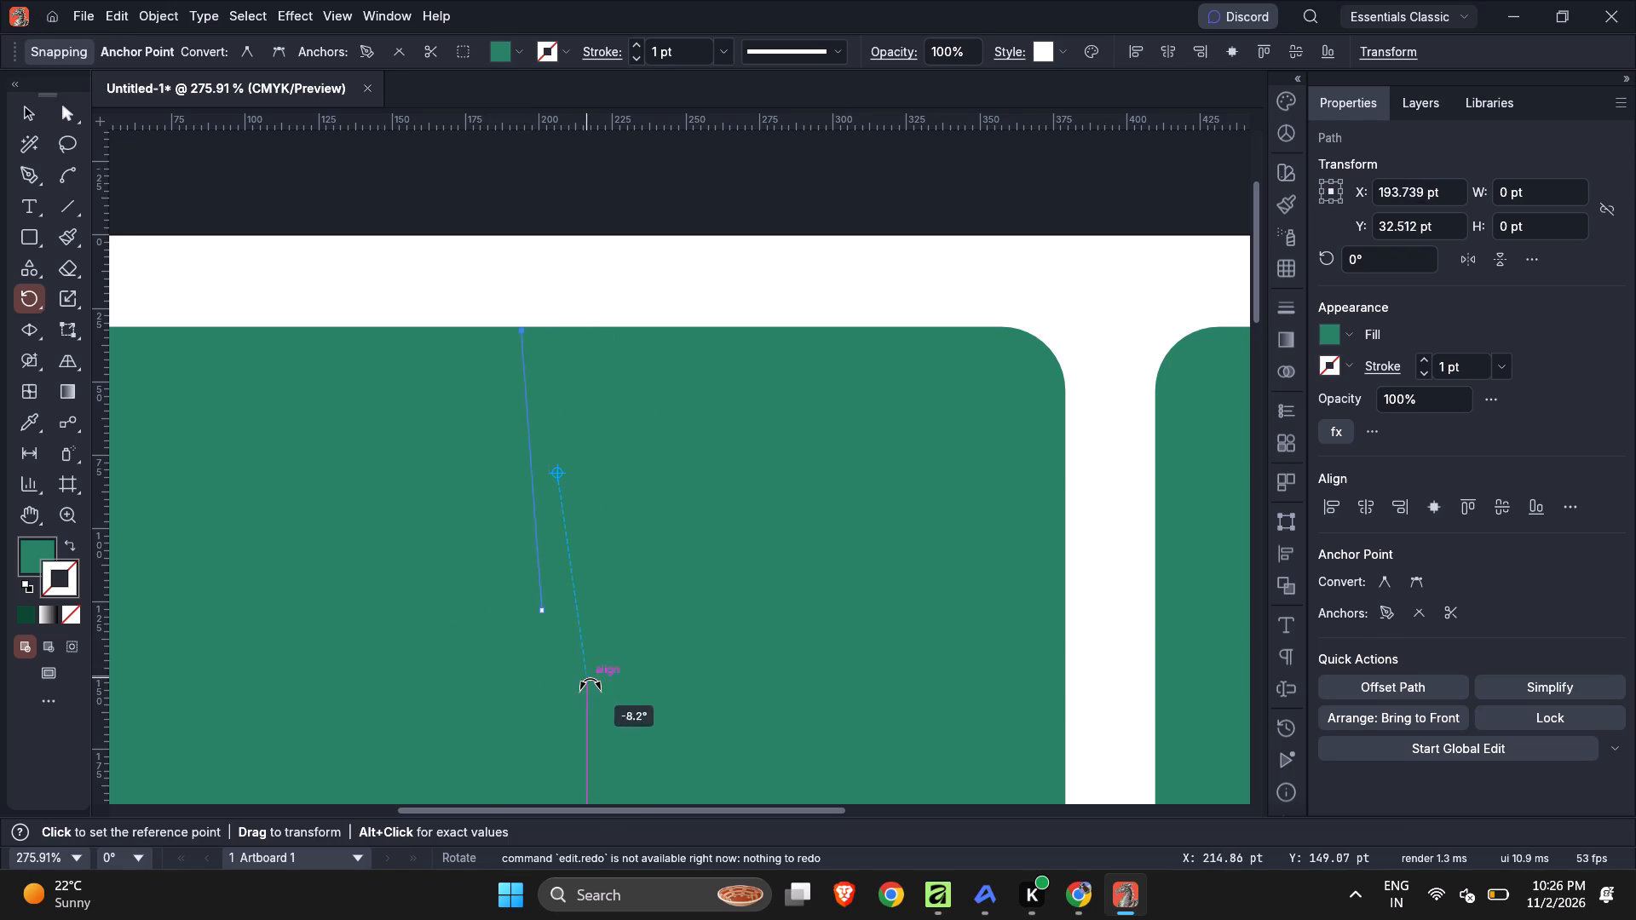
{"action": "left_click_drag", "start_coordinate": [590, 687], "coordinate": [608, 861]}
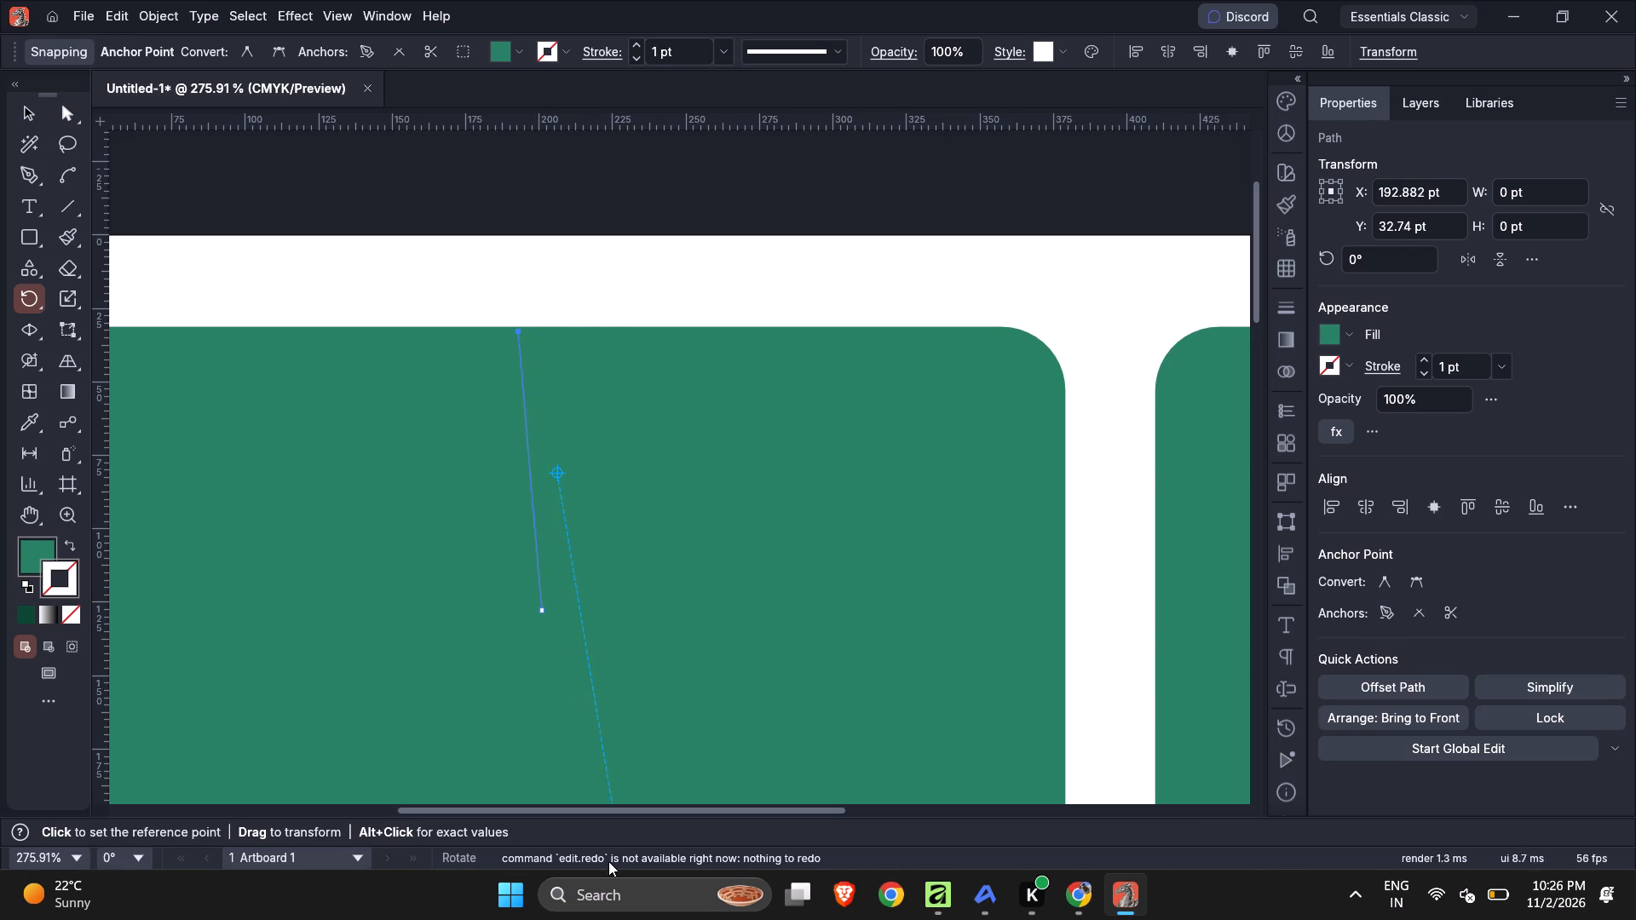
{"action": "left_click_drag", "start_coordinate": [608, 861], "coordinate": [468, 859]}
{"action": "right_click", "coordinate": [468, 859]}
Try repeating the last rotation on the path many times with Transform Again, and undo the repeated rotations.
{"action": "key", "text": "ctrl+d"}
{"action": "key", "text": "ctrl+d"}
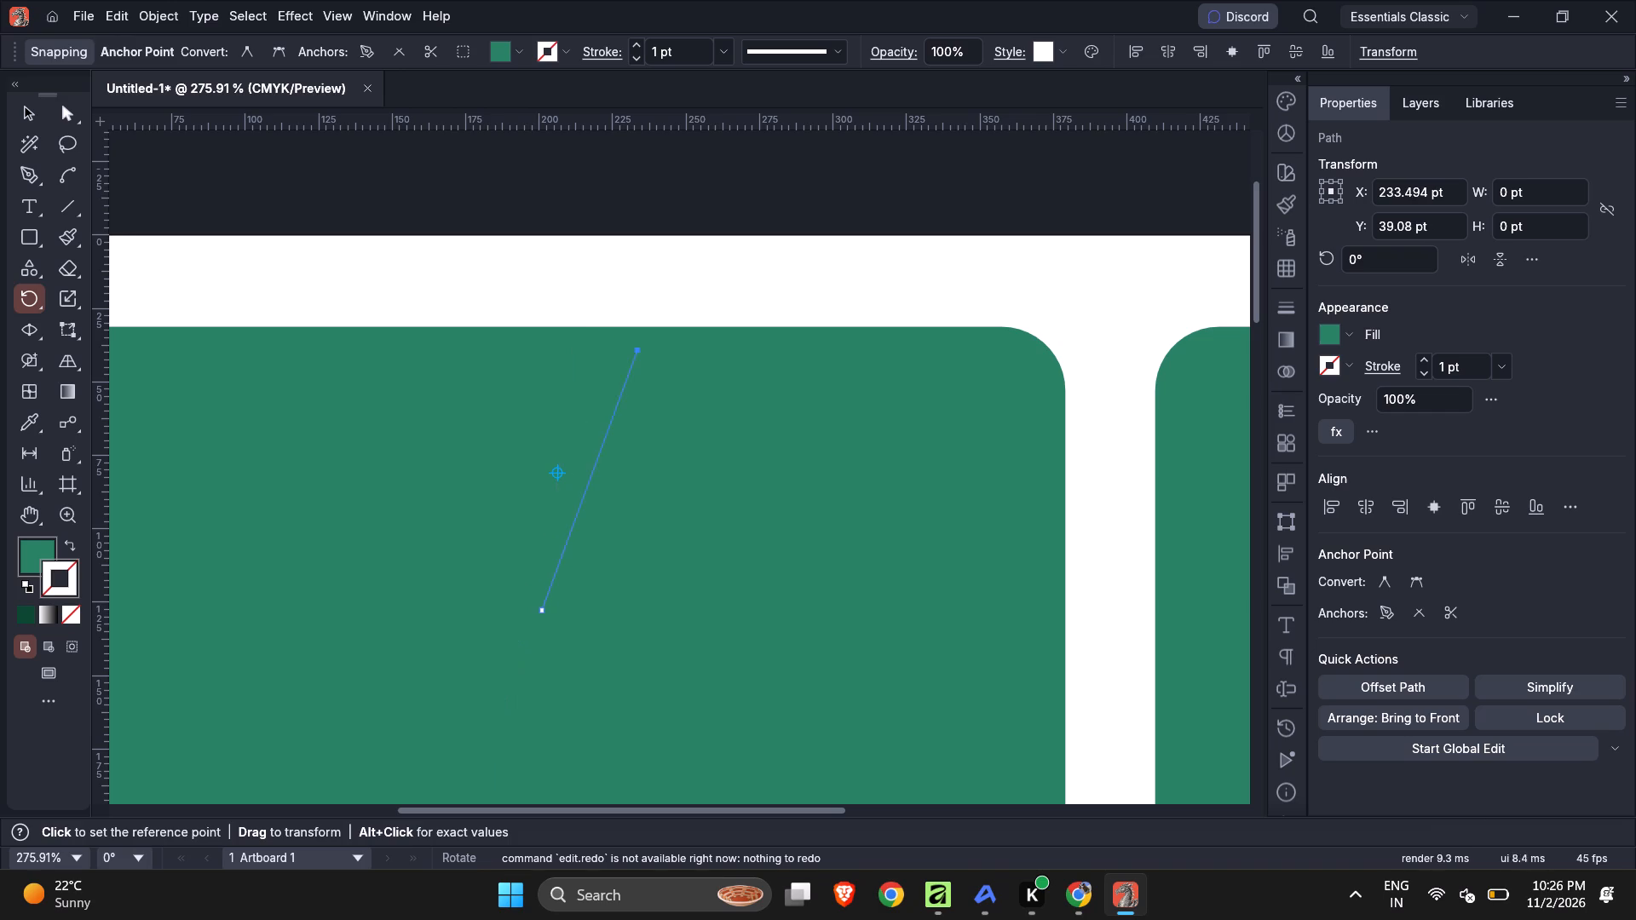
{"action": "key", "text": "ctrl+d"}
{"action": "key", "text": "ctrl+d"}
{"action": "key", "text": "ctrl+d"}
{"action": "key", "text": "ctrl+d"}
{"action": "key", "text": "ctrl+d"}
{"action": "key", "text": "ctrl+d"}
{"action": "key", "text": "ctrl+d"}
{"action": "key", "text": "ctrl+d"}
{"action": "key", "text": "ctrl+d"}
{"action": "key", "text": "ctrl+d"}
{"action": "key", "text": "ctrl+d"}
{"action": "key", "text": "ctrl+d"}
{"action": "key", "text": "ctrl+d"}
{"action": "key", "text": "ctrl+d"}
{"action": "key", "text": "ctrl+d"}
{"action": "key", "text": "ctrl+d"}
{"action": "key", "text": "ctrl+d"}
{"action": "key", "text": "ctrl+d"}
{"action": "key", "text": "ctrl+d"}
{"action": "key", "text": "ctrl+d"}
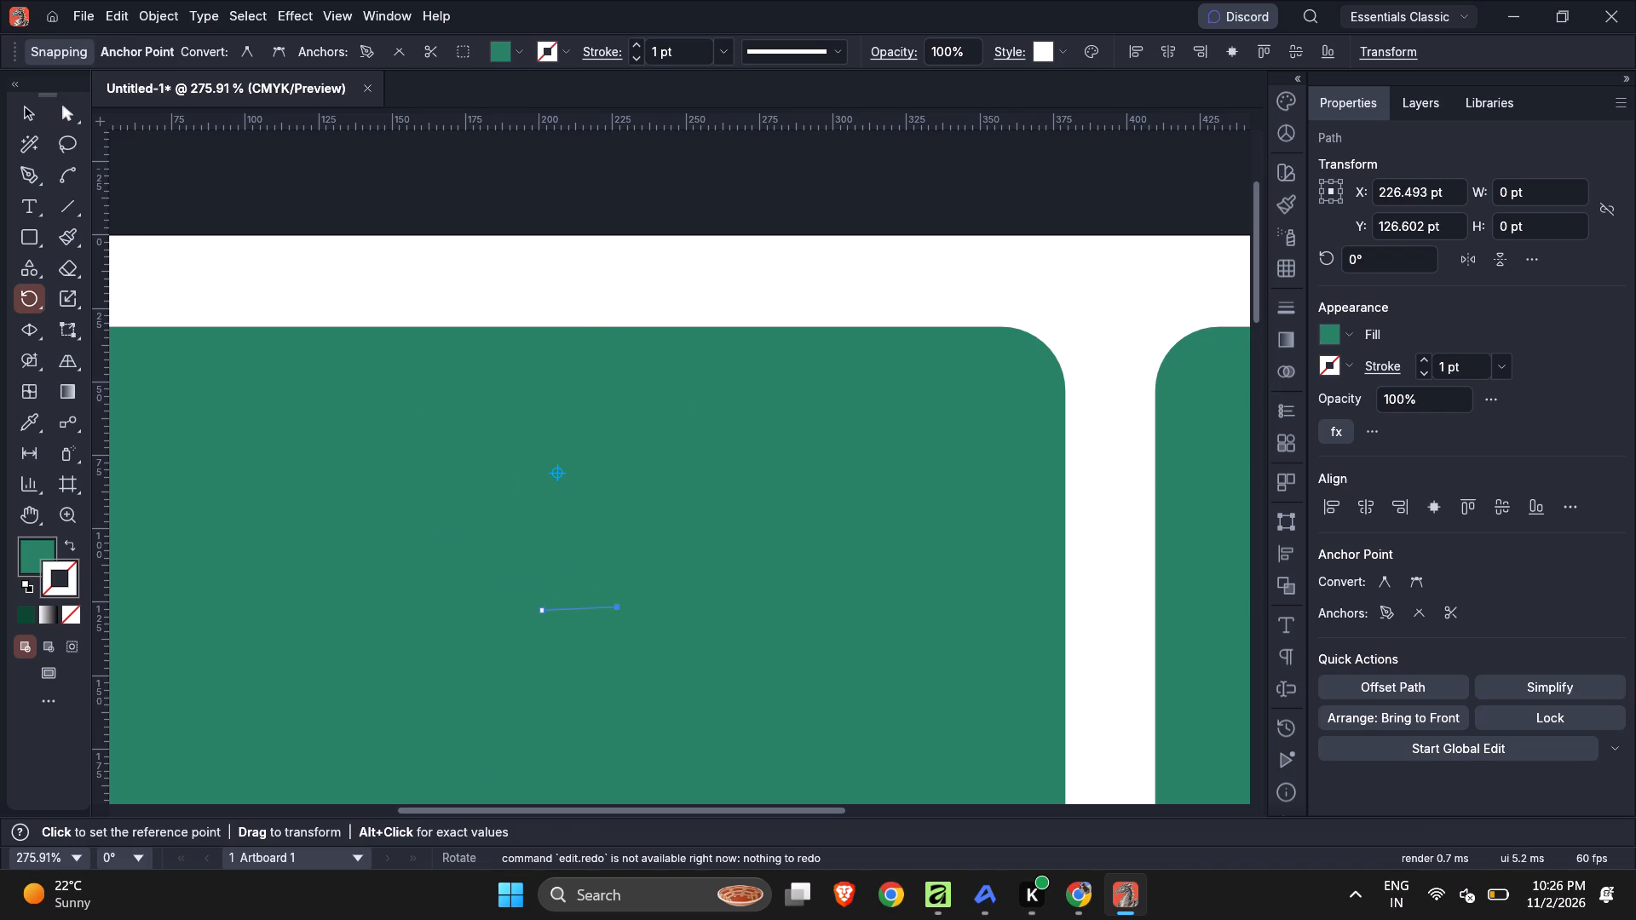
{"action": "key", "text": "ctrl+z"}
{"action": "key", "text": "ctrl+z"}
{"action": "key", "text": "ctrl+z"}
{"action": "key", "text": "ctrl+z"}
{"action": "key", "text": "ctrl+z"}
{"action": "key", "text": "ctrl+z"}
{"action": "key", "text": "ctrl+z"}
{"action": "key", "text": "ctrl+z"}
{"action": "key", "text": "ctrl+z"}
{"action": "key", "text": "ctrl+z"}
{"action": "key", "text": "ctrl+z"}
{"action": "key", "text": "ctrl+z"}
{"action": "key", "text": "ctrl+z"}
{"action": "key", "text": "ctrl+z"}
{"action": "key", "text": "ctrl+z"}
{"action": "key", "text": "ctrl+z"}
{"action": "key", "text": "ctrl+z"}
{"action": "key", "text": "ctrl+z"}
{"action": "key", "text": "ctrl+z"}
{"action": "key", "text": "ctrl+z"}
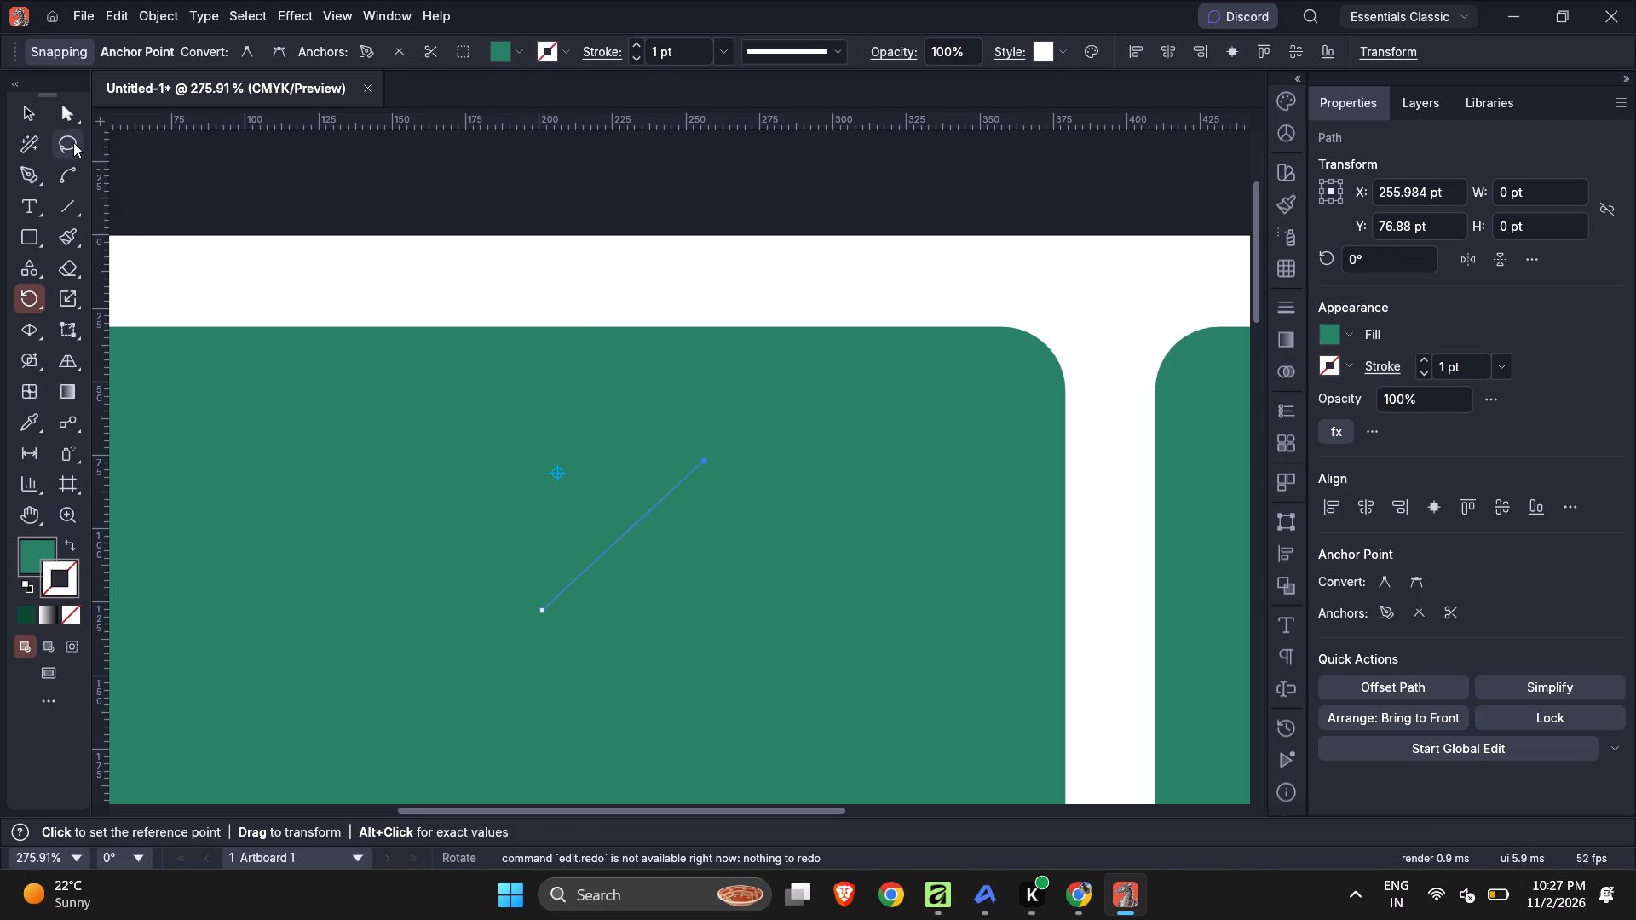
Delete the slanted Pen tool path from the wide top rectangle.
{"action": "left_click", "coordinate": [36, 118]}
{"action": "key", "text": "BackSpace"}
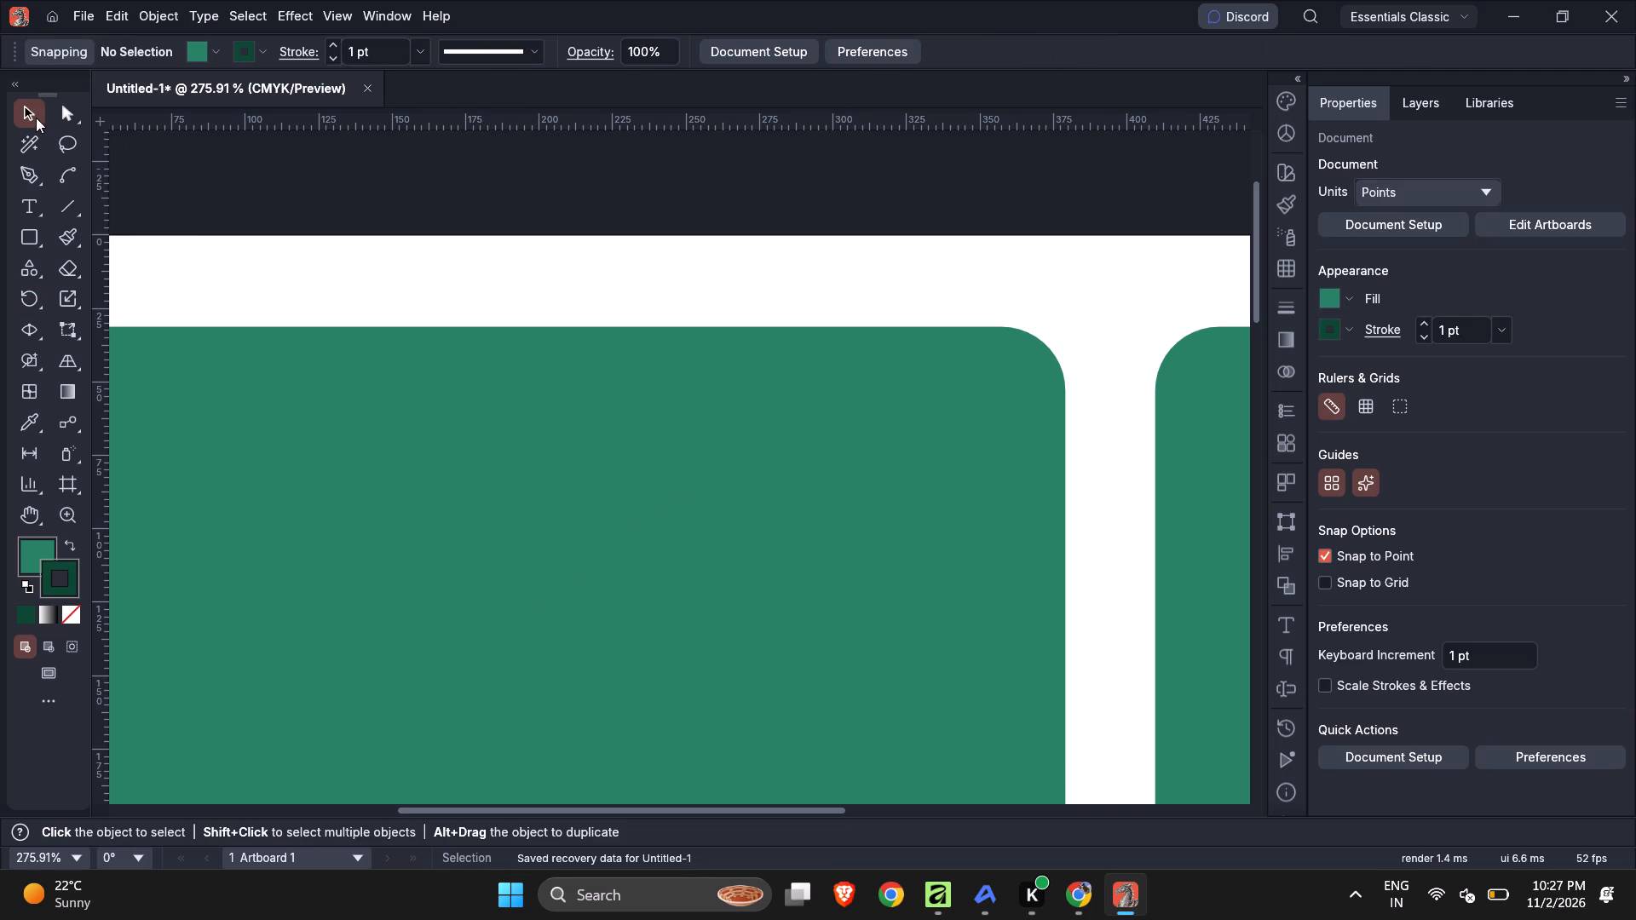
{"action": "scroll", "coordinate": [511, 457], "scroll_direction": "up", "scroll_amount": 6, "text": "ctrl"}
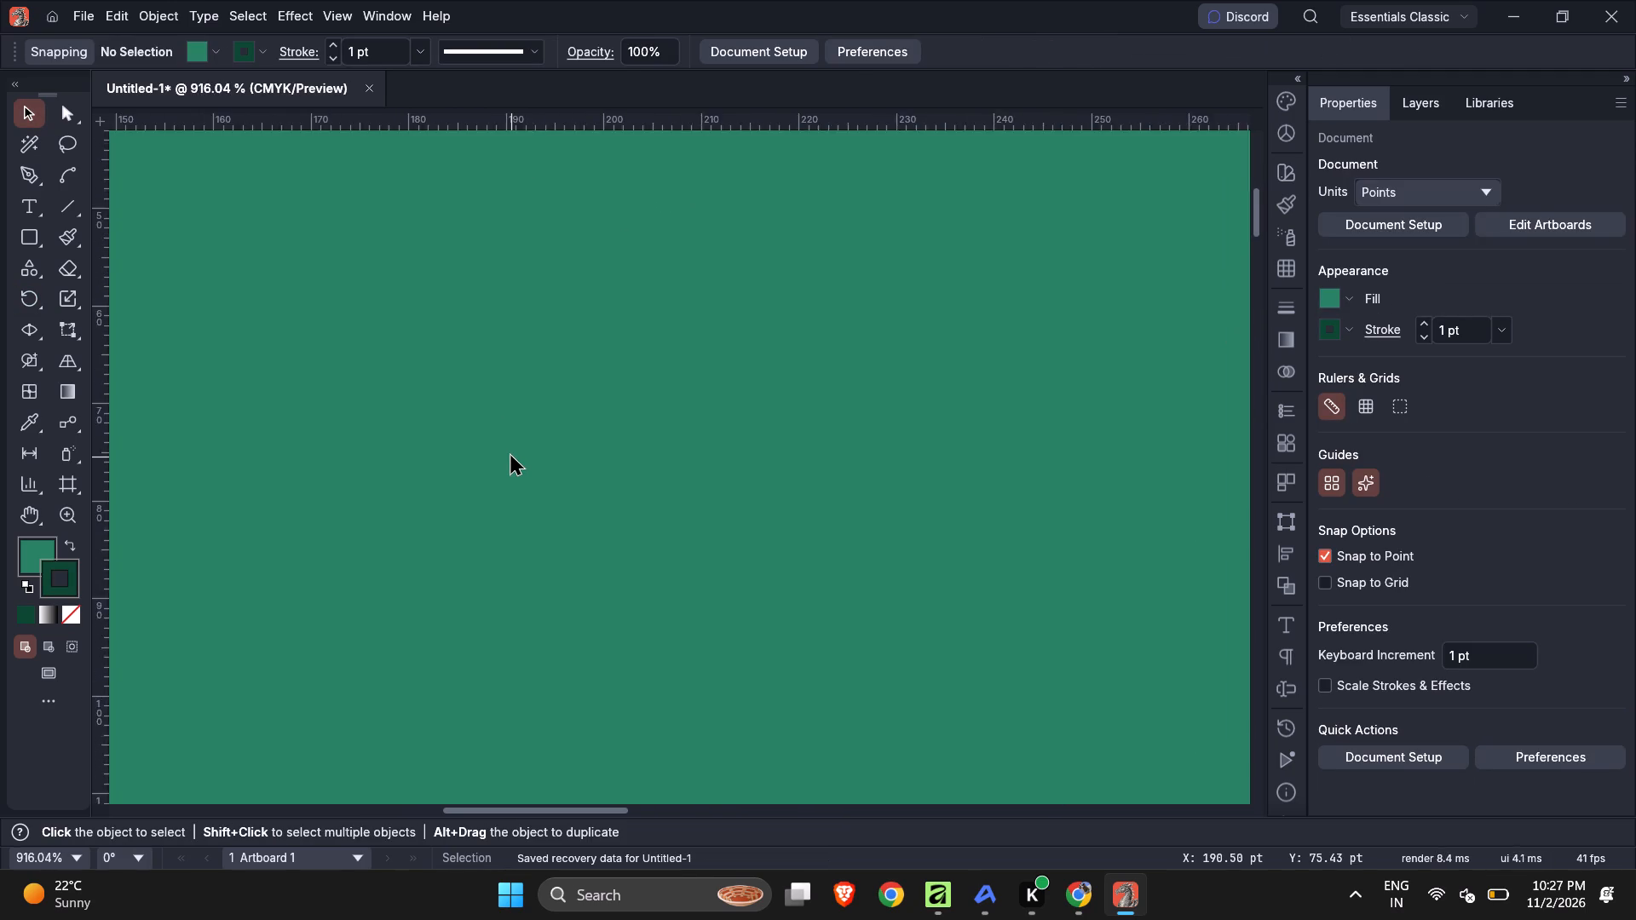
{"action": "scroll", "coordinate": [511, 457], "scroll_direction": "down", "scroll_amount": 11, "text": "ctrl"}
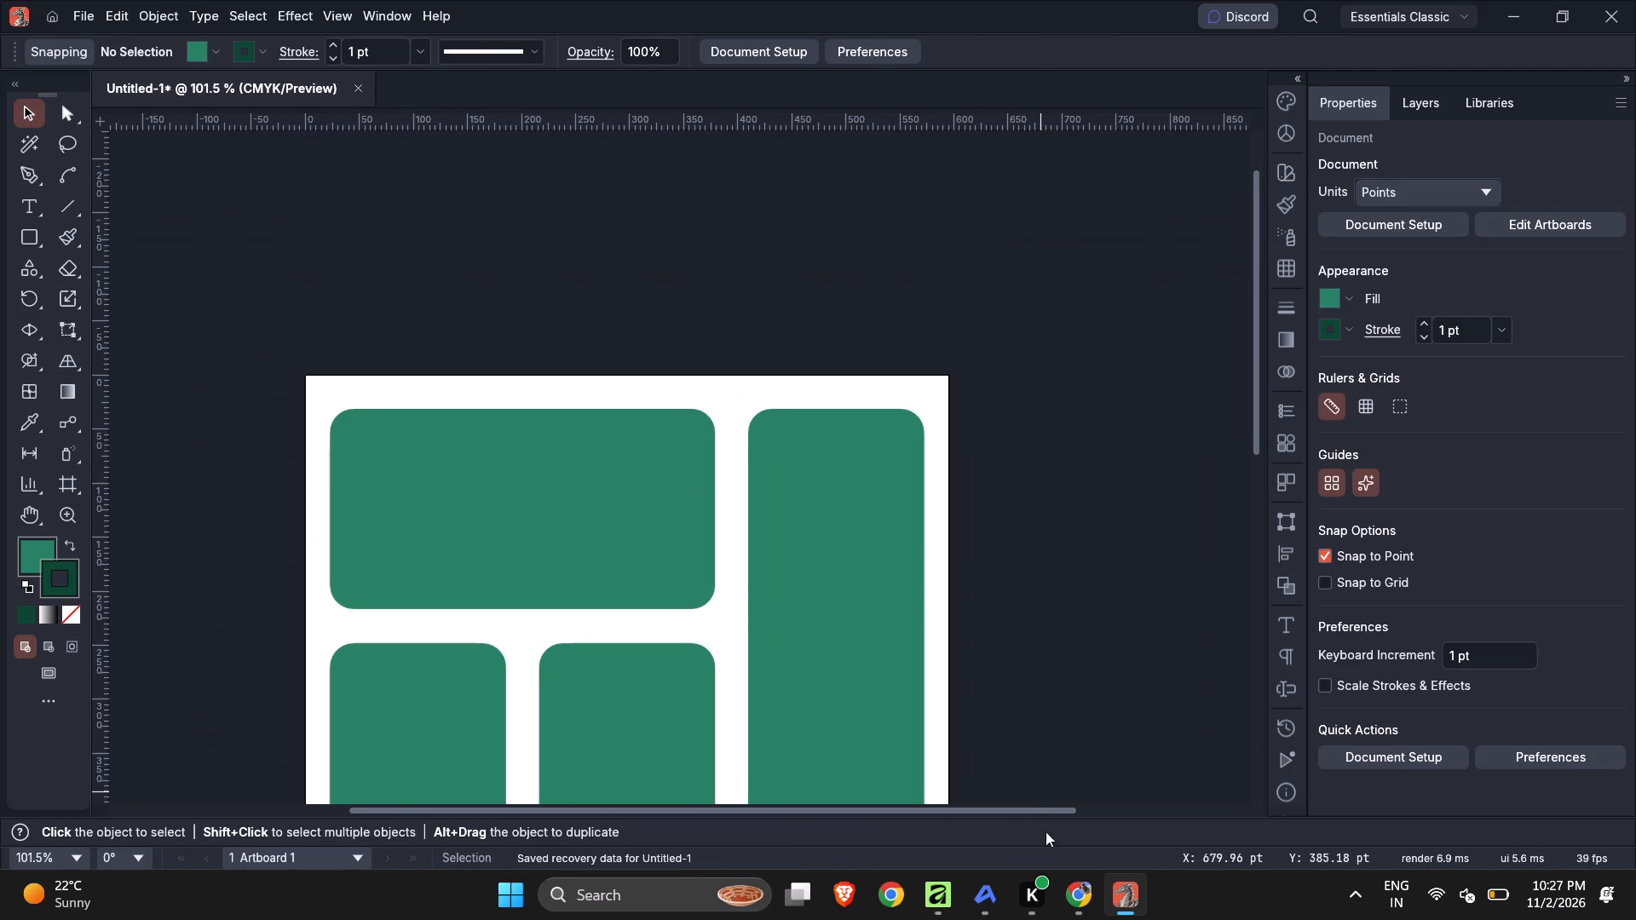
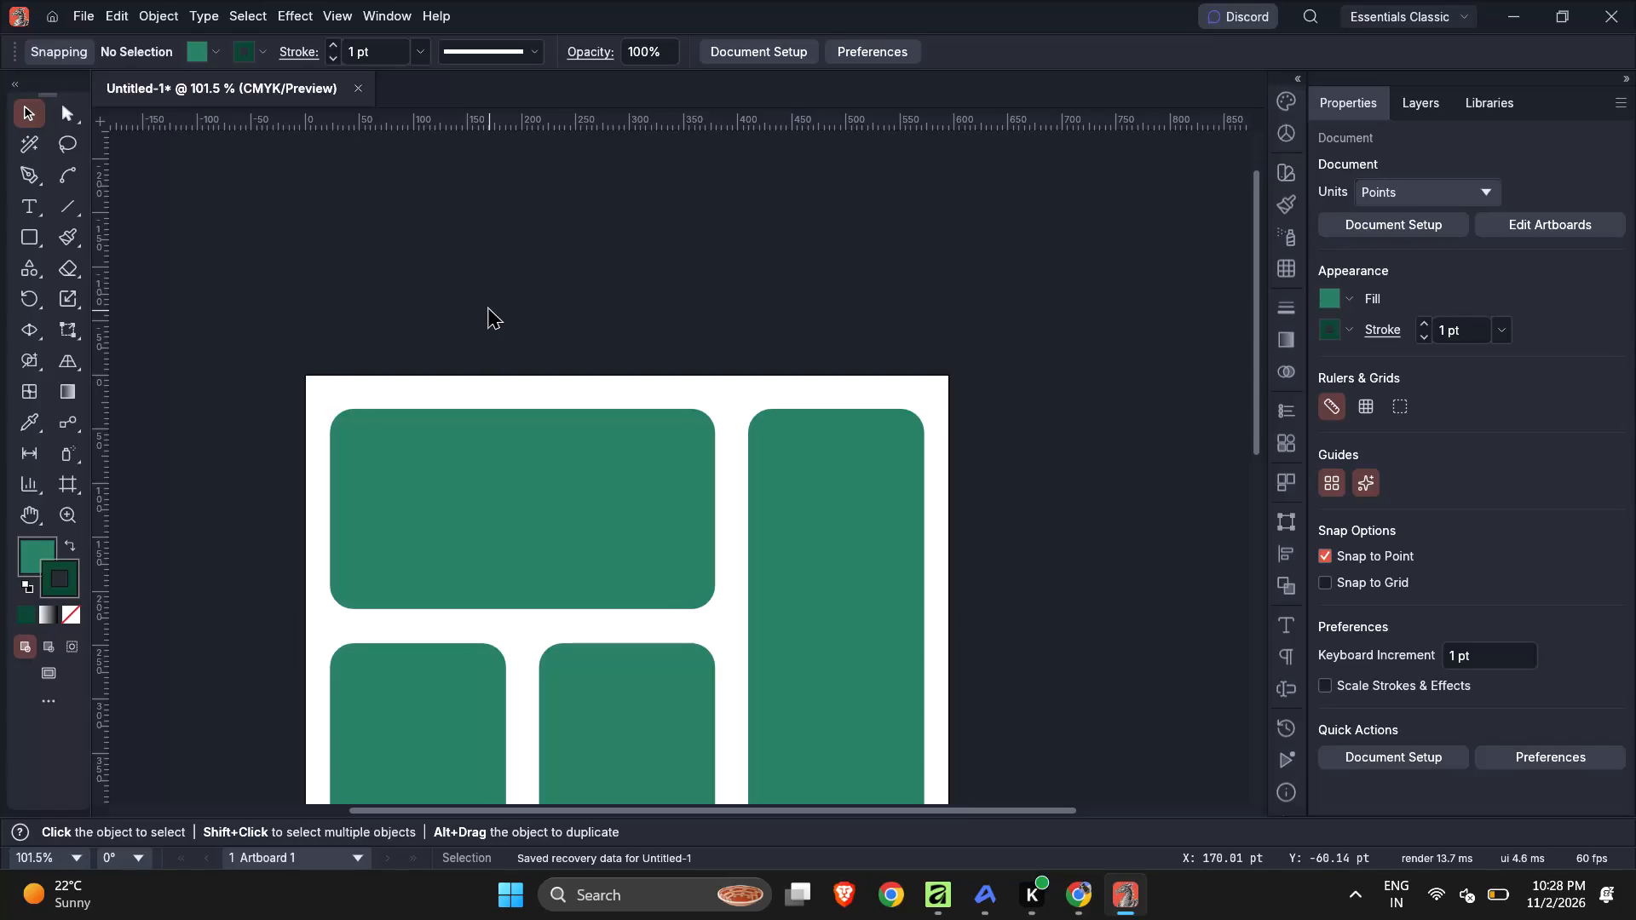
Draw a circle about 67 pt in diameter in the upper part of the tall rectangle with the Ellipse tool.
{"action": "scroll", "coordinate": [566, 323], "scroll_direction": "down", "scroll_amount": 2}
{"action": "scroll", "coordinate": [566, 323], "scroll_direction": "left", "scroll_amount": 1}
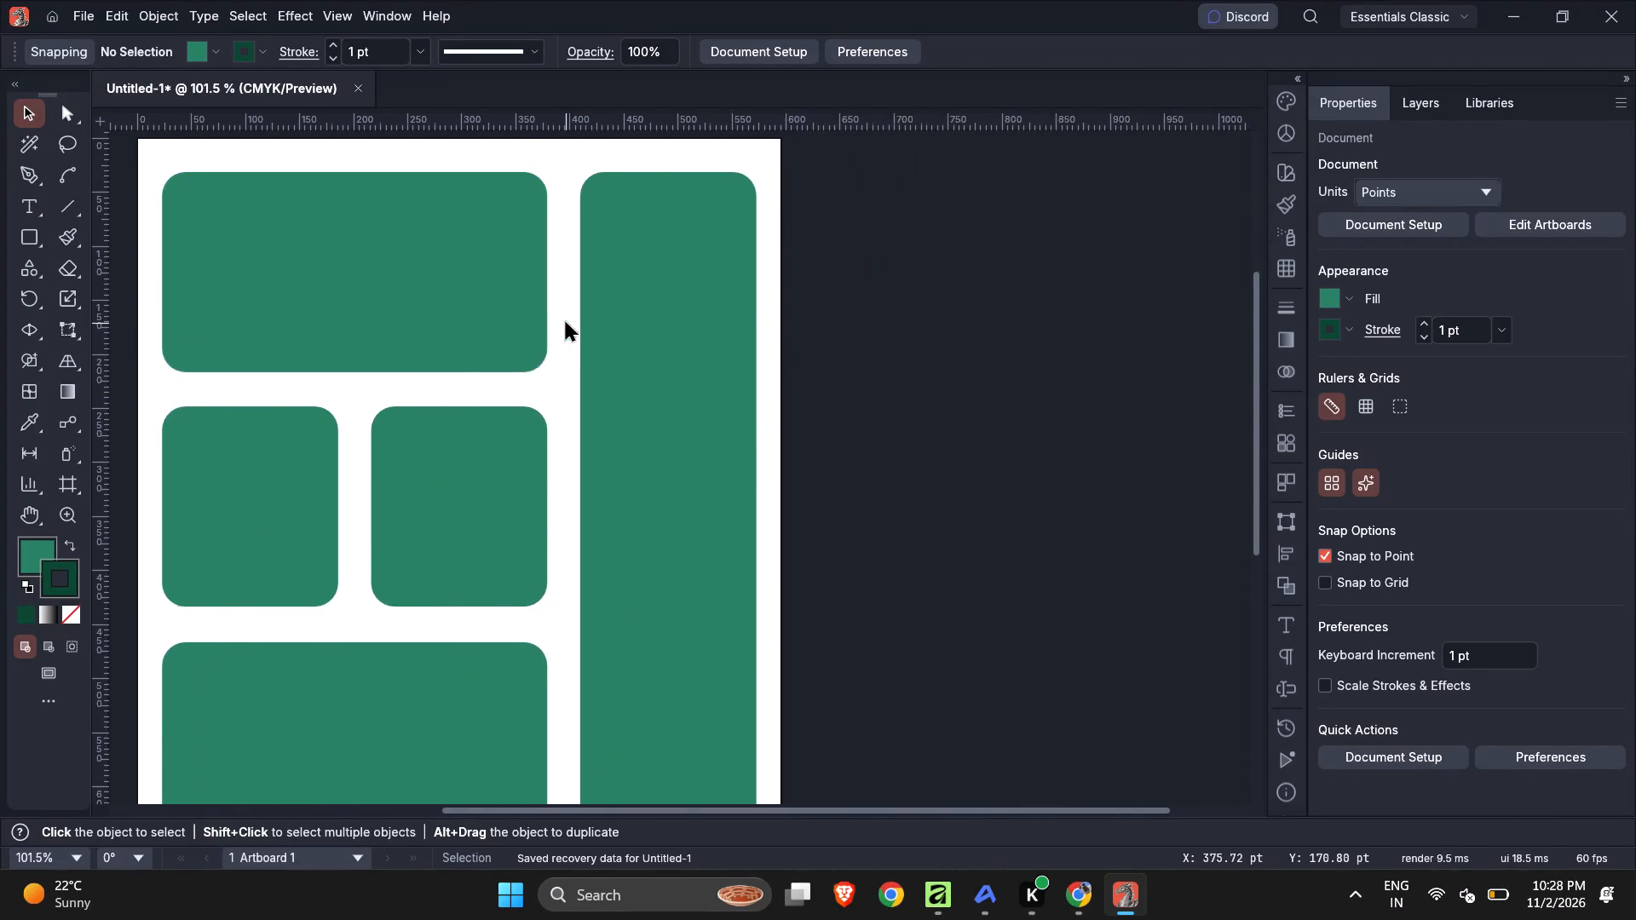
{"action": "scroll", "coordinate": [566, 323], "scroll_direction": "left", "scroll_amount": 1}
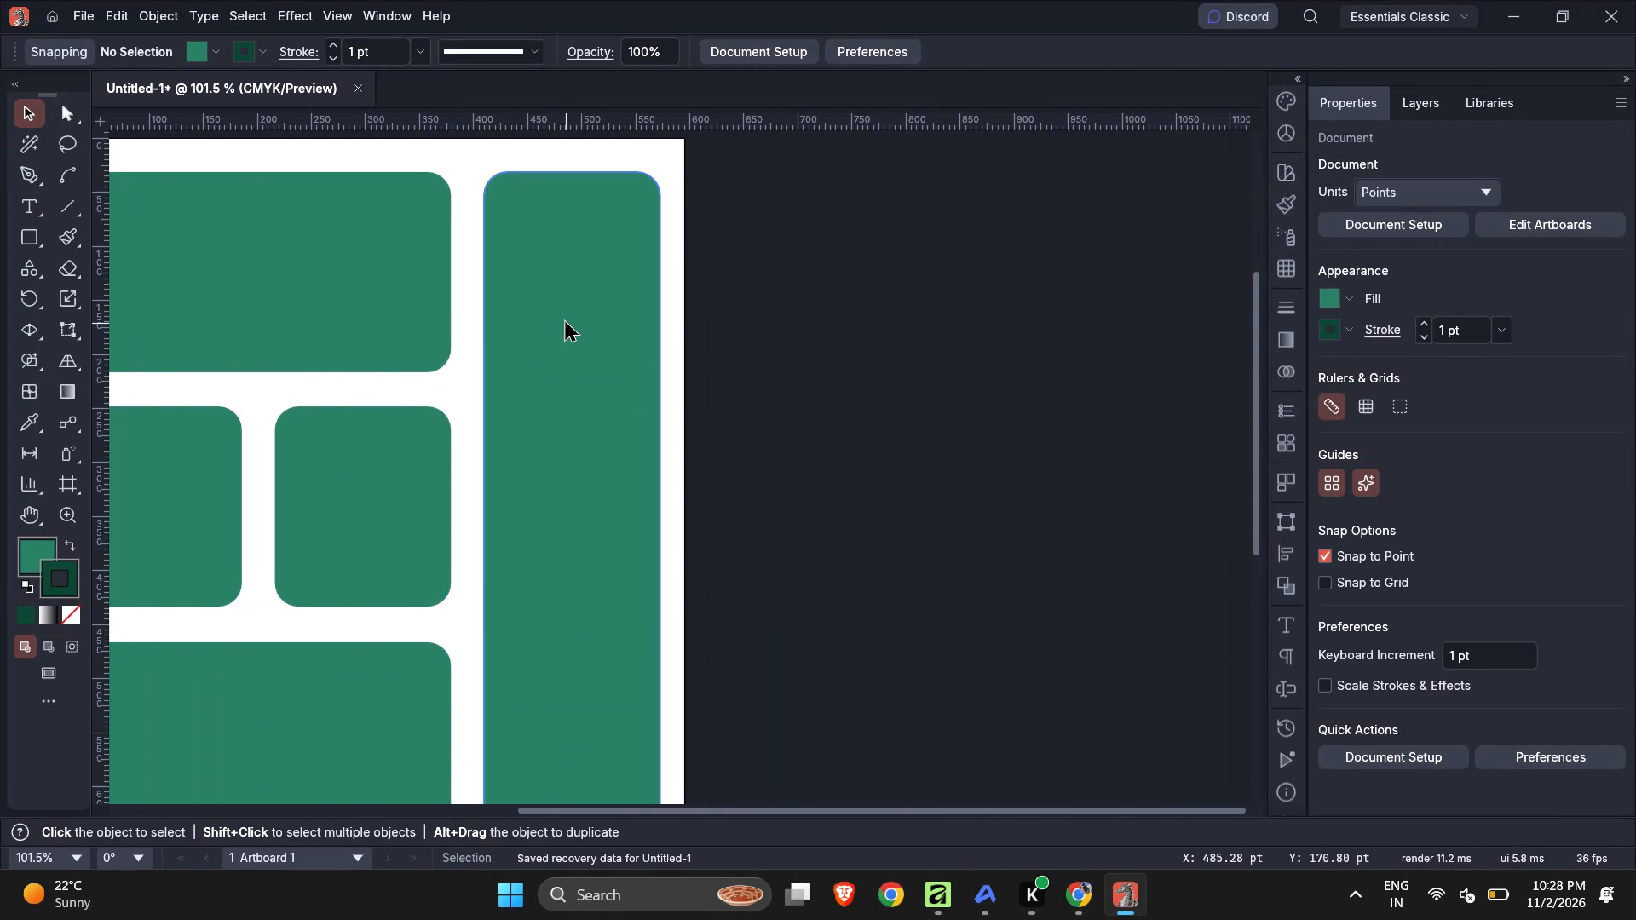
{"action": "scroll", "coordinate": [566, 323], "scroll_direction": "up", "scroll_amount": 3, "text": "ctrl"}
{"action": "scroll", "coordinate": [566, 323], "scroll_direction": "down", "scroll_amount": 2, "text": "ctrl"}
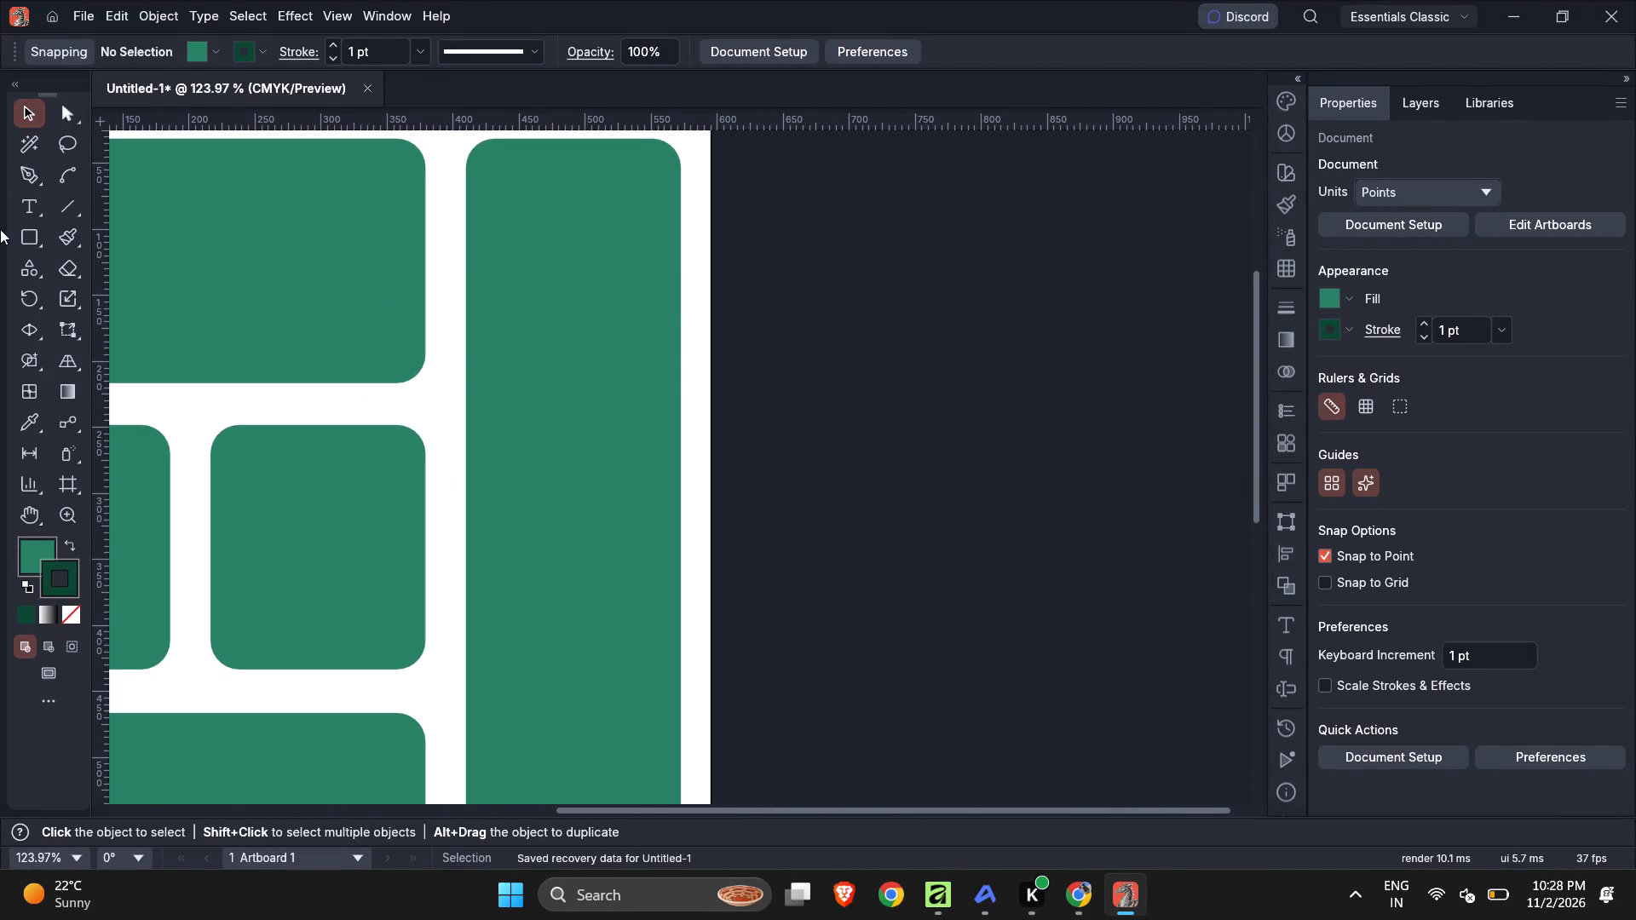
{"action": "left_click", "coordinate": [42, 233]}
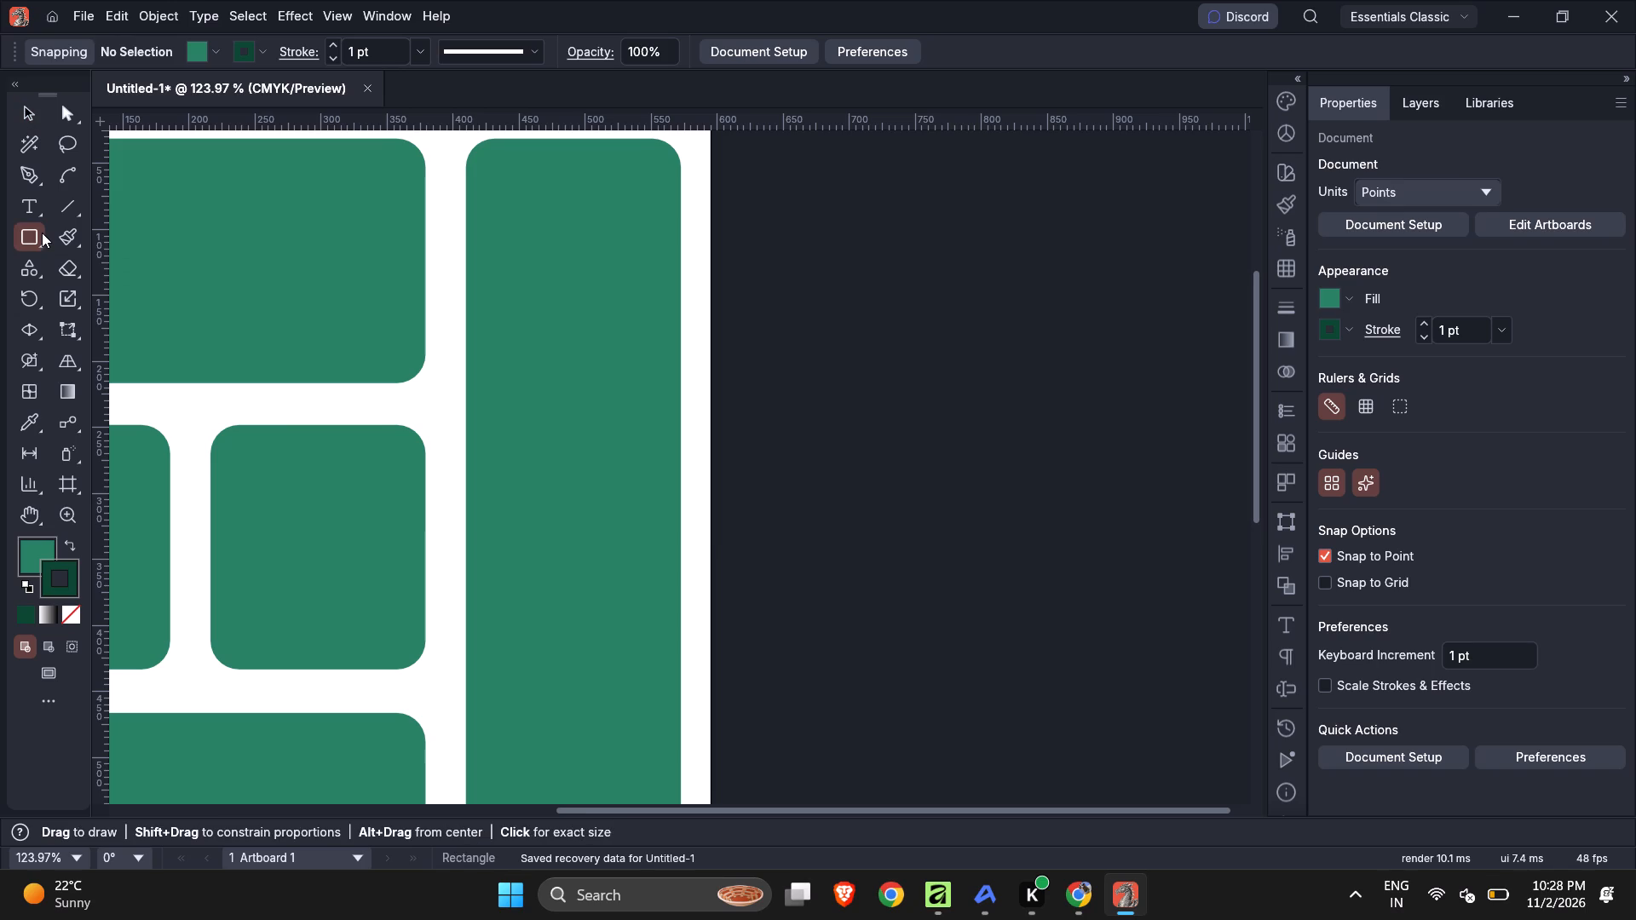
{"action": "left_click", "coordinate": [42, 233], "text": "shift"}
{"action": "left_click", "coordinate": [42, 233]}
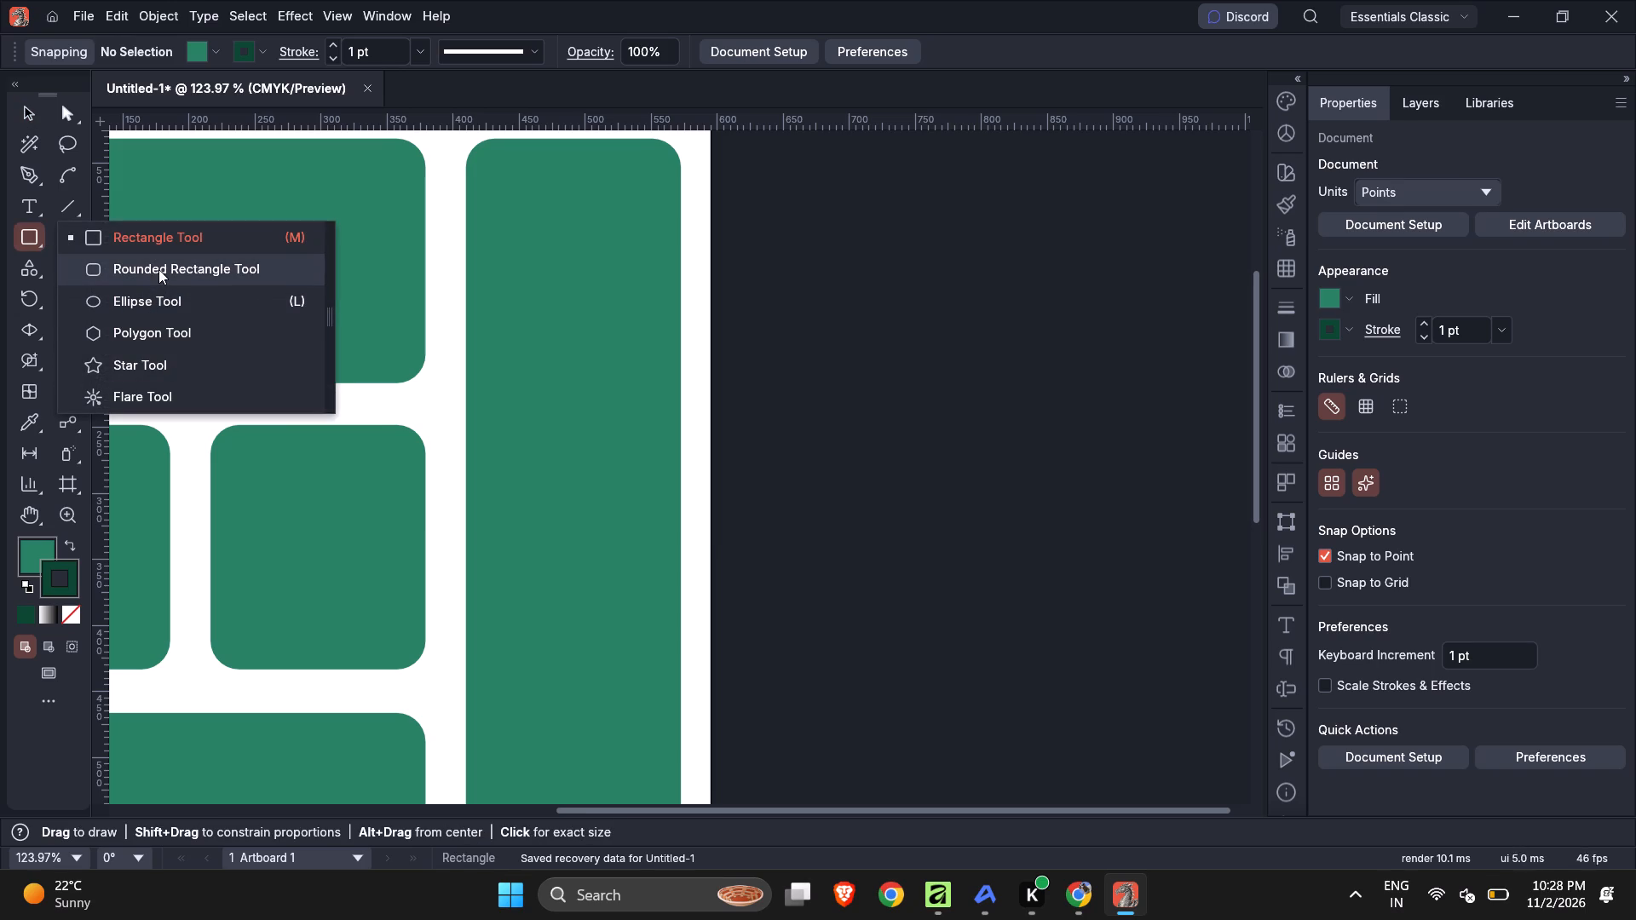
{"action": "left_click", "coordinate": [156, 302]}
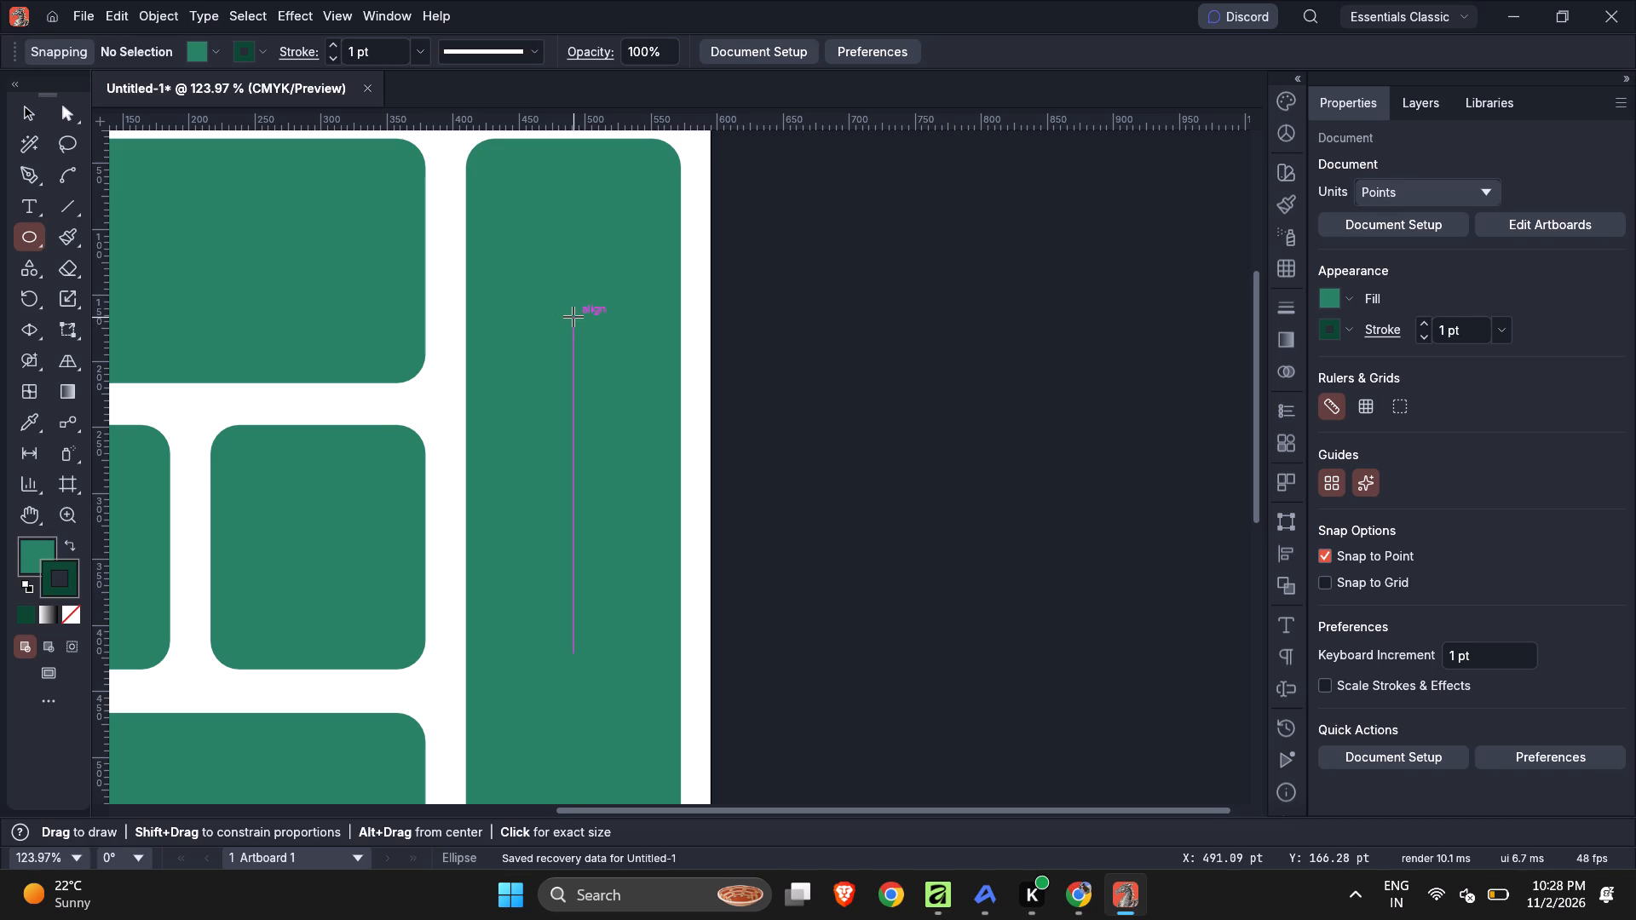
{"action": "left_click_drag", "start_coordinate": [573, 317], "coordinate": [627, 391], "text": "shift"}
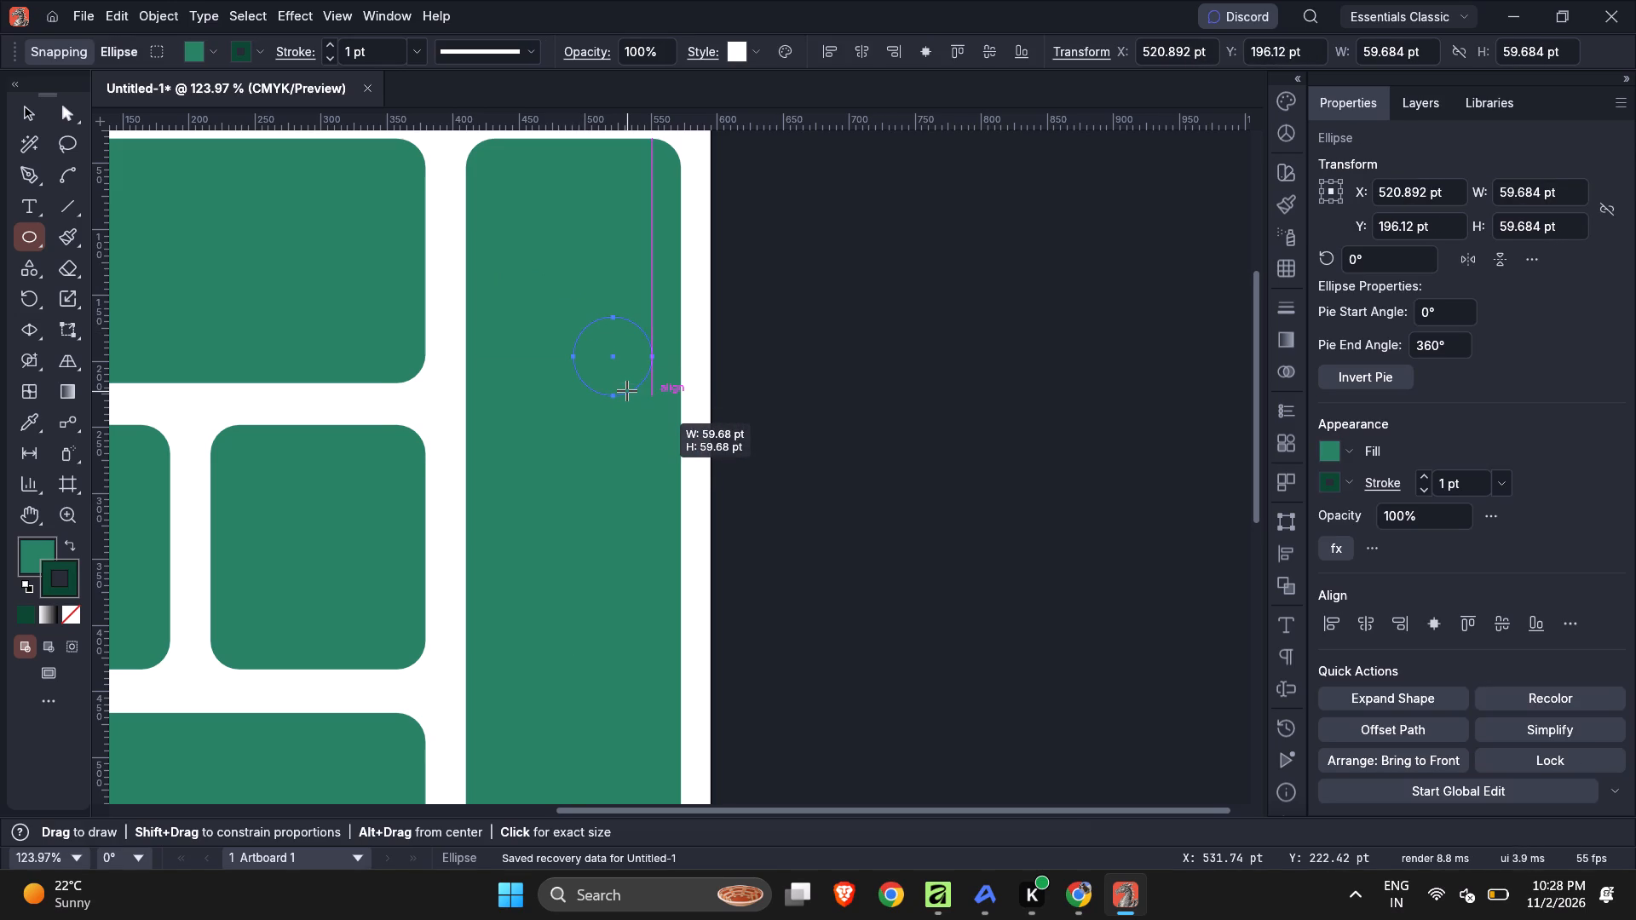
{"action": "left_click_drag", "start_coordinate": [627, 391], "coordinate": [644, 417], "text": "shift"}
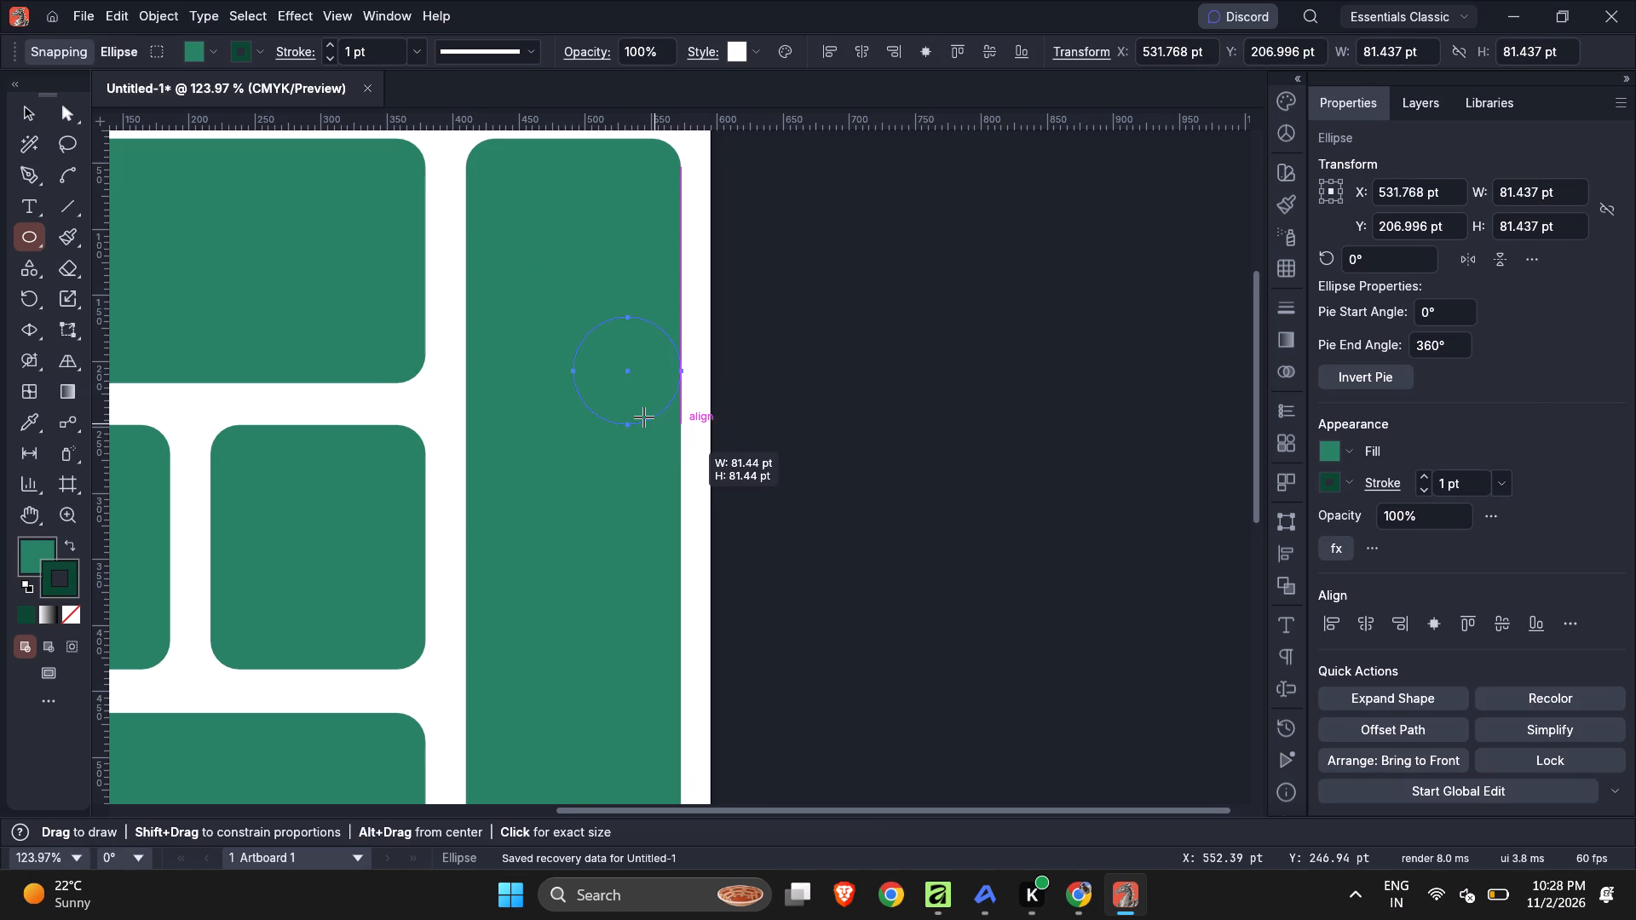
{"action": "left_click_drag", "start_coordinate": [644, 417], "coordinate": [630, 405], "text": "shift"}
{"action": "left_click", "coordinate": [14, 121]}
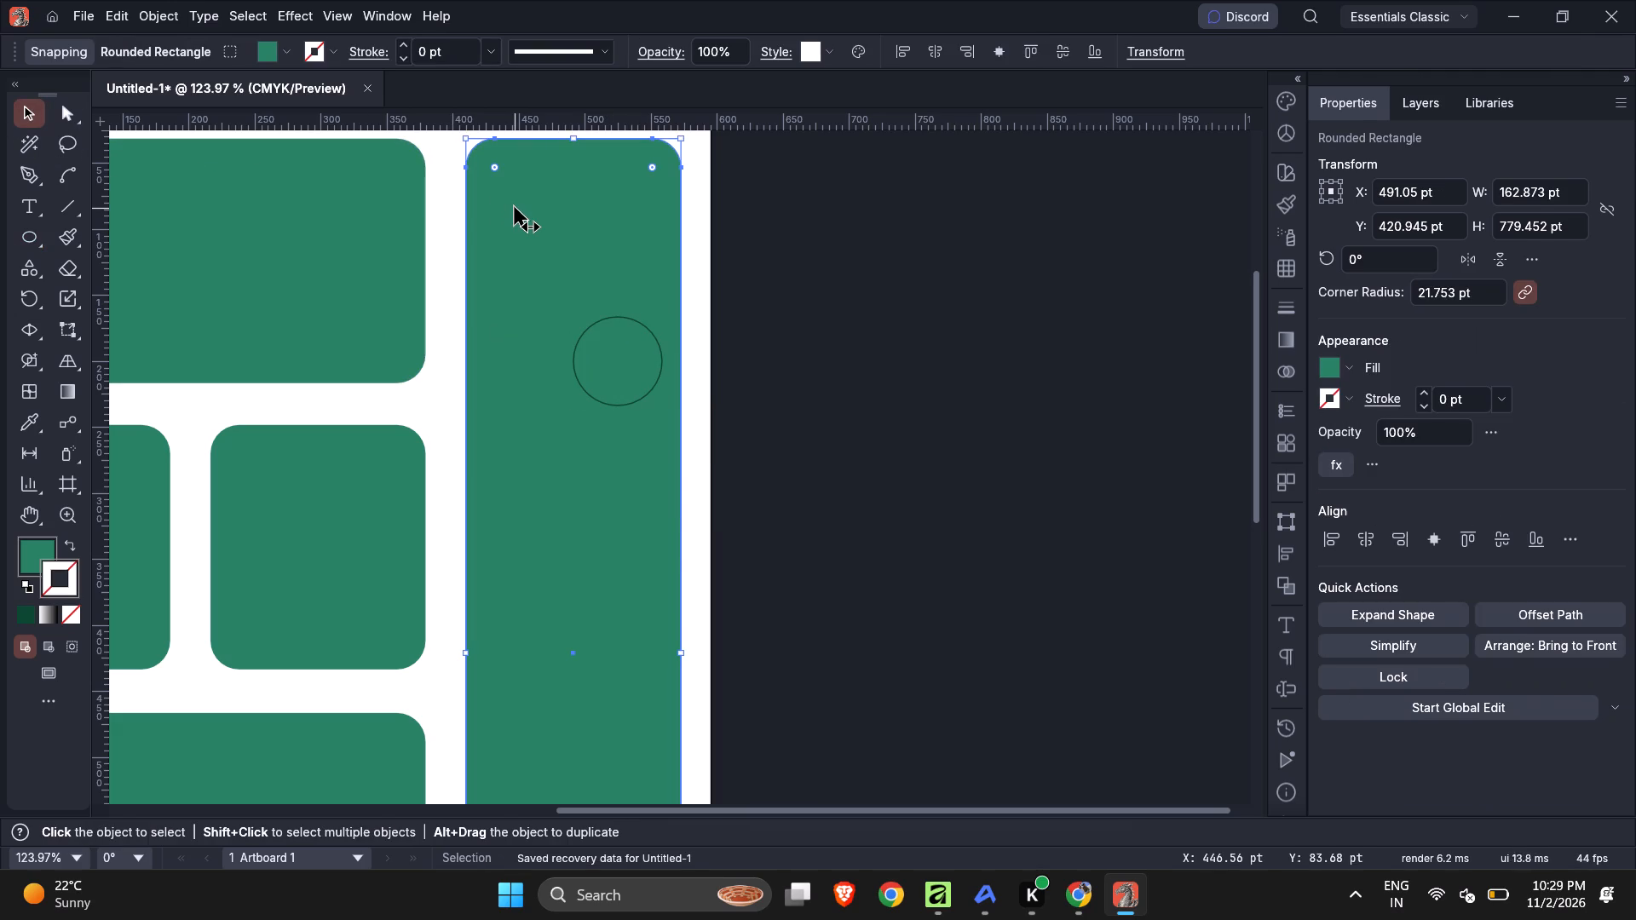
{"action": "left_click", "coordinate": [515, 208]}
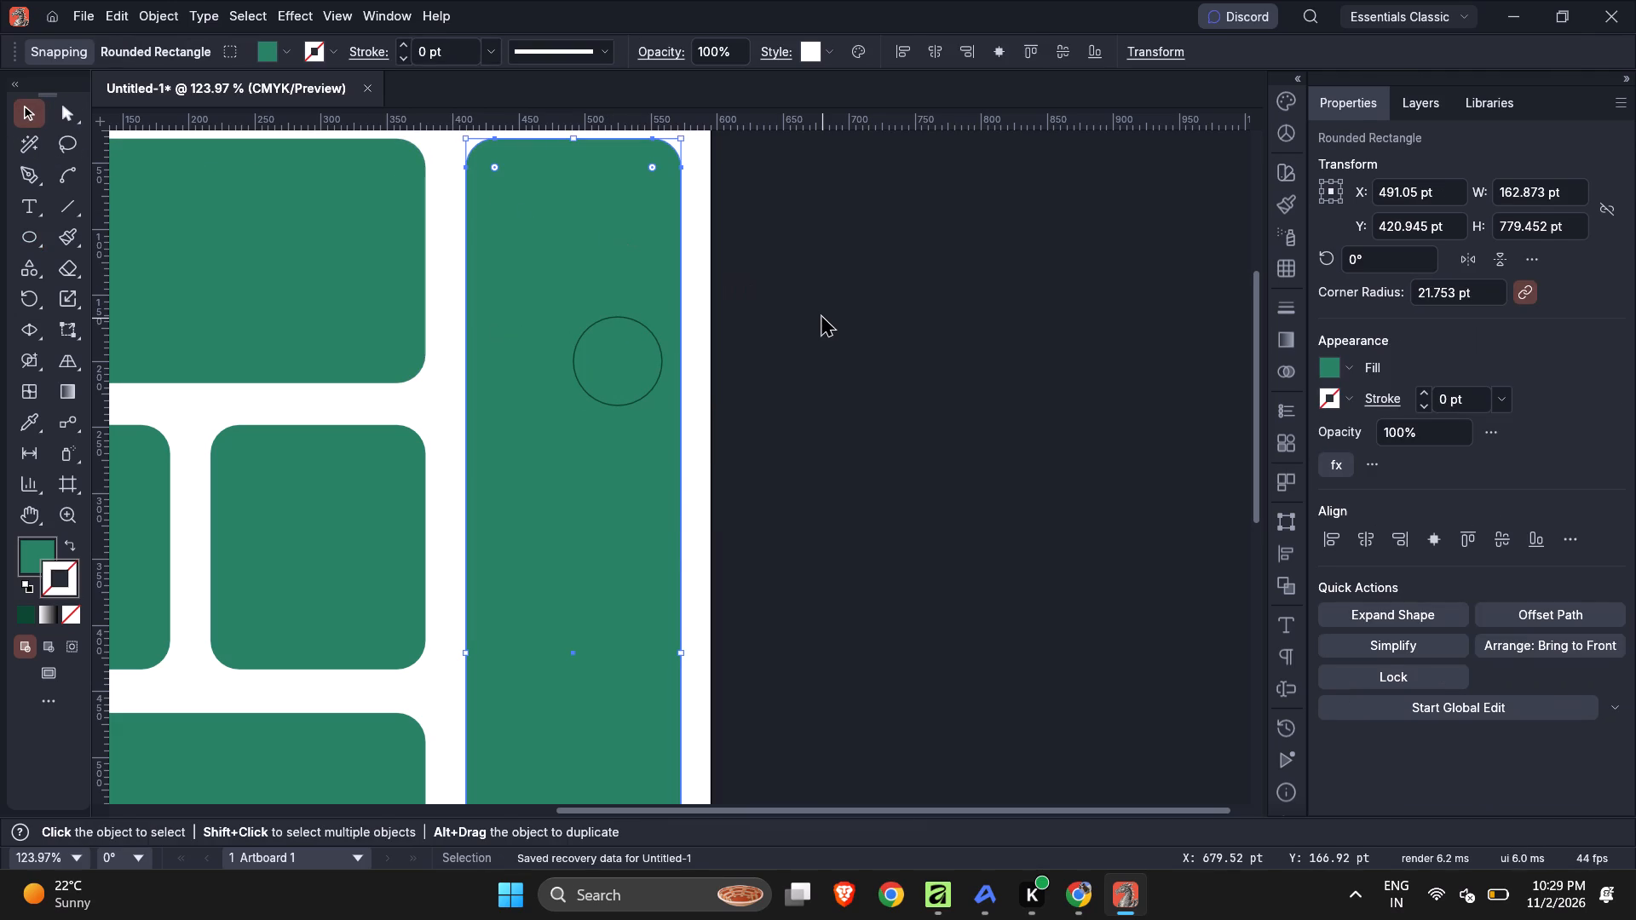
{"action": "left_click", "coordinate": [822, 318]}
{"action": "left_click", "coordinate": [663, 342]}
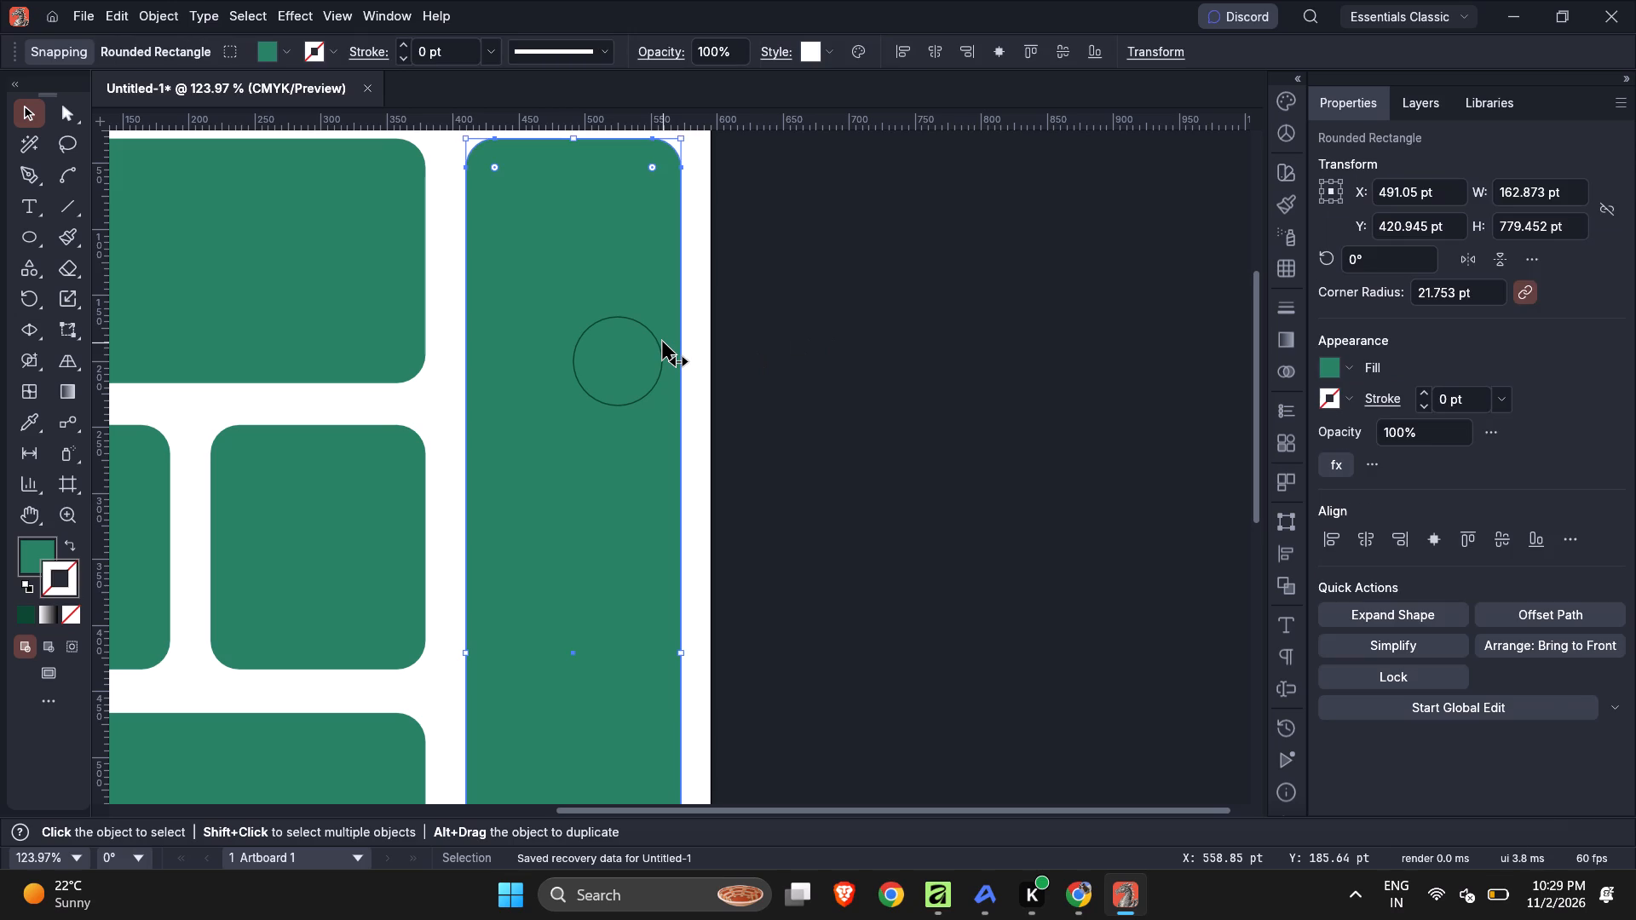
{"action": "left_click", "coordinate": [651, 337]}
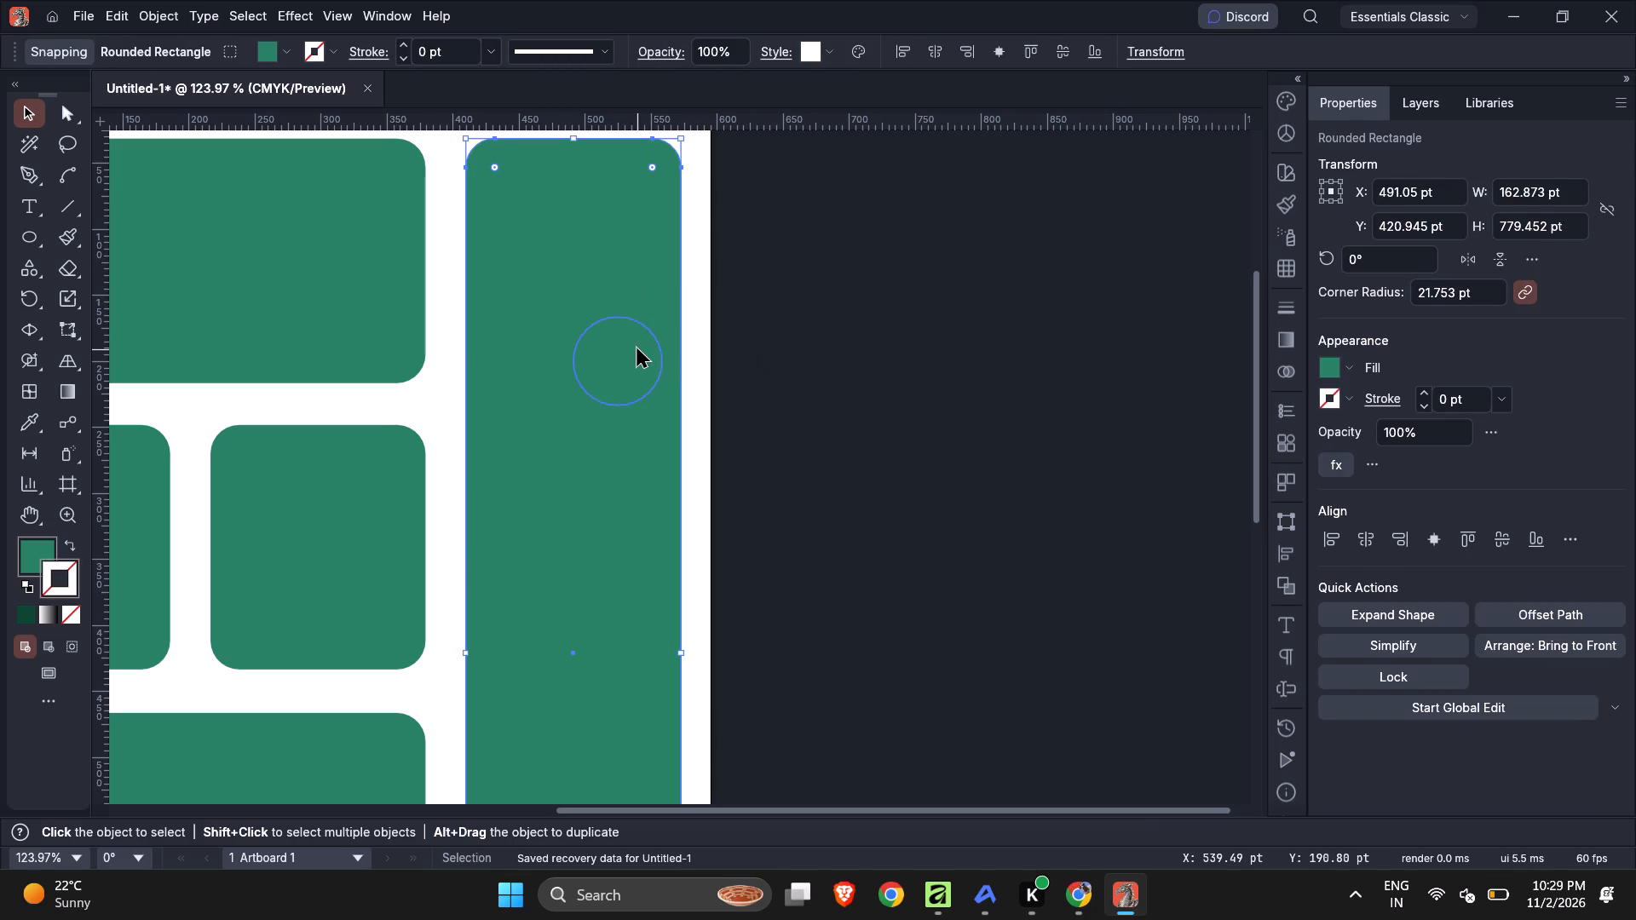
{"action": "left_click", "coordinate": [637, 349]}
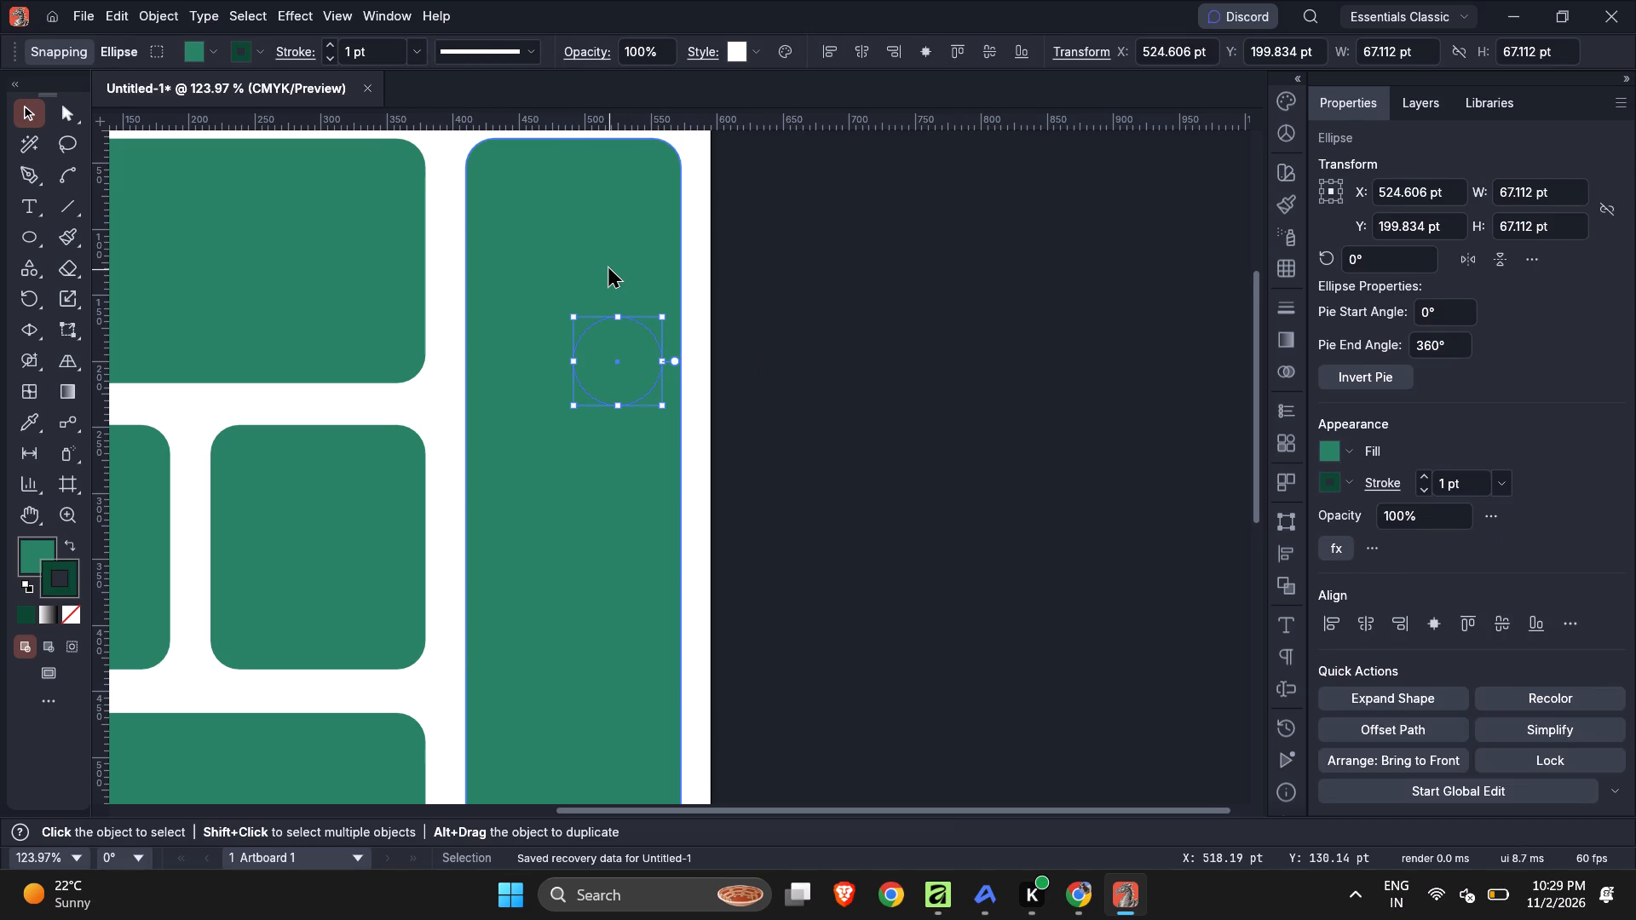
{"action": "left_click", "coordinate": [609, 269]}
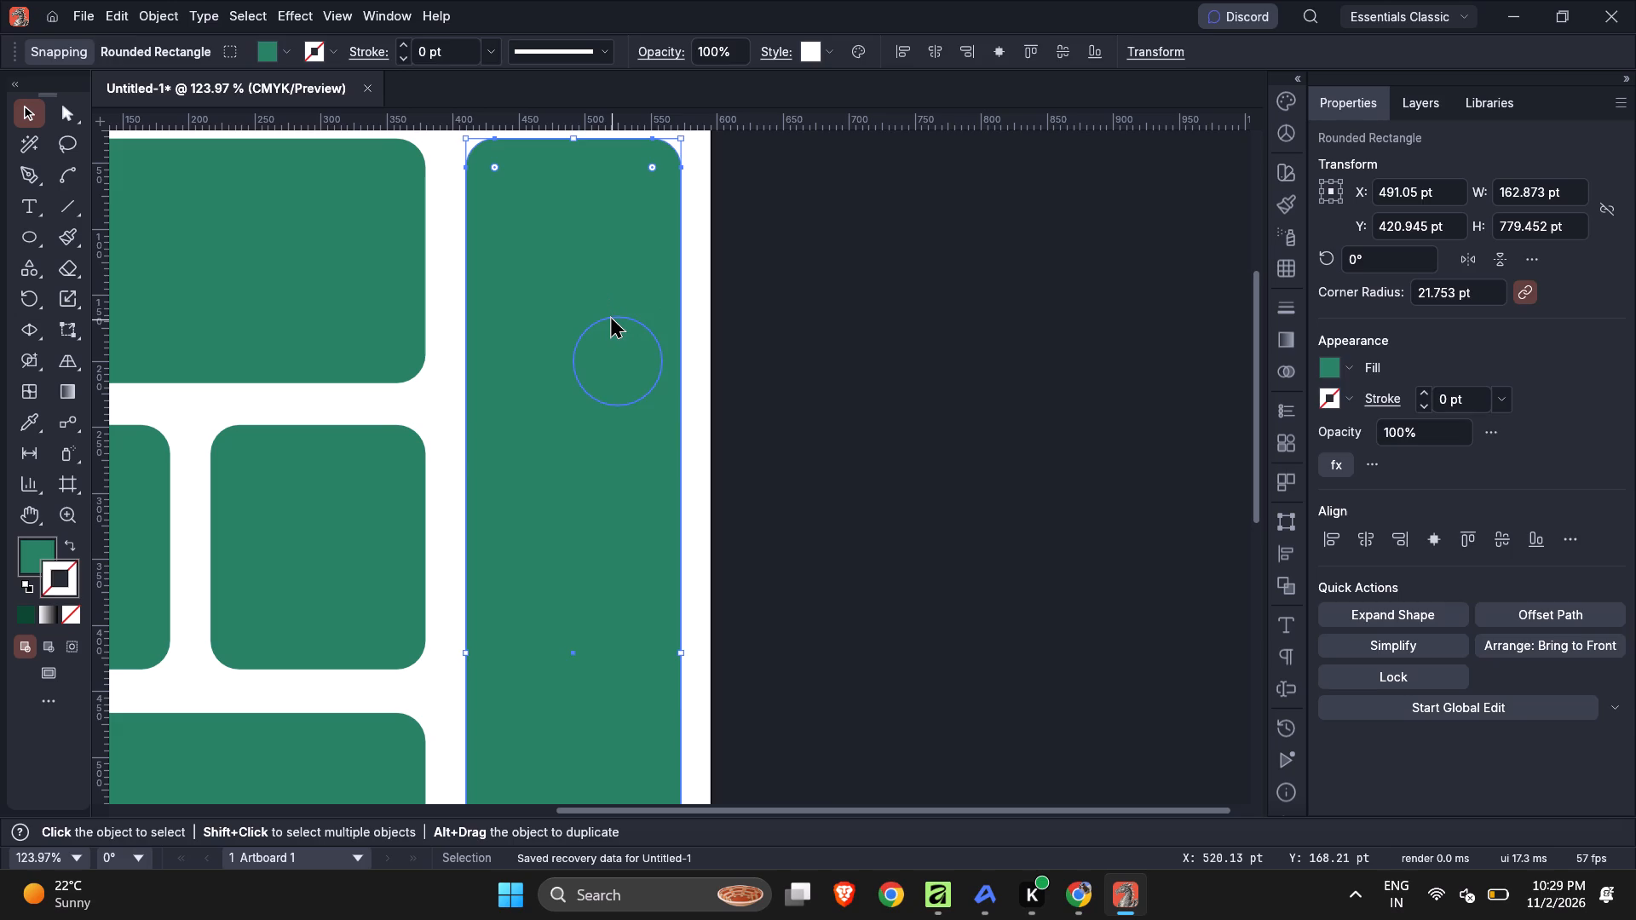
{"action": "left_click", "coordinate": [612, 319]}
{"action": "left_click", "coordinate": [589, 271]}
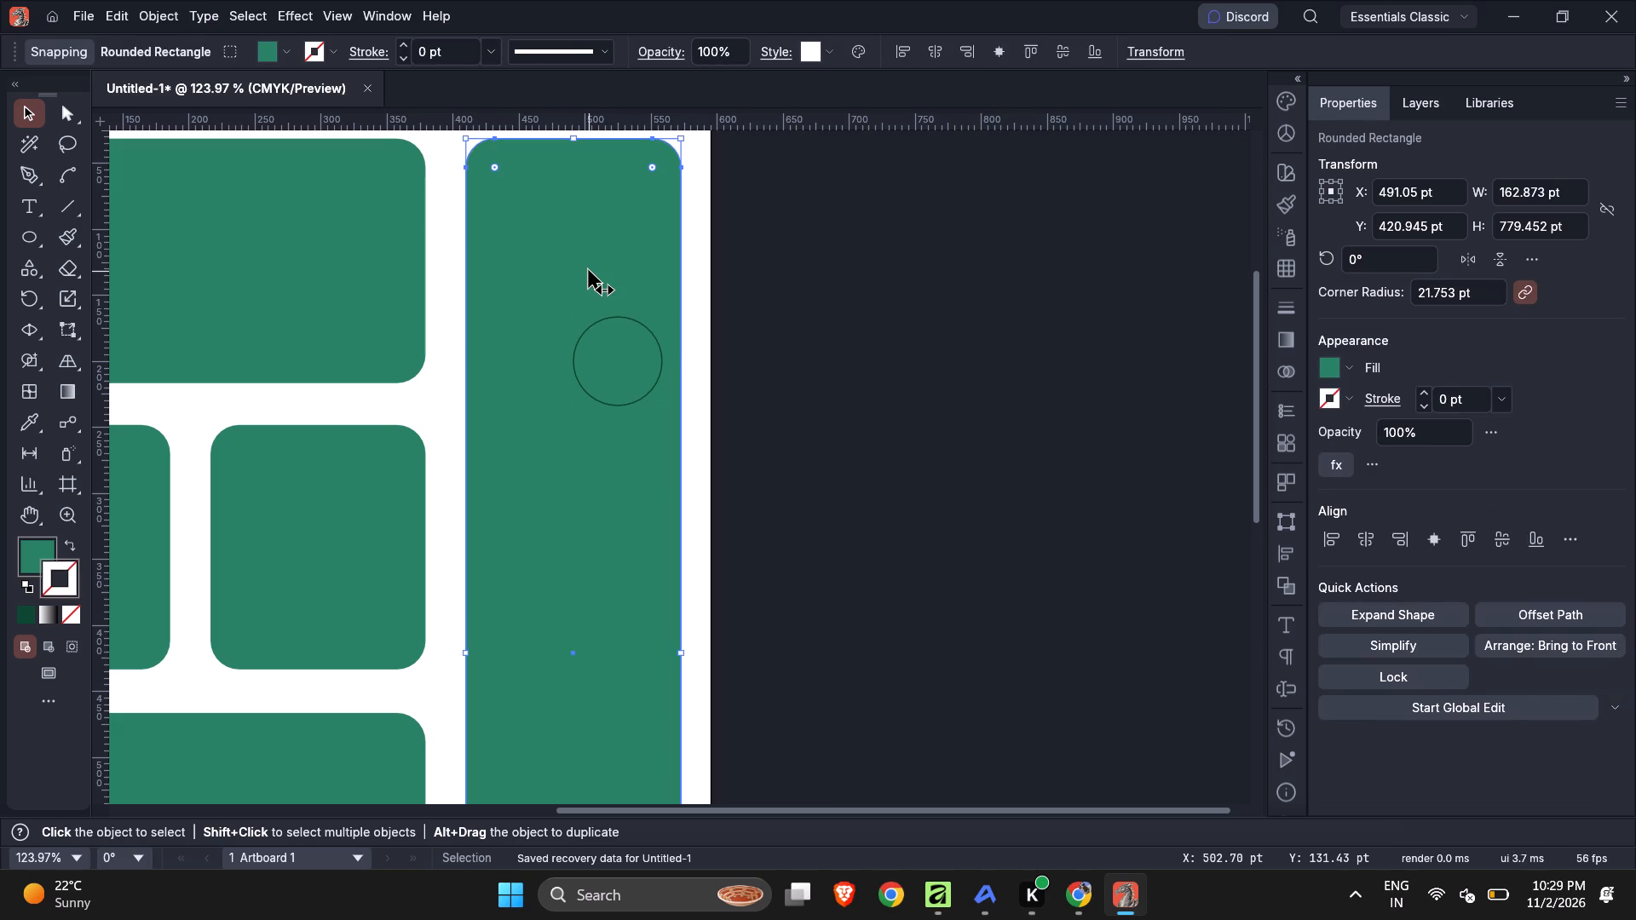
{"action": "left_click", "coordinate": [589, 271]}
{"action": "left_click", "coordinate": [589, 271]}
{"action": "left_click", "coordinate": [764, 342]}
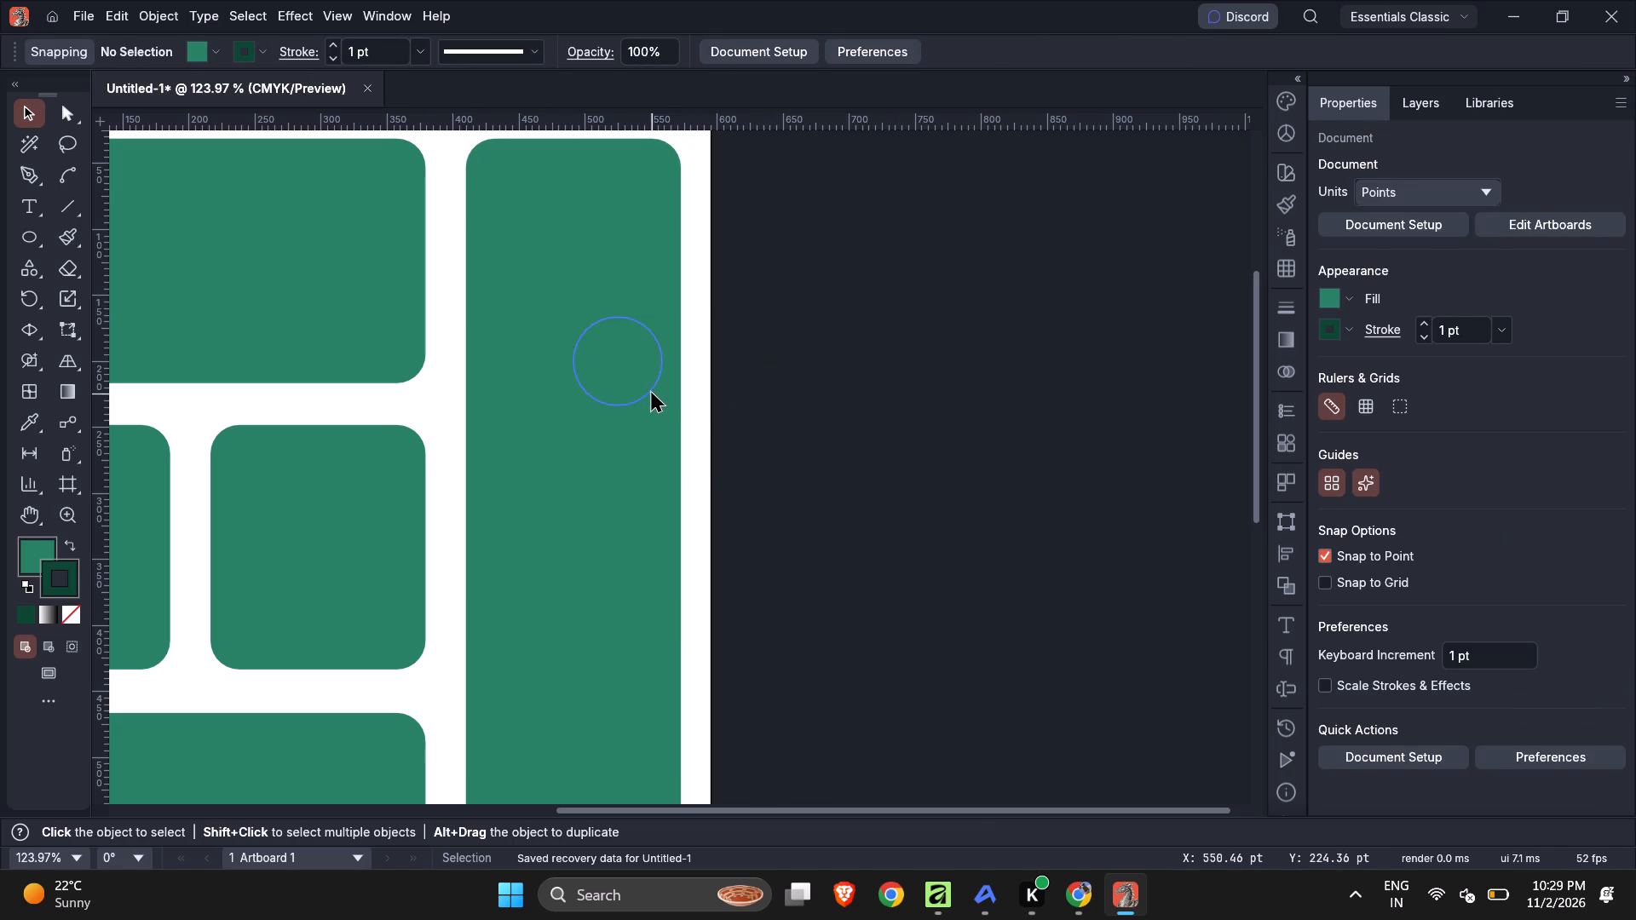
Move the circle near the tall rectangle's vertical centre line, with its centre at about X 487 pt, Y 183 pt.
{"action": "left_click_drag", "start_coordinate": [652, 394], "coordinate": [605, 431]}
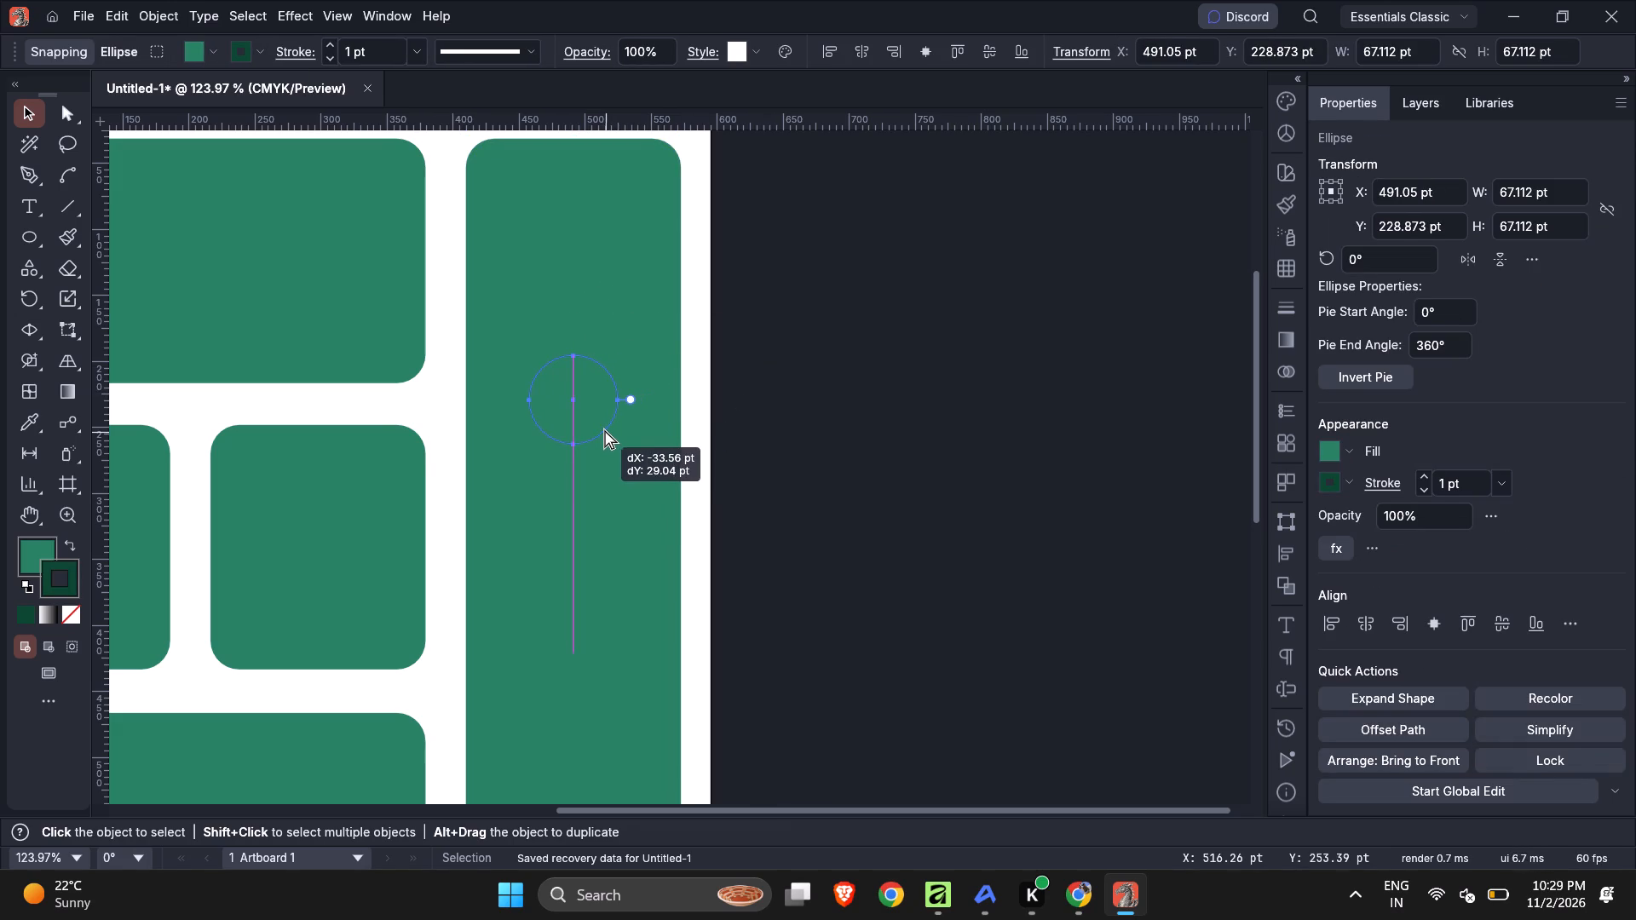
{"action": "left_click_drag", "start_coordinate": [605, 431], "coordinate": [604, 395]}
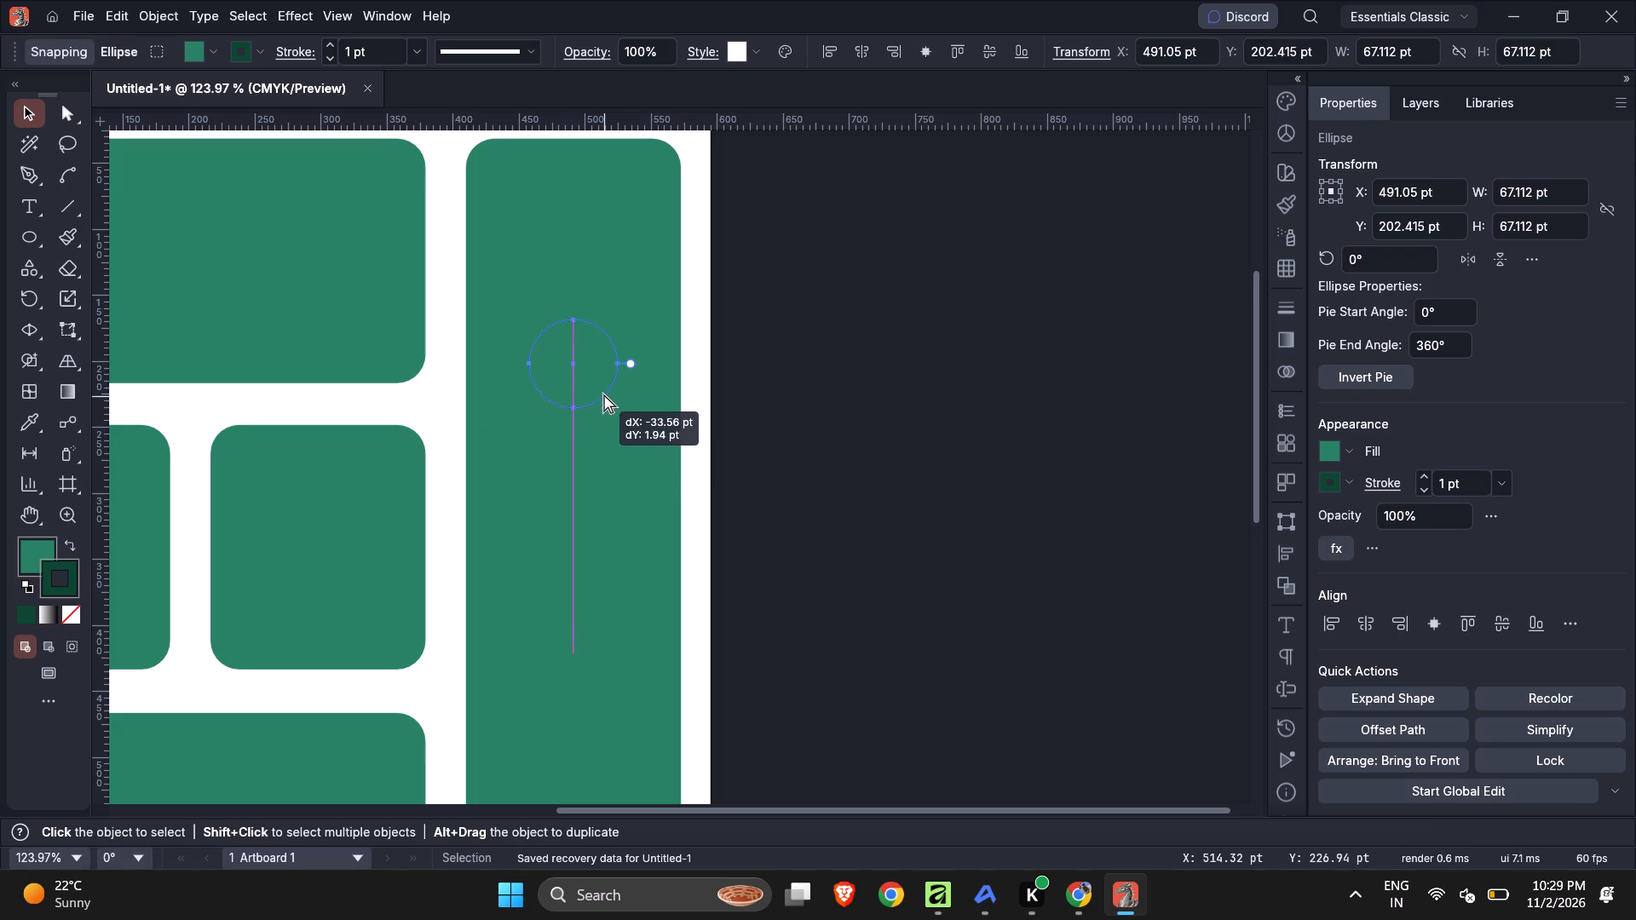
{"action": "left_click_drag", "start_coordinate": [604, 395], "coordinate": [602, 371]}
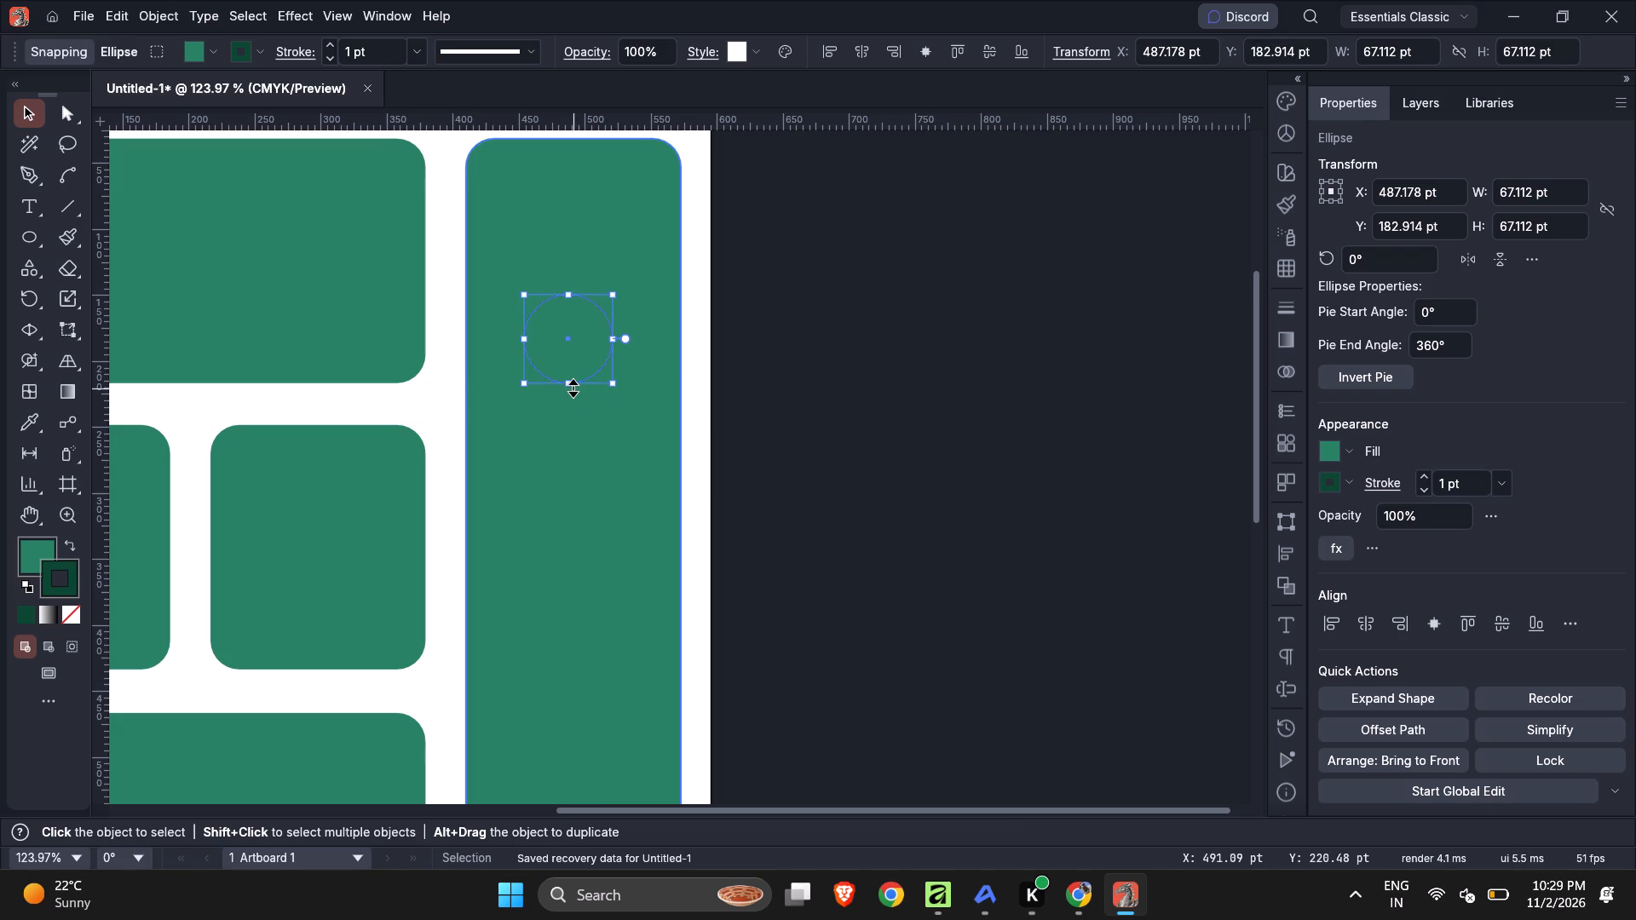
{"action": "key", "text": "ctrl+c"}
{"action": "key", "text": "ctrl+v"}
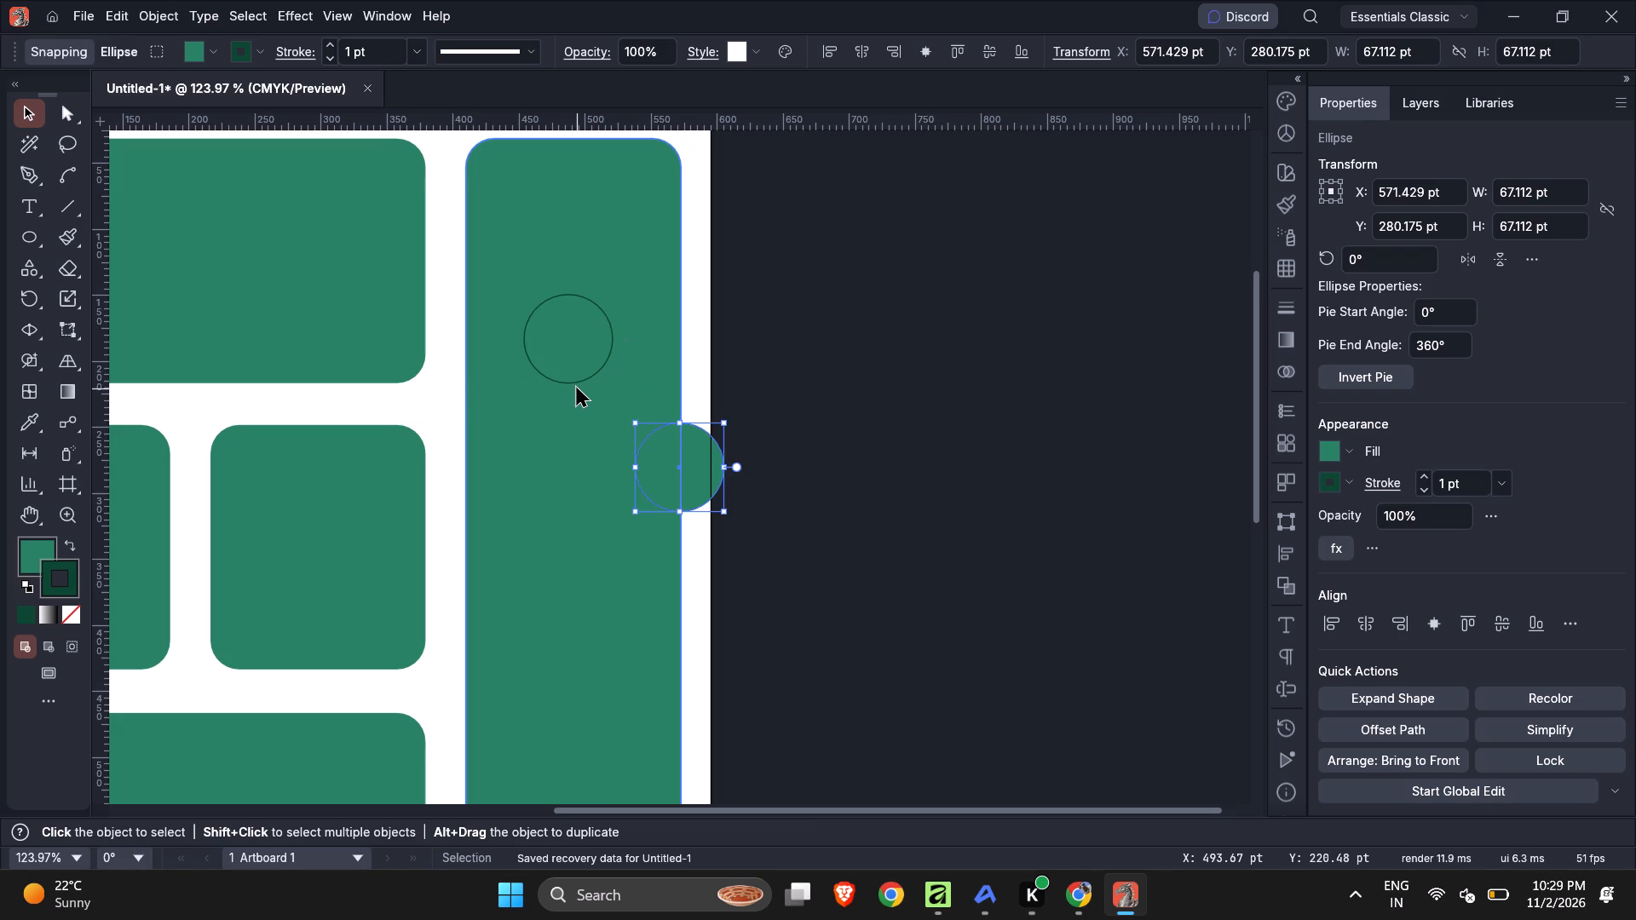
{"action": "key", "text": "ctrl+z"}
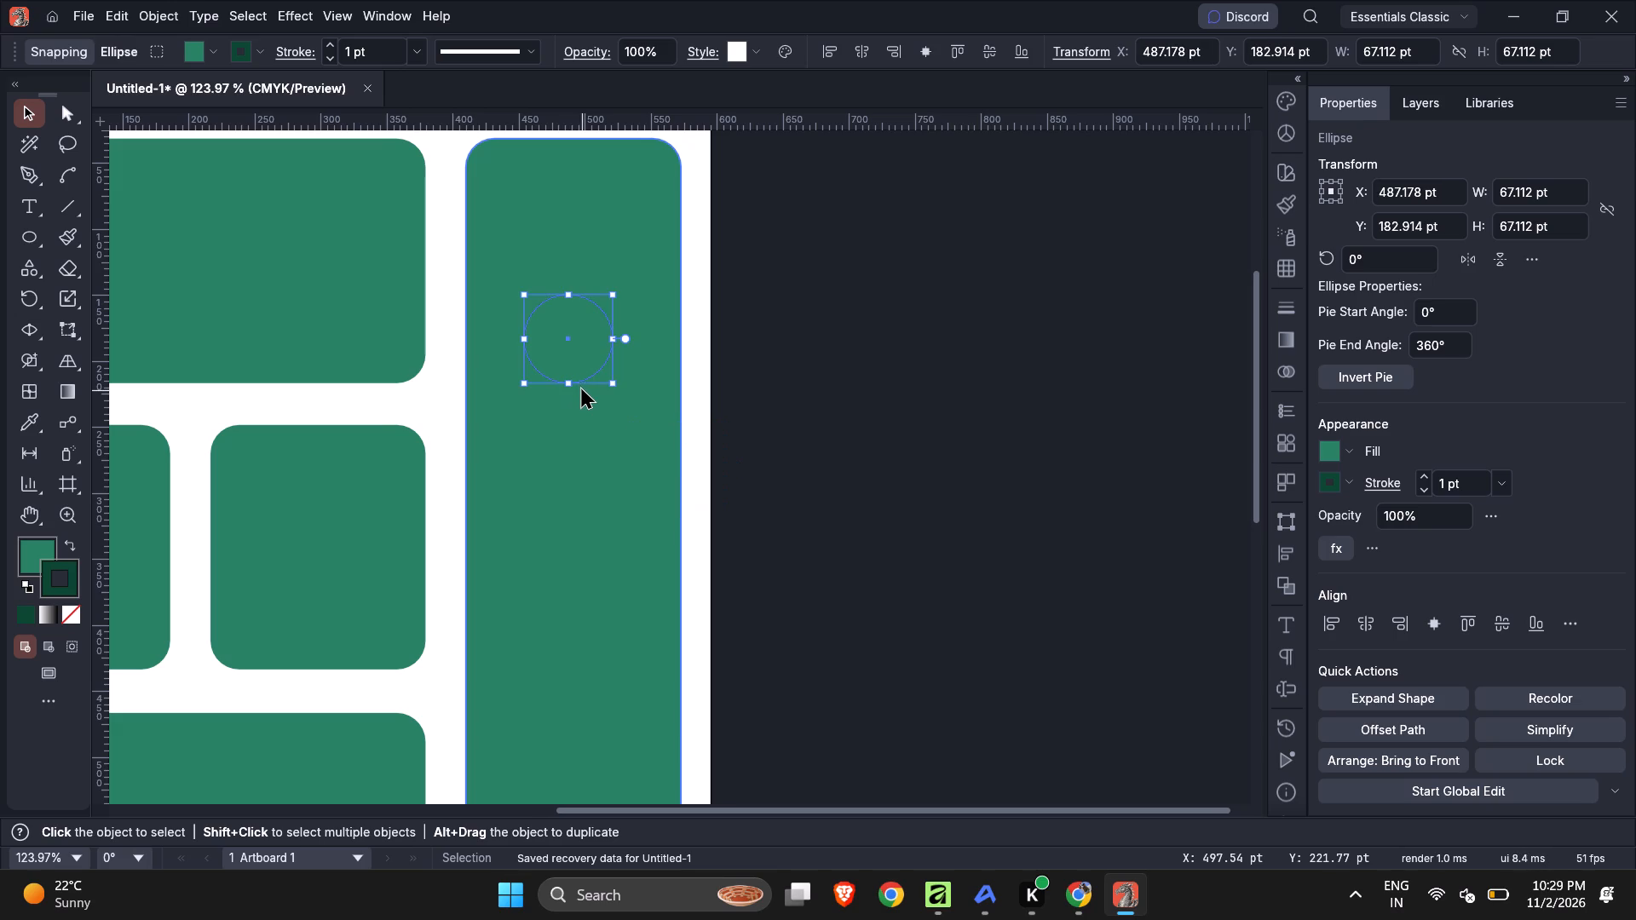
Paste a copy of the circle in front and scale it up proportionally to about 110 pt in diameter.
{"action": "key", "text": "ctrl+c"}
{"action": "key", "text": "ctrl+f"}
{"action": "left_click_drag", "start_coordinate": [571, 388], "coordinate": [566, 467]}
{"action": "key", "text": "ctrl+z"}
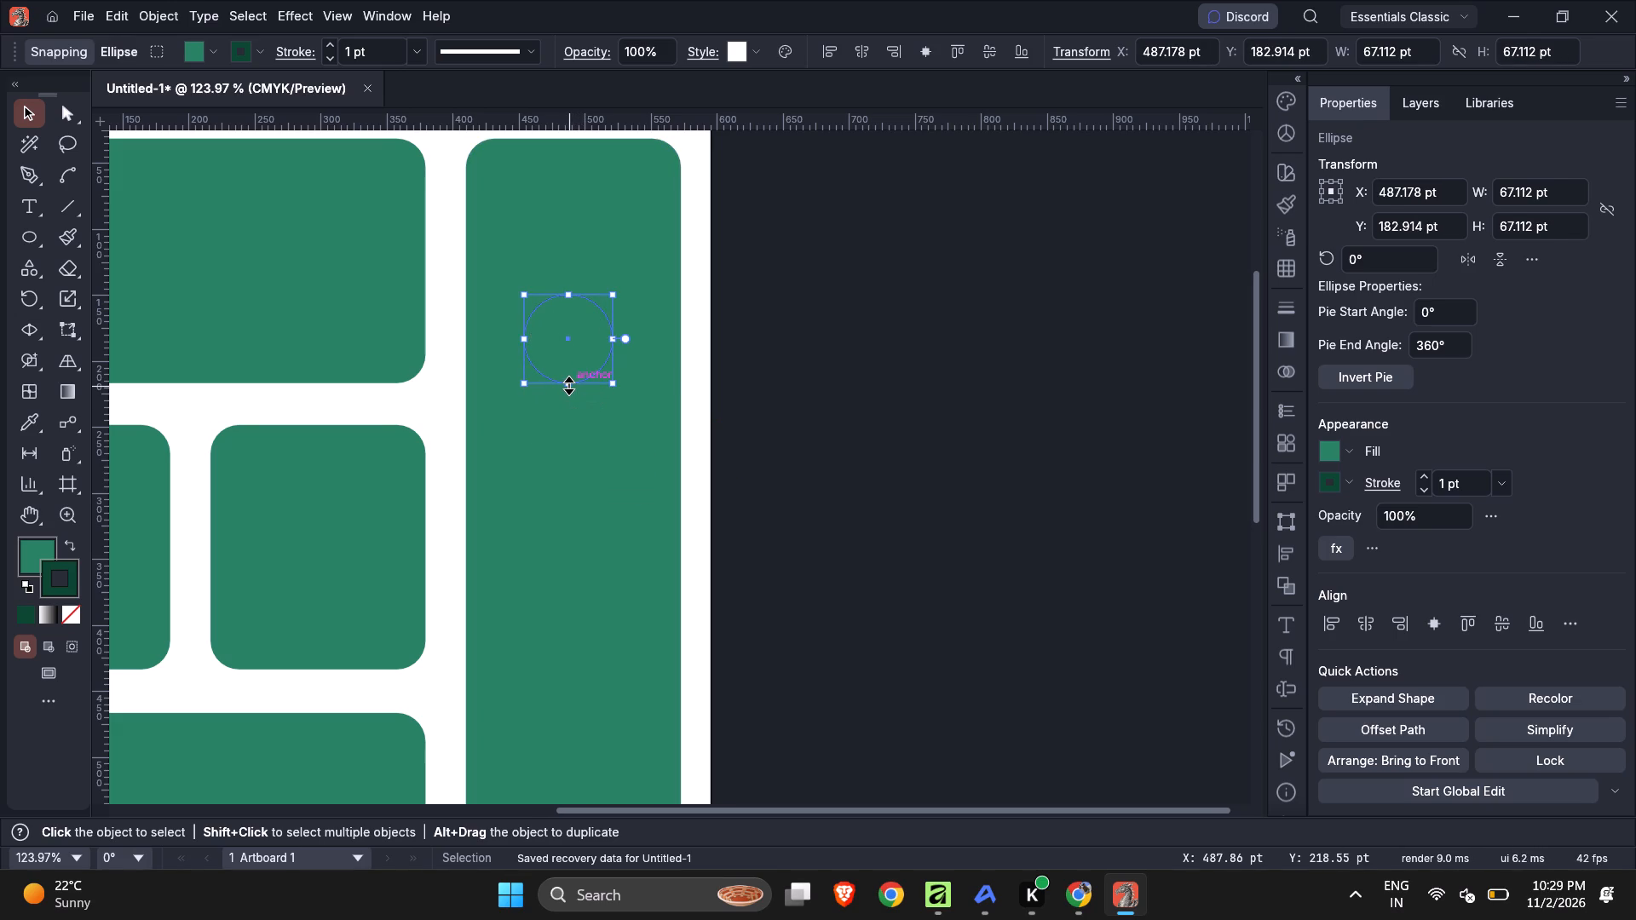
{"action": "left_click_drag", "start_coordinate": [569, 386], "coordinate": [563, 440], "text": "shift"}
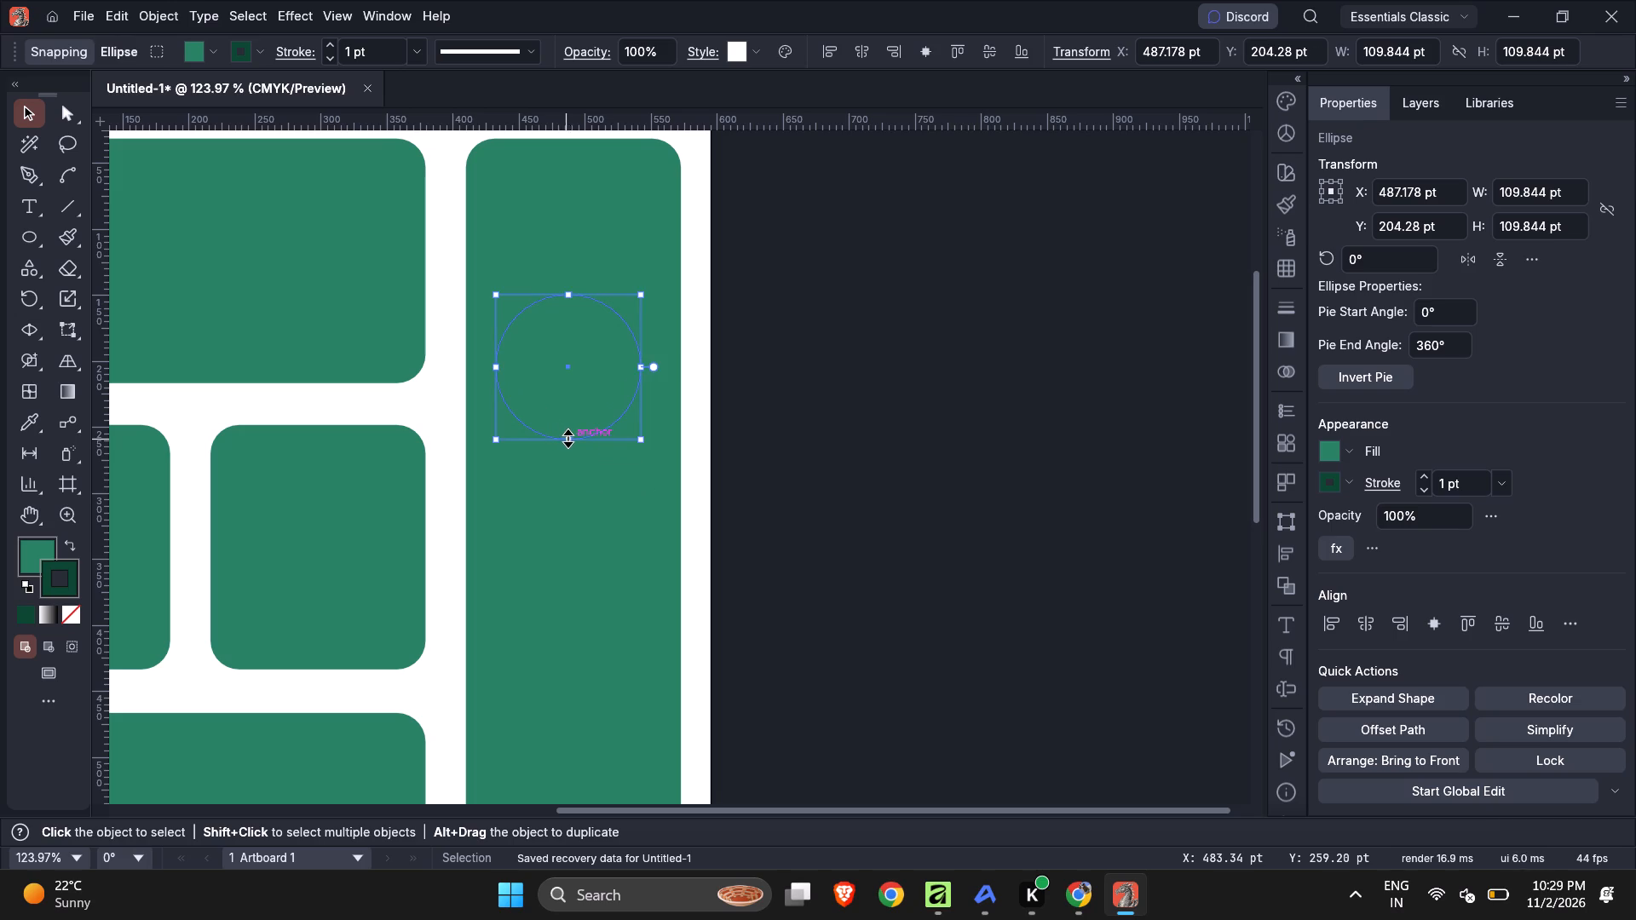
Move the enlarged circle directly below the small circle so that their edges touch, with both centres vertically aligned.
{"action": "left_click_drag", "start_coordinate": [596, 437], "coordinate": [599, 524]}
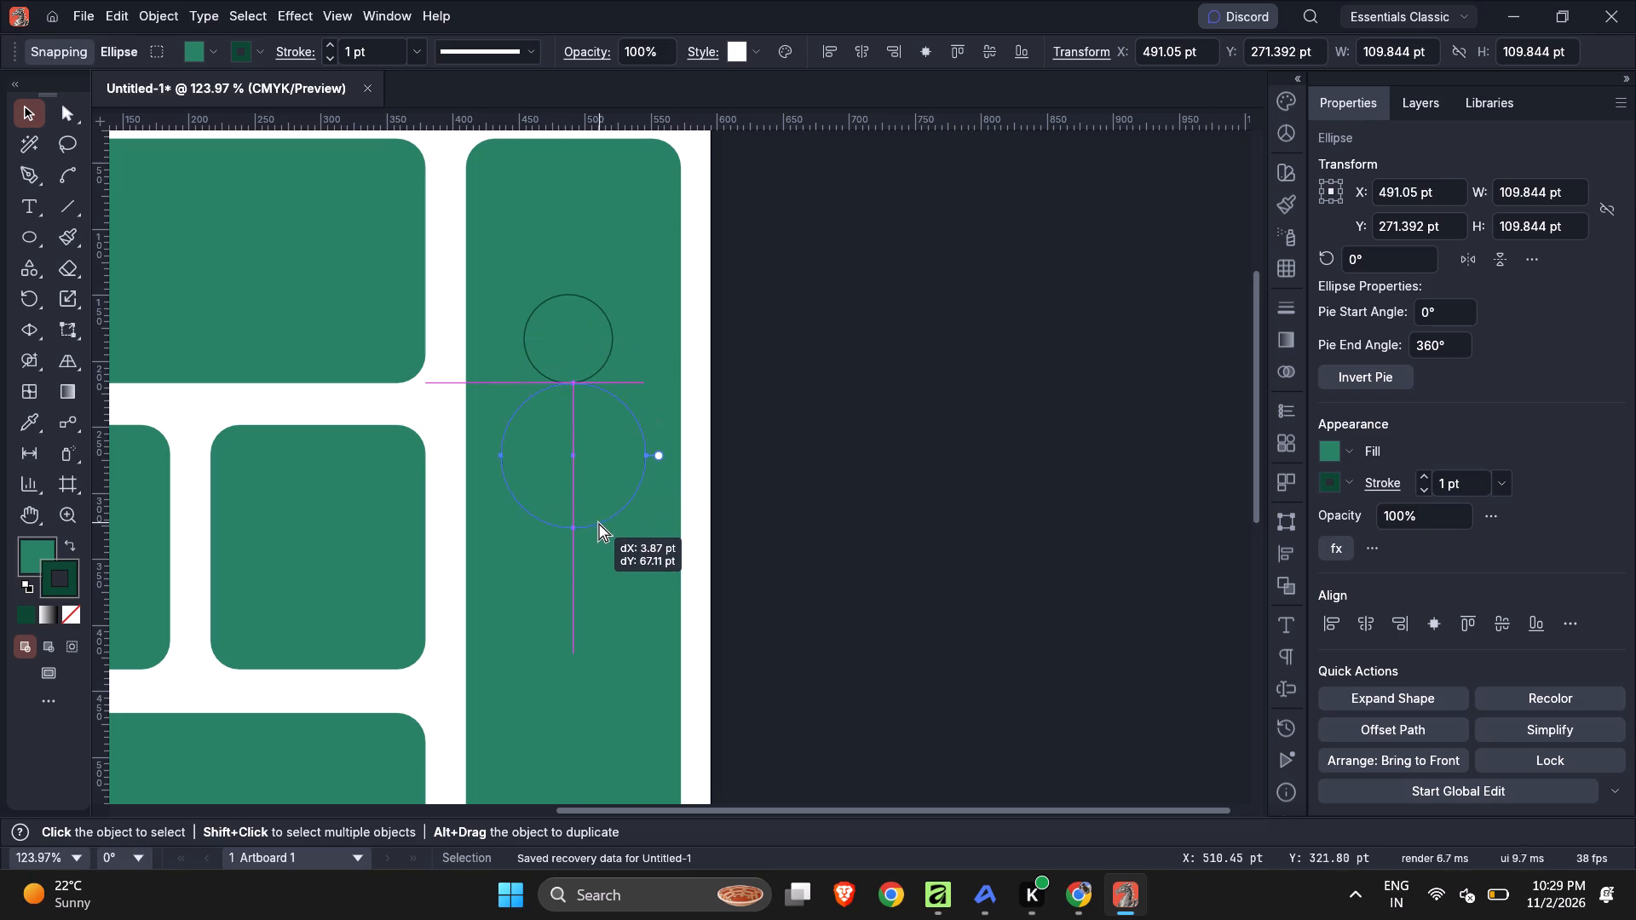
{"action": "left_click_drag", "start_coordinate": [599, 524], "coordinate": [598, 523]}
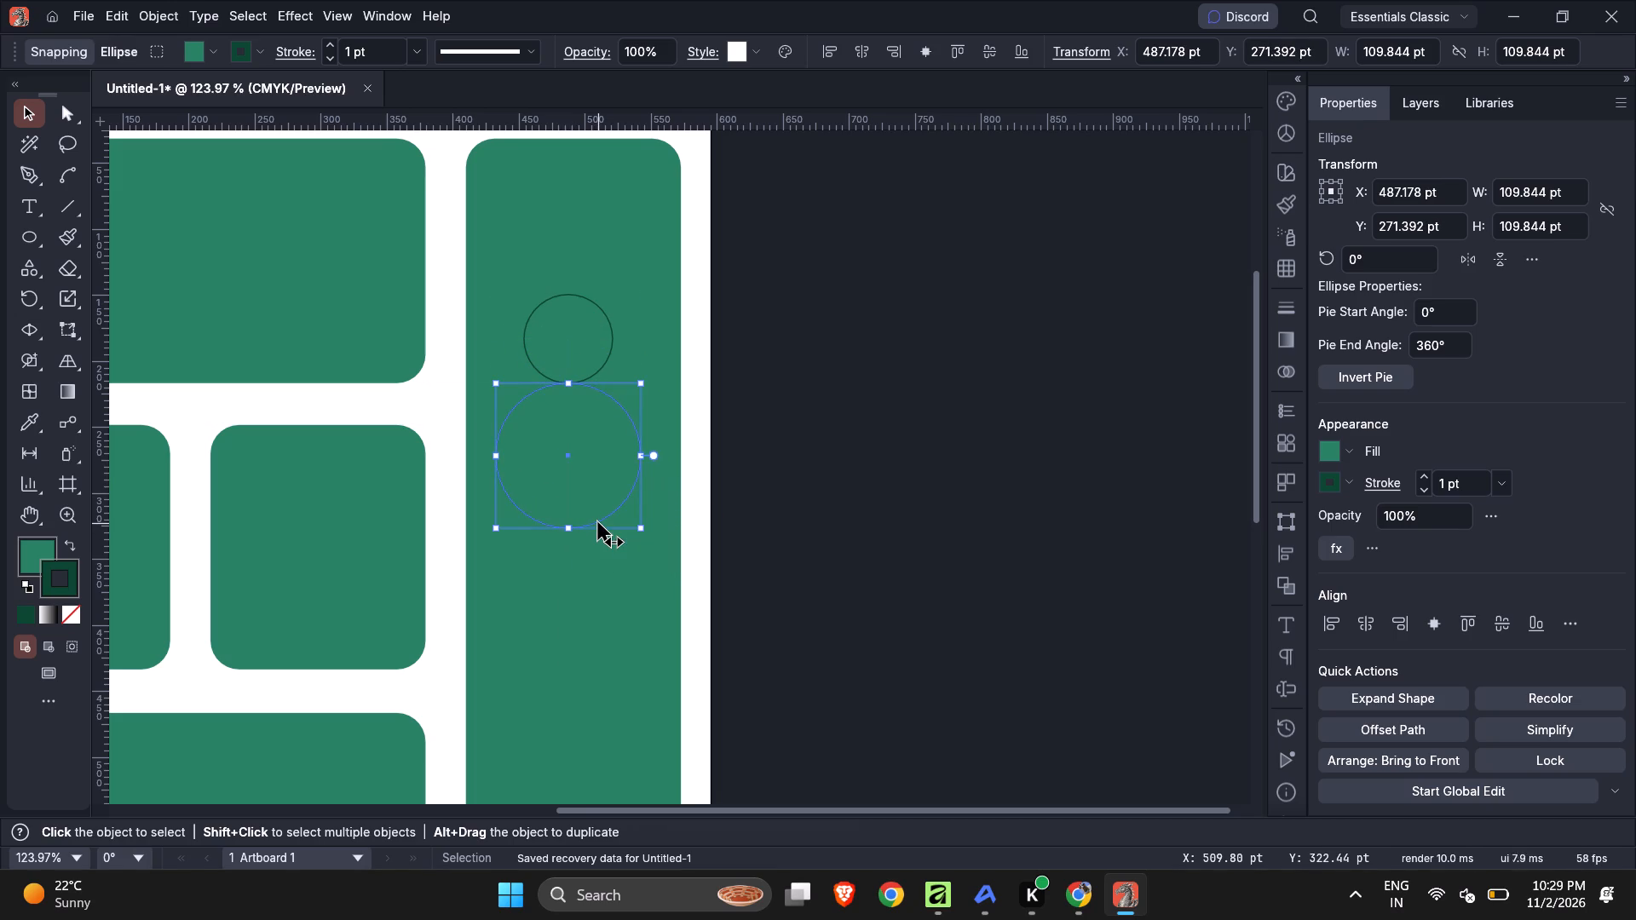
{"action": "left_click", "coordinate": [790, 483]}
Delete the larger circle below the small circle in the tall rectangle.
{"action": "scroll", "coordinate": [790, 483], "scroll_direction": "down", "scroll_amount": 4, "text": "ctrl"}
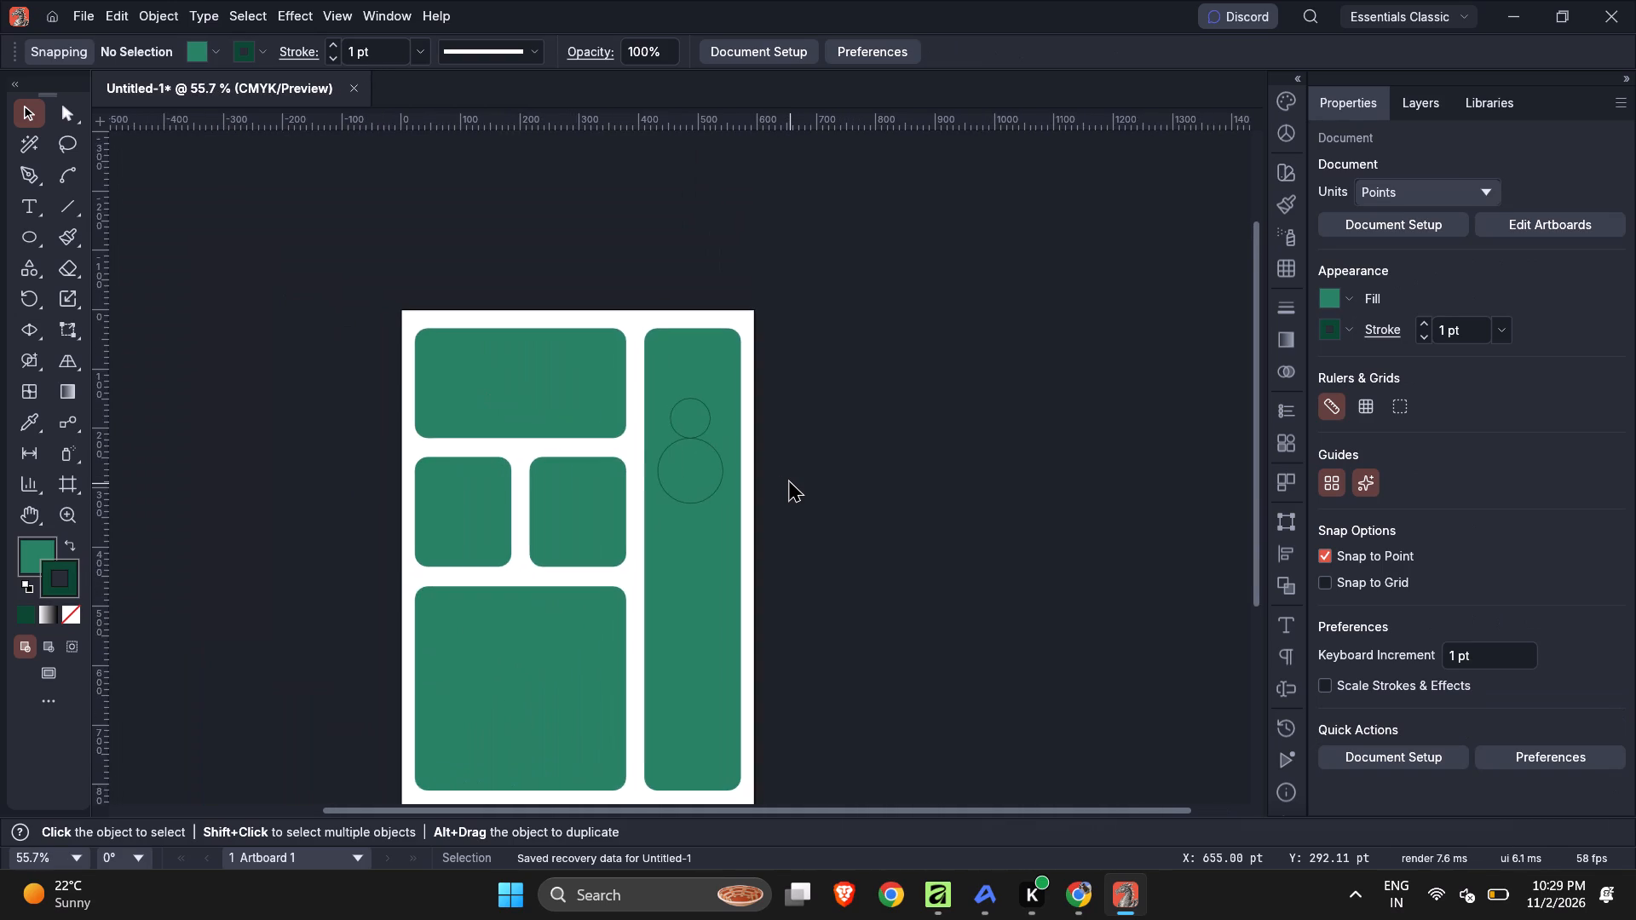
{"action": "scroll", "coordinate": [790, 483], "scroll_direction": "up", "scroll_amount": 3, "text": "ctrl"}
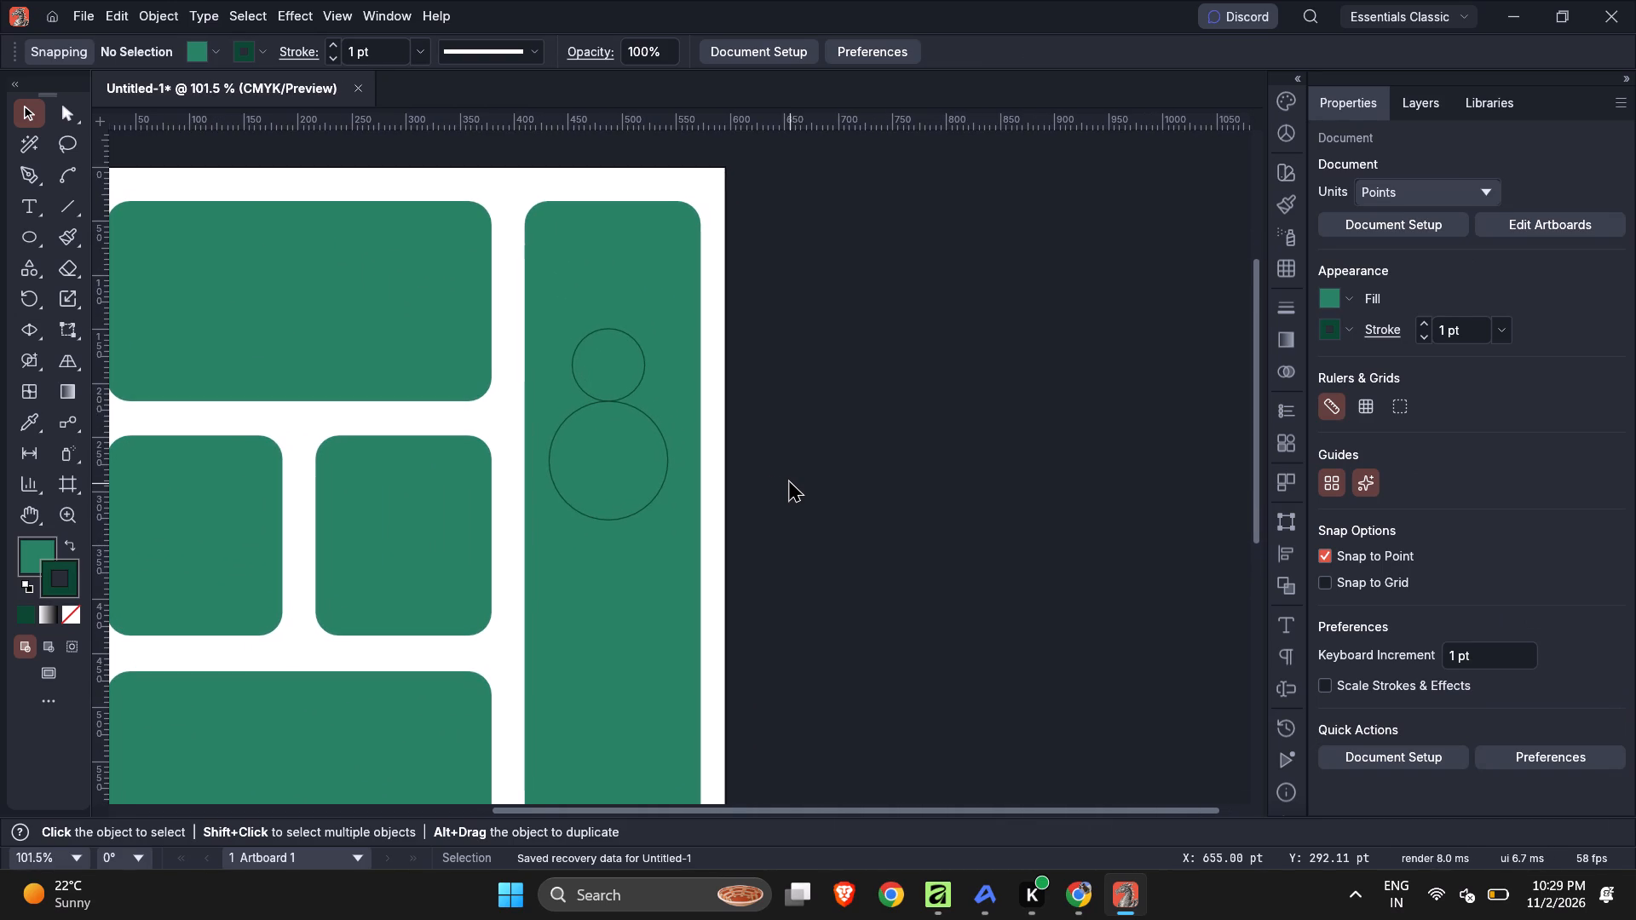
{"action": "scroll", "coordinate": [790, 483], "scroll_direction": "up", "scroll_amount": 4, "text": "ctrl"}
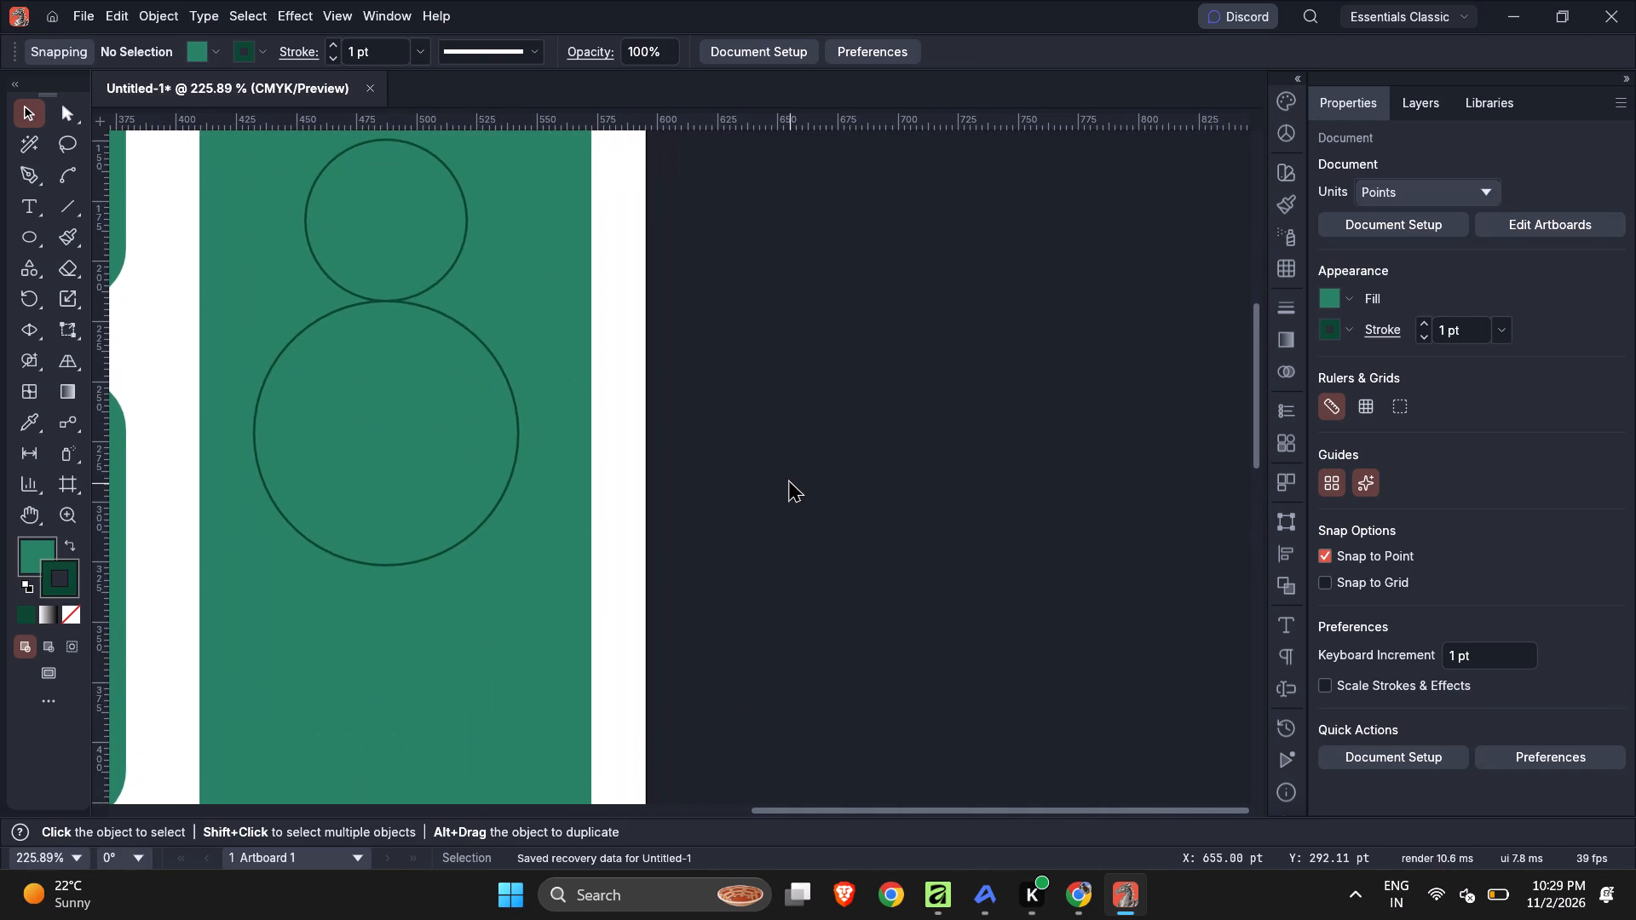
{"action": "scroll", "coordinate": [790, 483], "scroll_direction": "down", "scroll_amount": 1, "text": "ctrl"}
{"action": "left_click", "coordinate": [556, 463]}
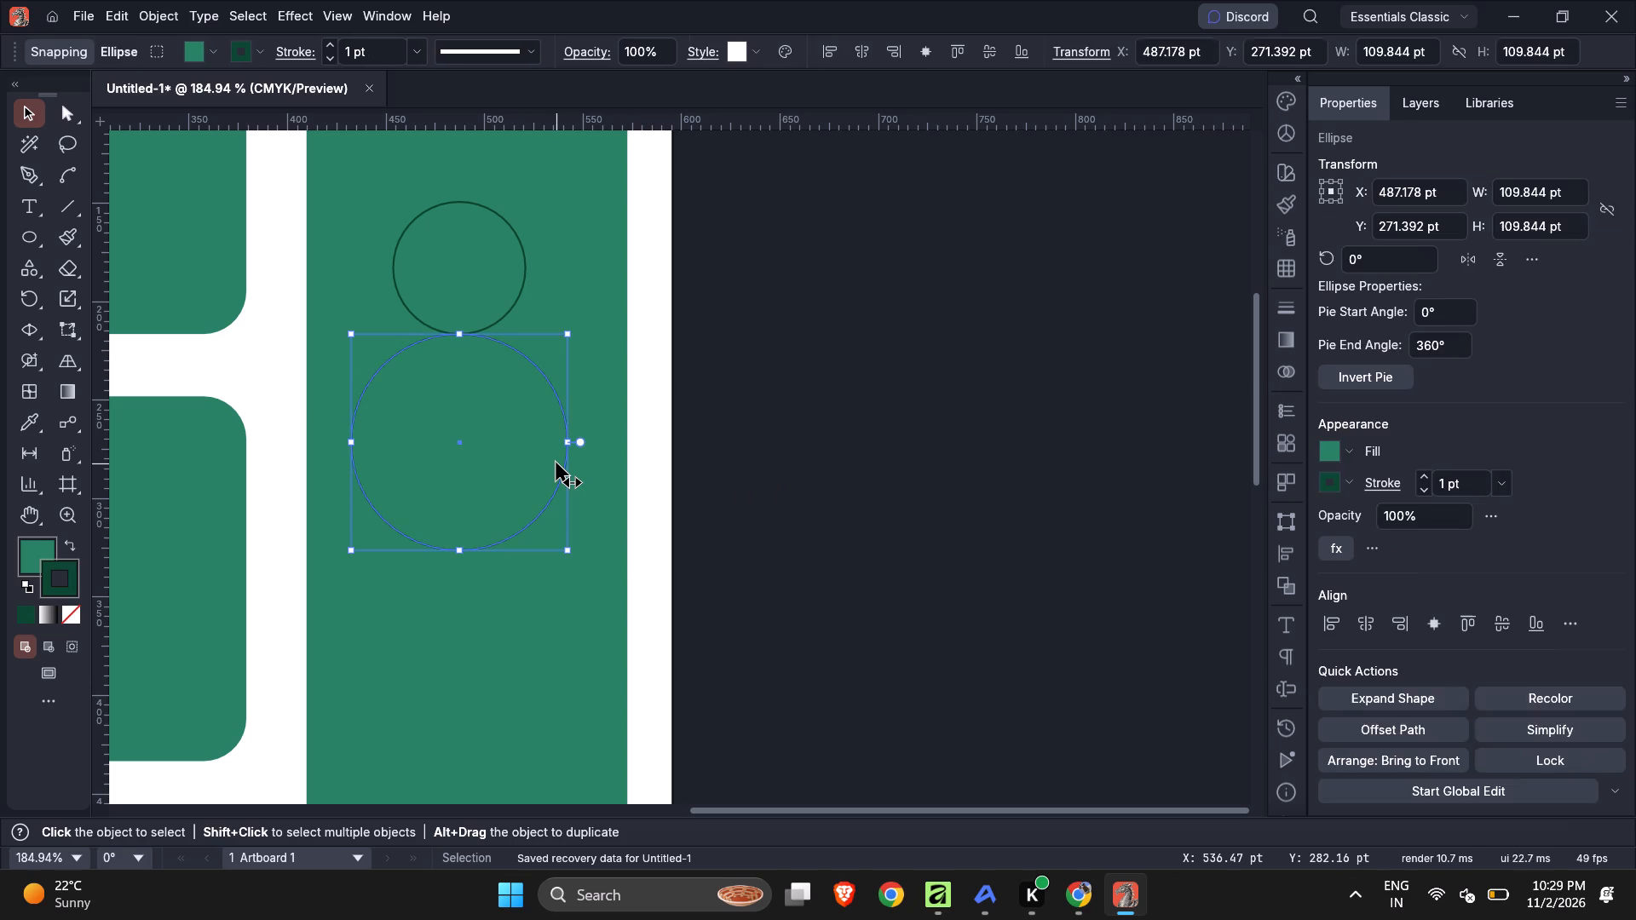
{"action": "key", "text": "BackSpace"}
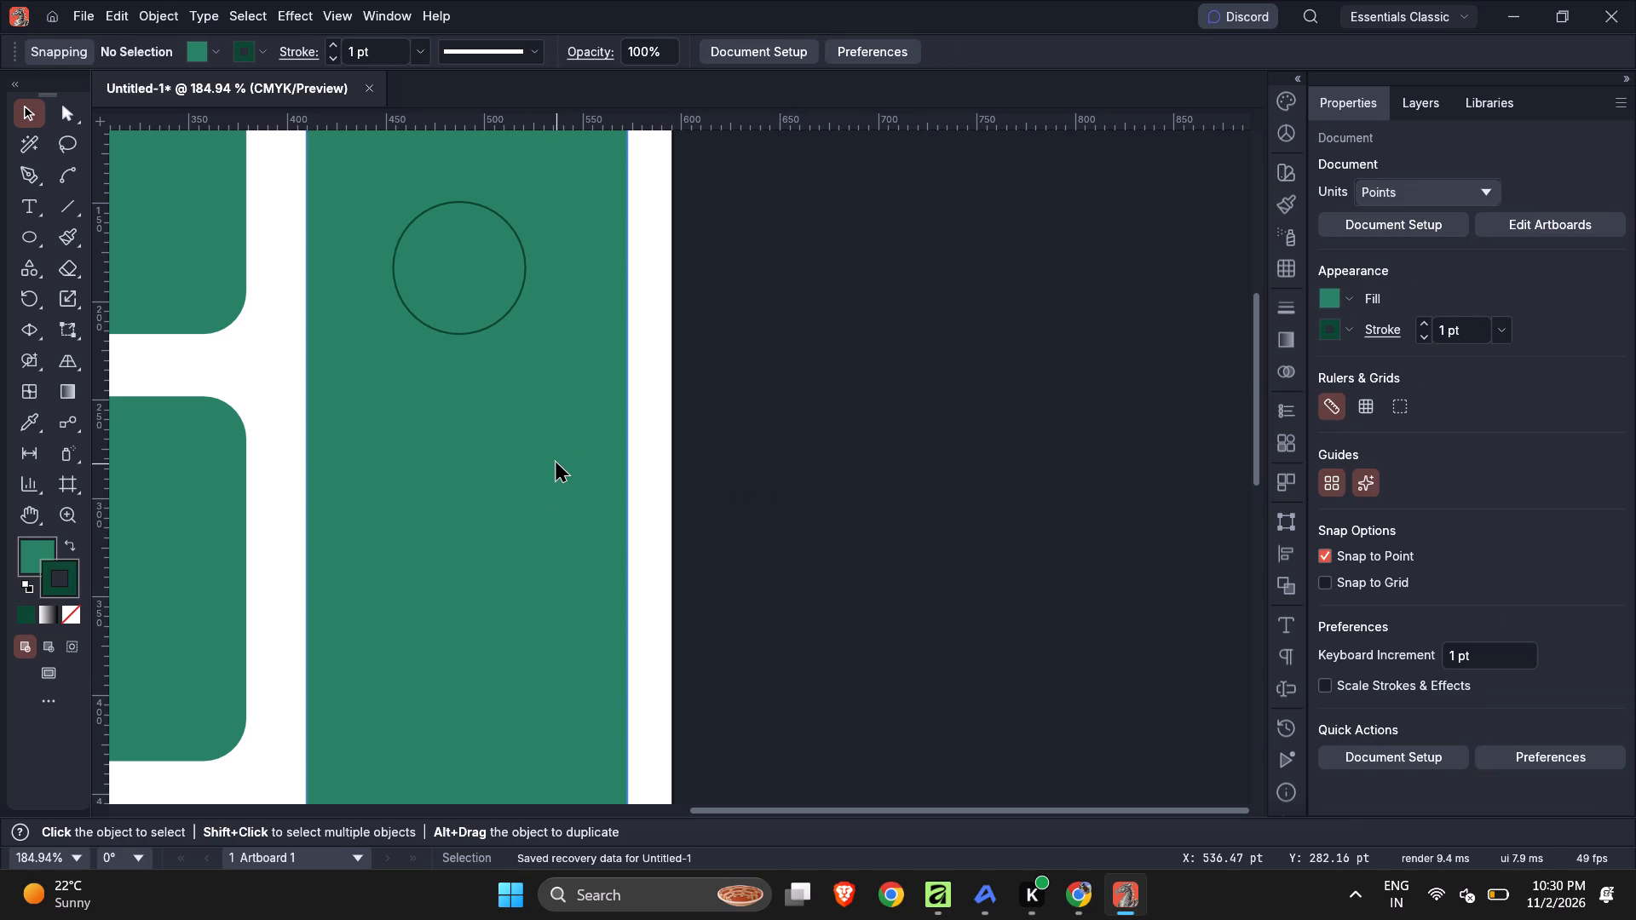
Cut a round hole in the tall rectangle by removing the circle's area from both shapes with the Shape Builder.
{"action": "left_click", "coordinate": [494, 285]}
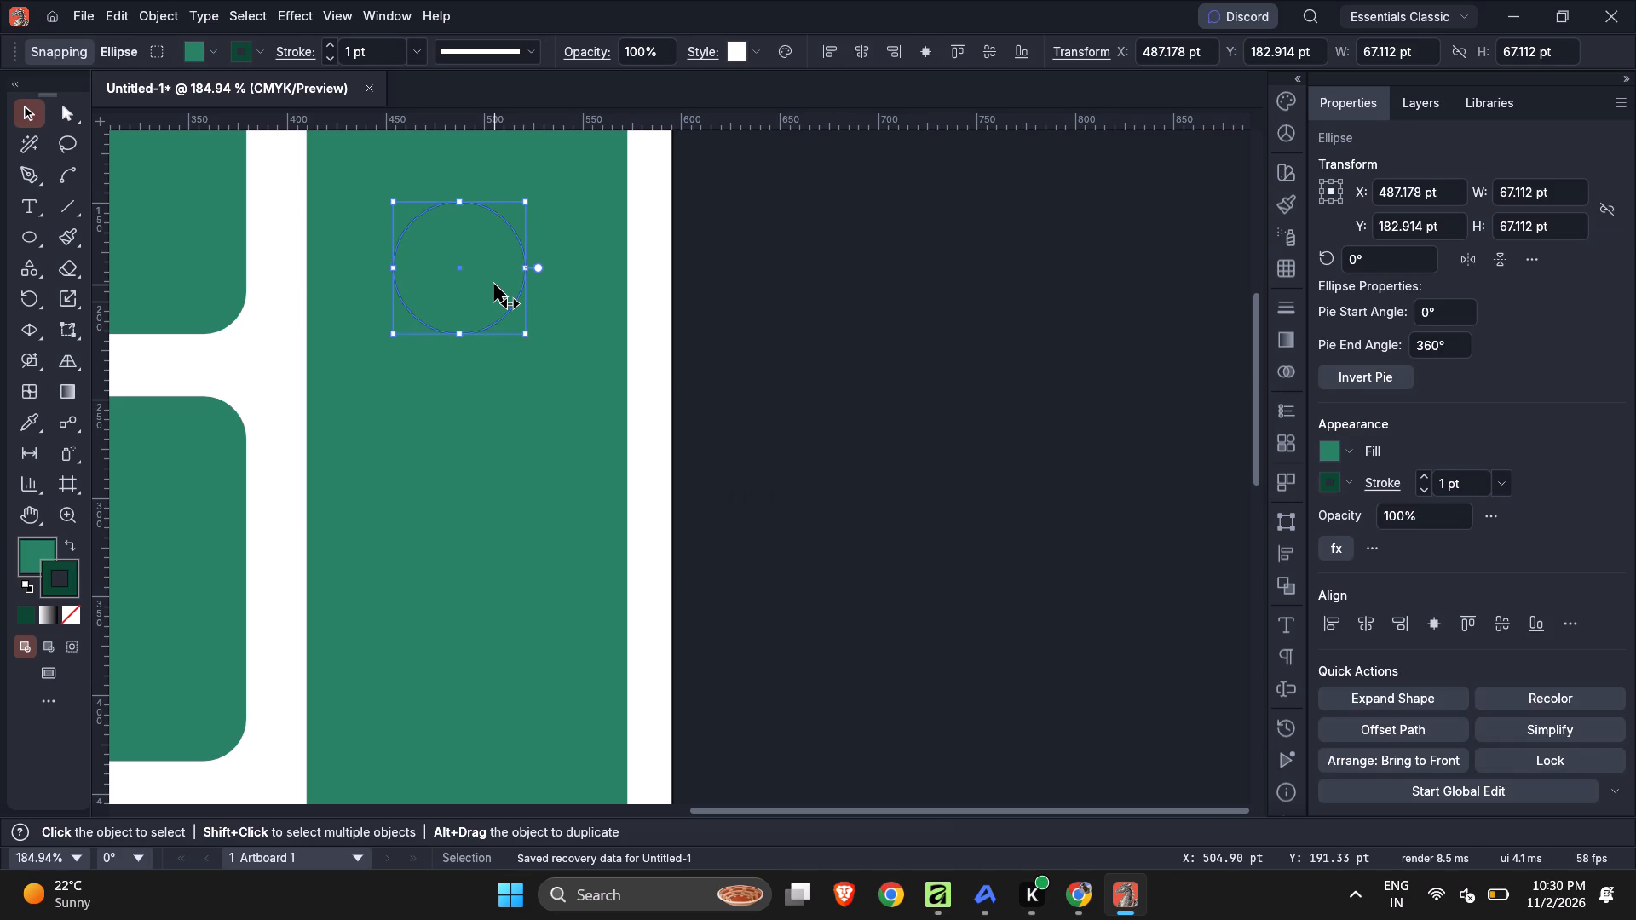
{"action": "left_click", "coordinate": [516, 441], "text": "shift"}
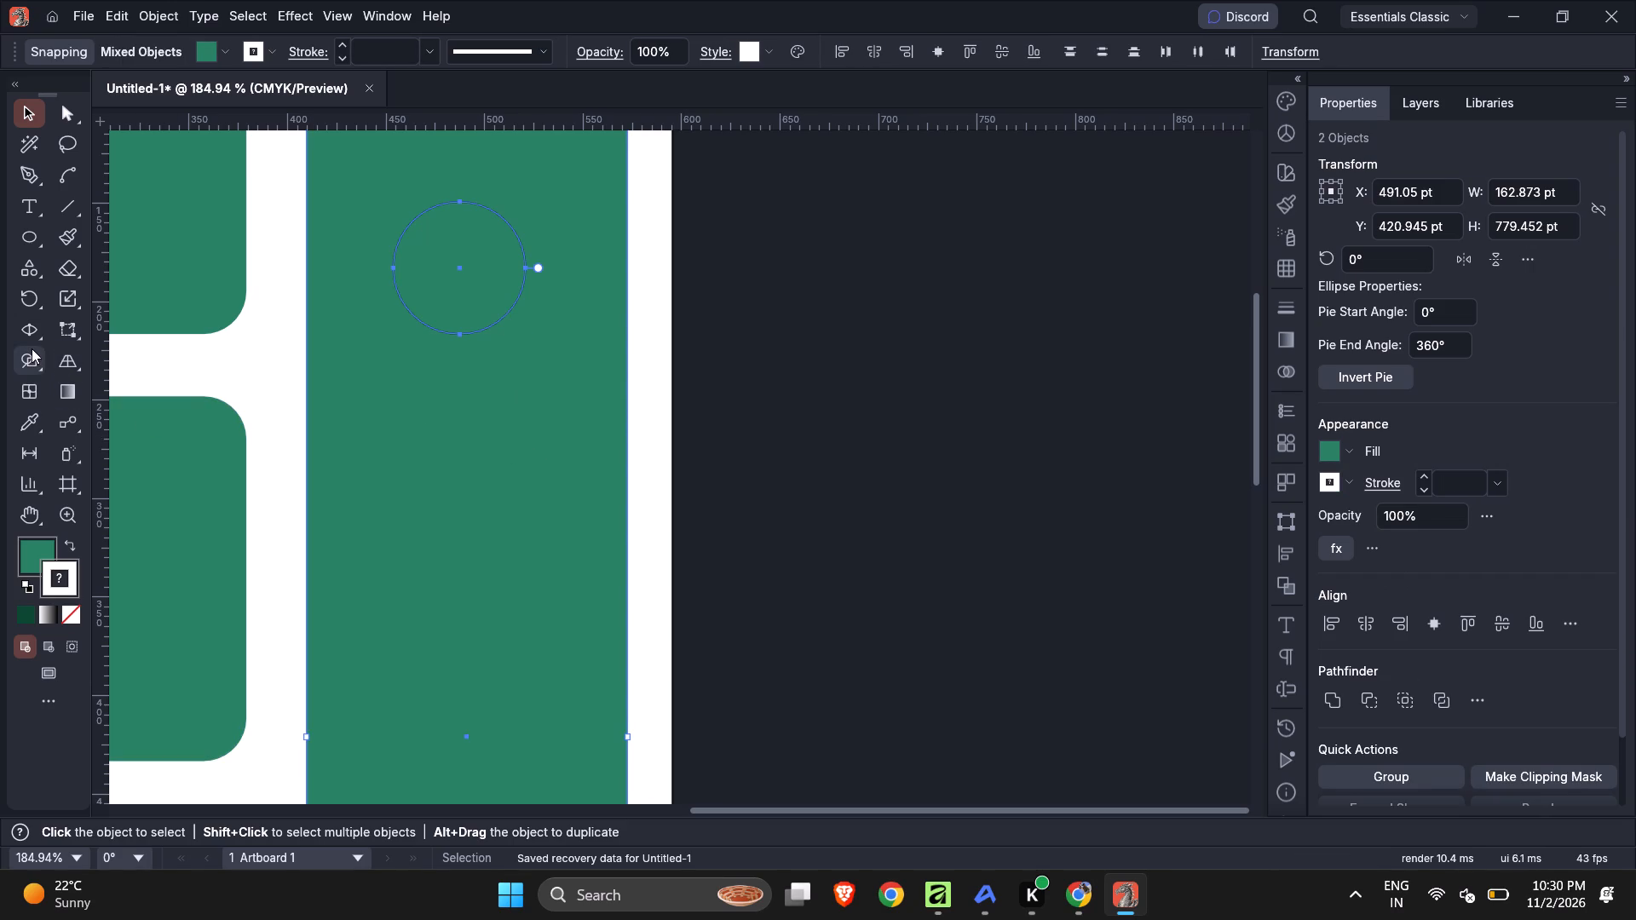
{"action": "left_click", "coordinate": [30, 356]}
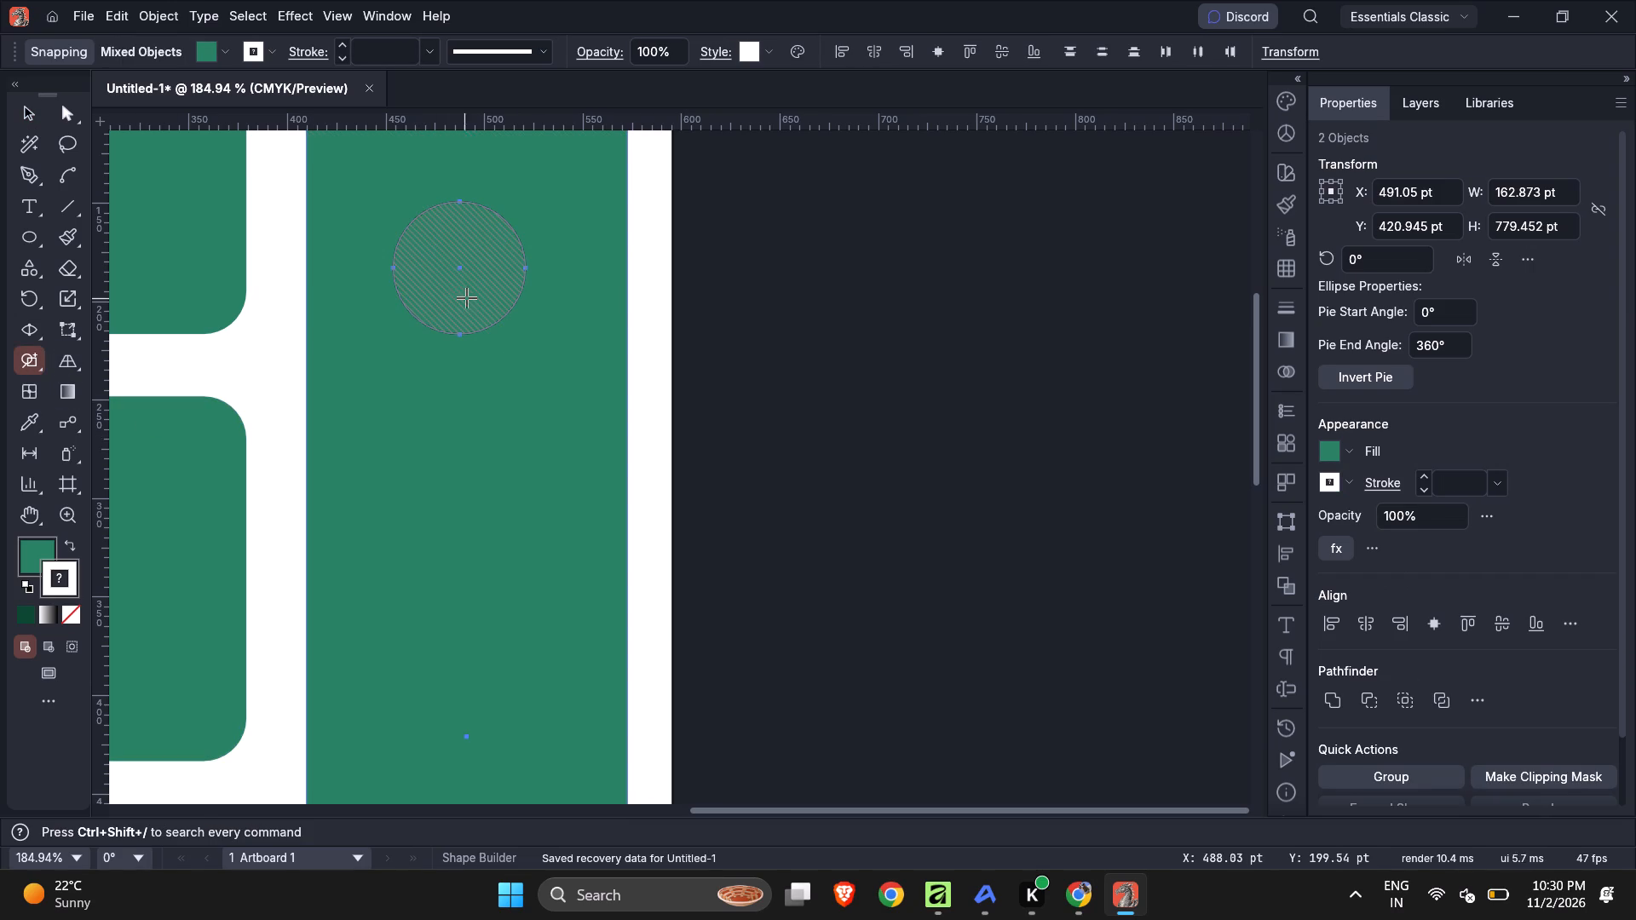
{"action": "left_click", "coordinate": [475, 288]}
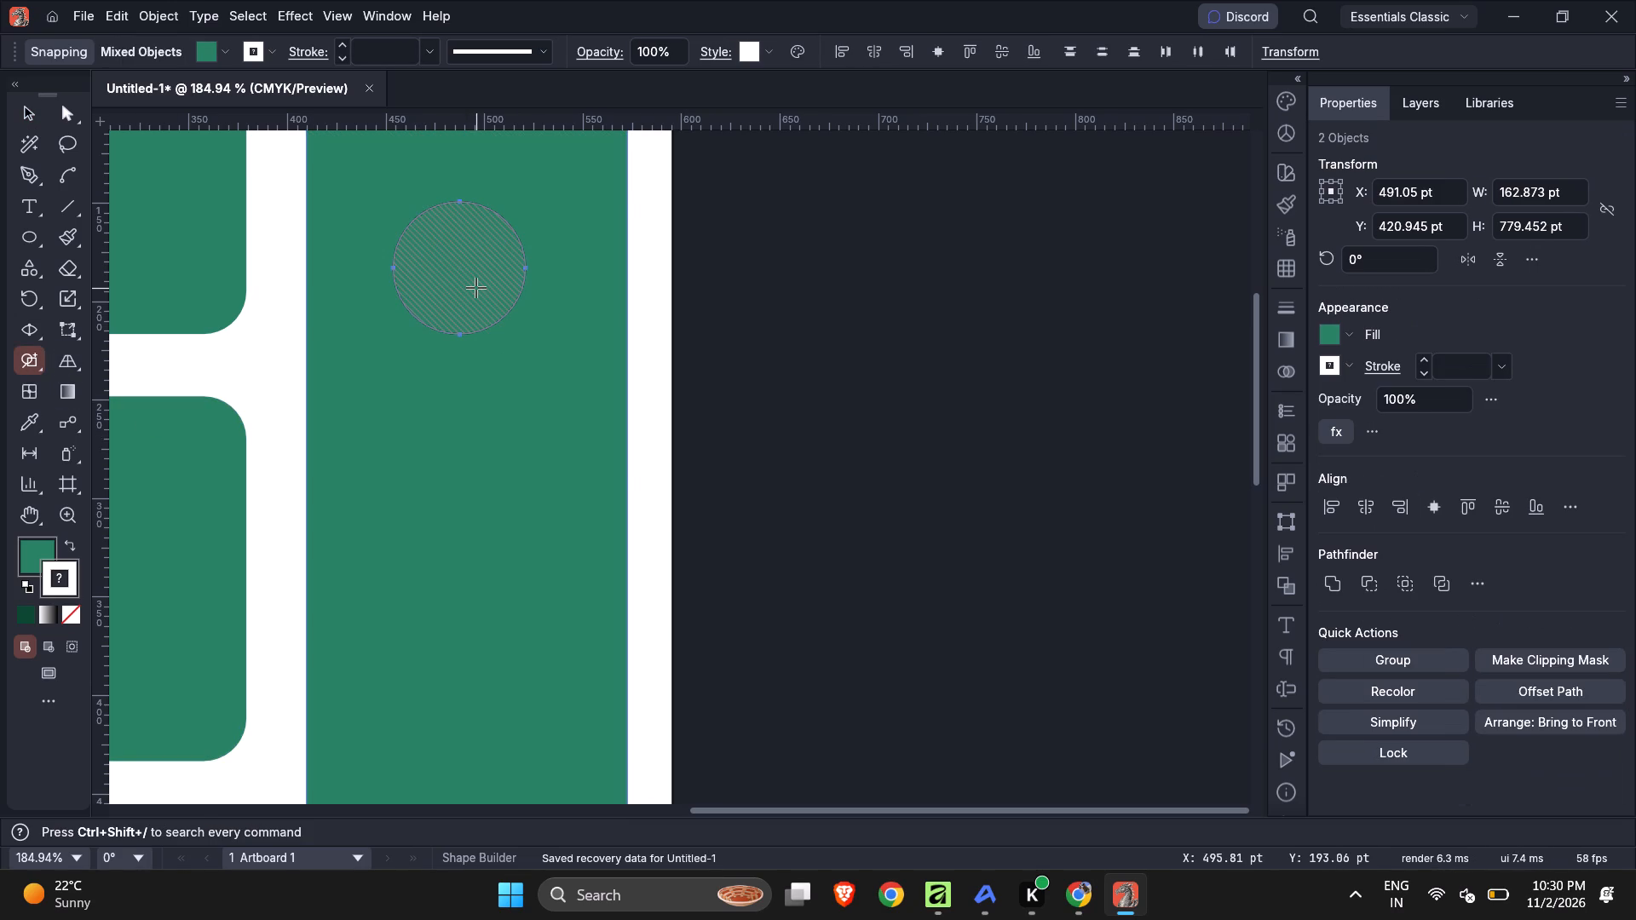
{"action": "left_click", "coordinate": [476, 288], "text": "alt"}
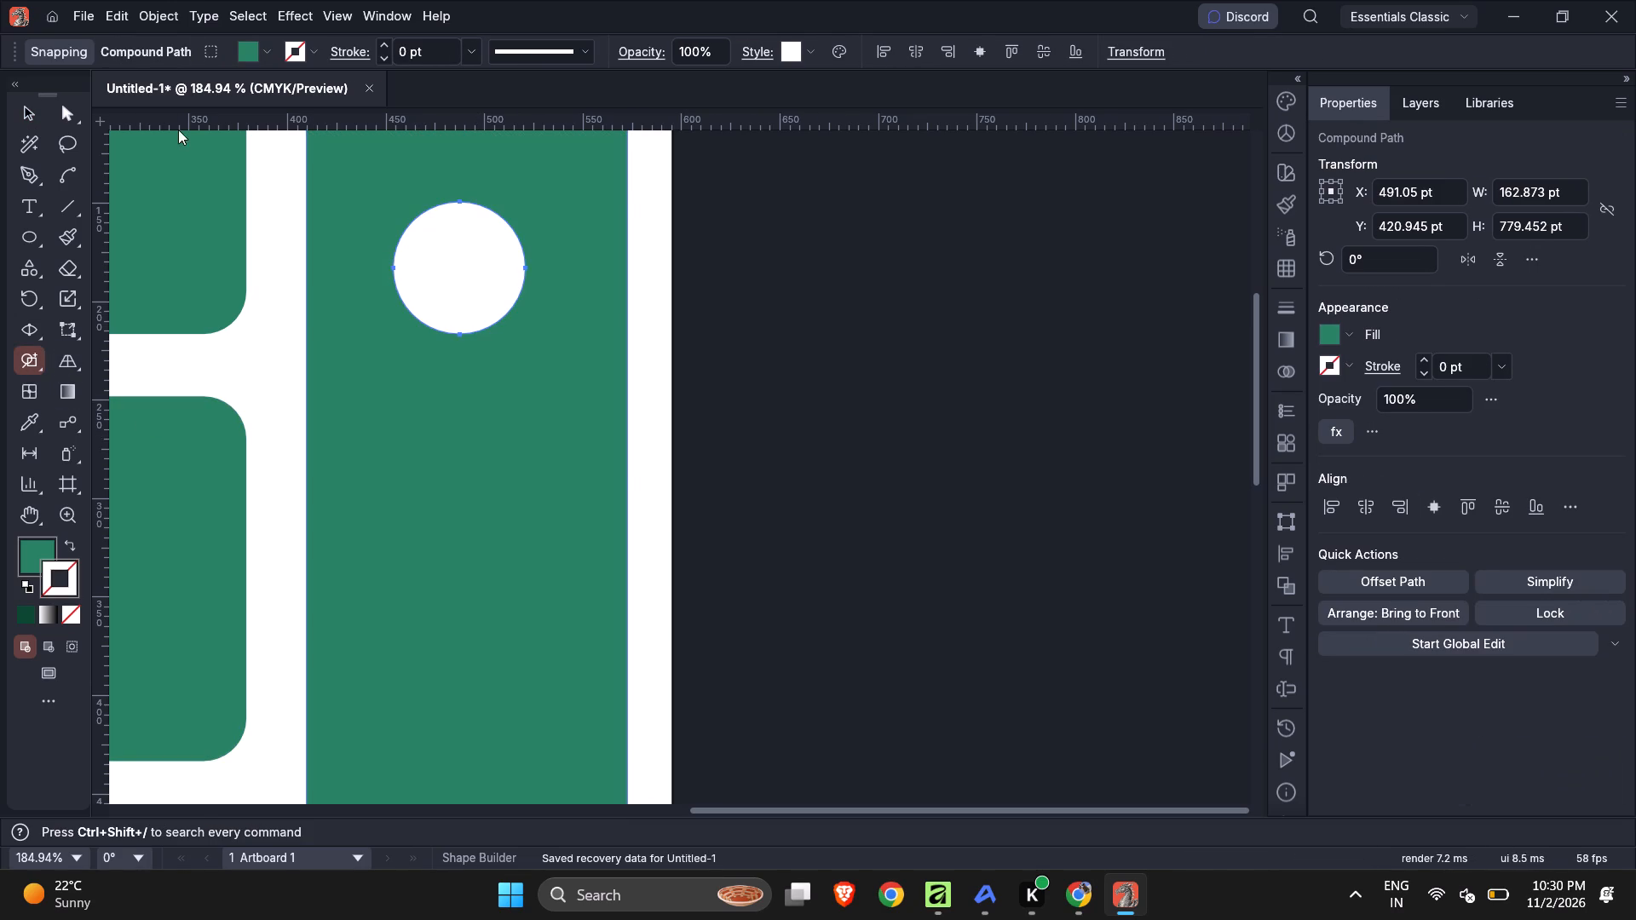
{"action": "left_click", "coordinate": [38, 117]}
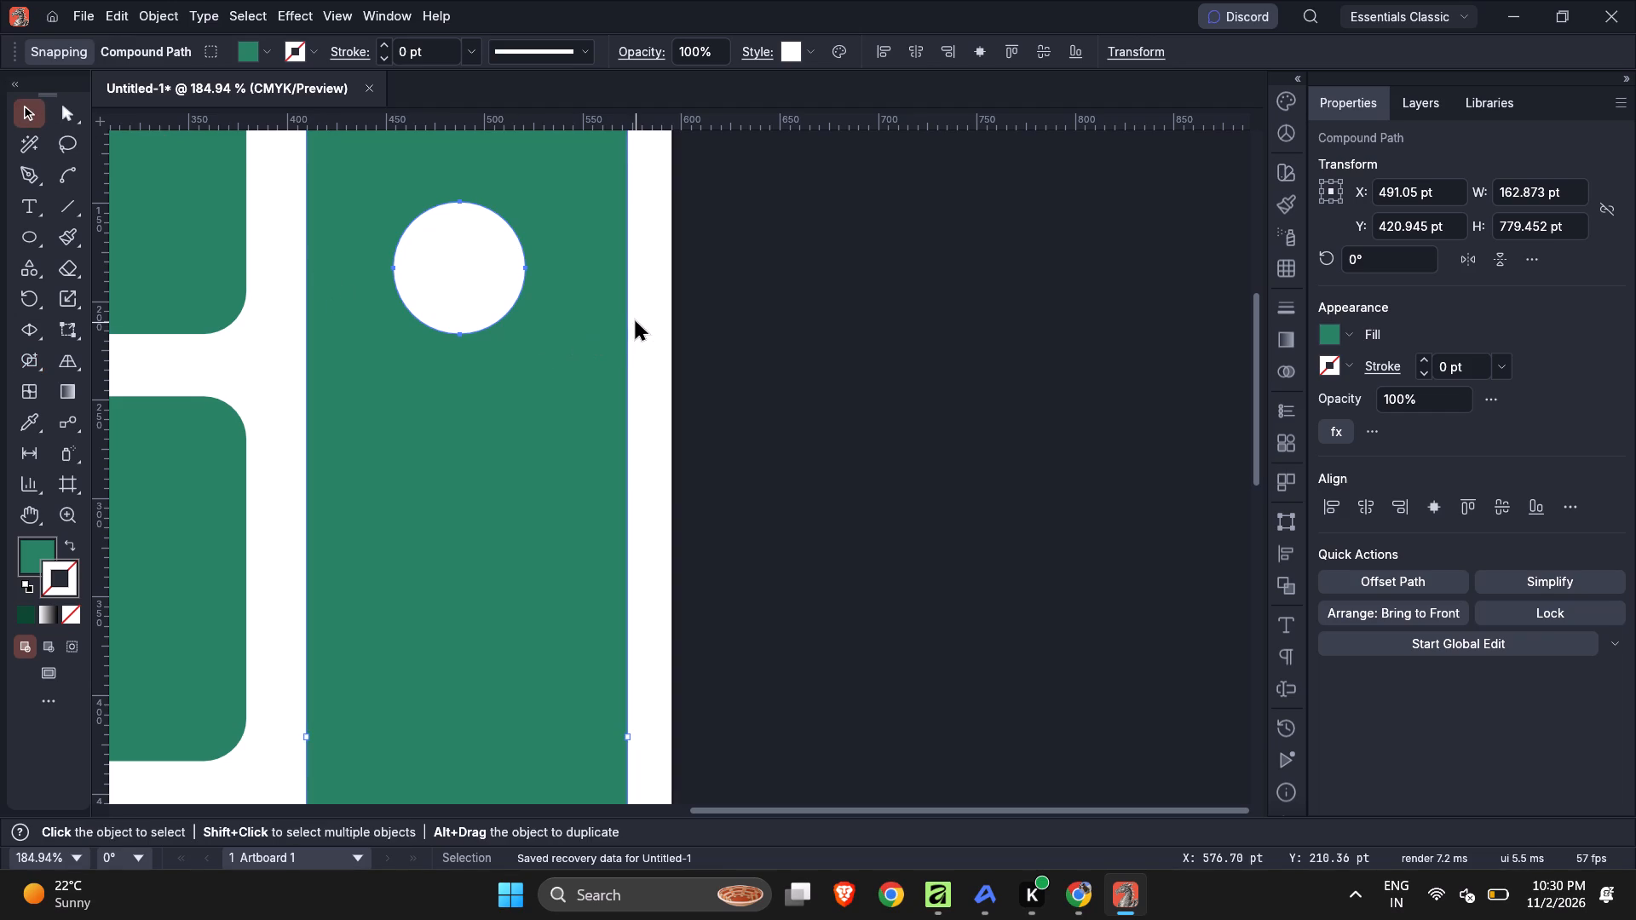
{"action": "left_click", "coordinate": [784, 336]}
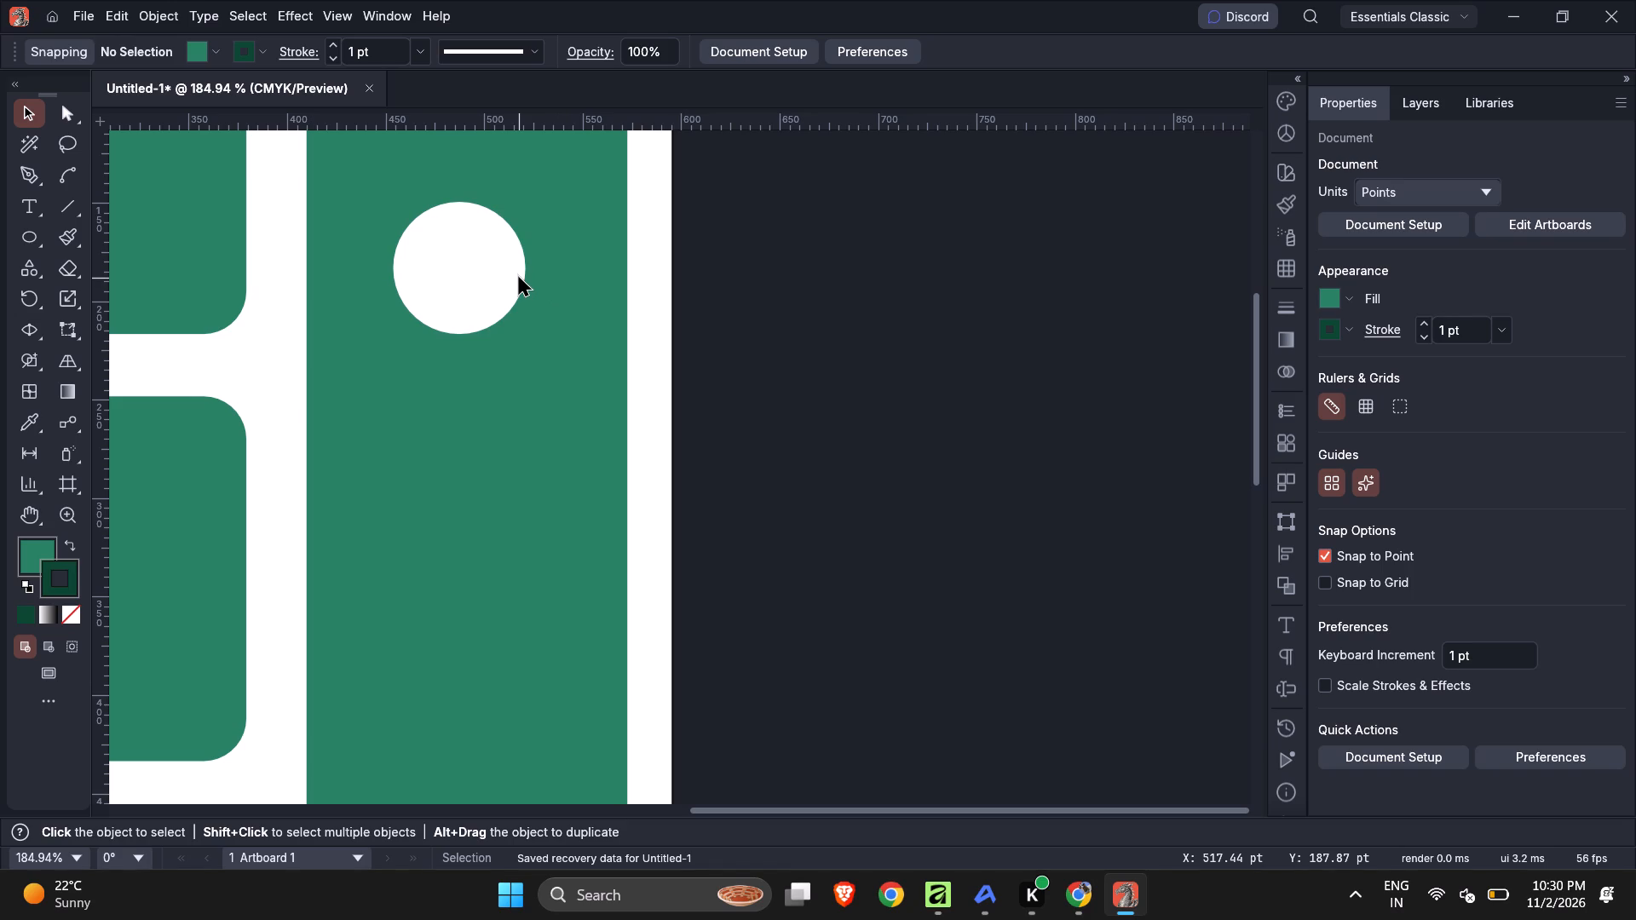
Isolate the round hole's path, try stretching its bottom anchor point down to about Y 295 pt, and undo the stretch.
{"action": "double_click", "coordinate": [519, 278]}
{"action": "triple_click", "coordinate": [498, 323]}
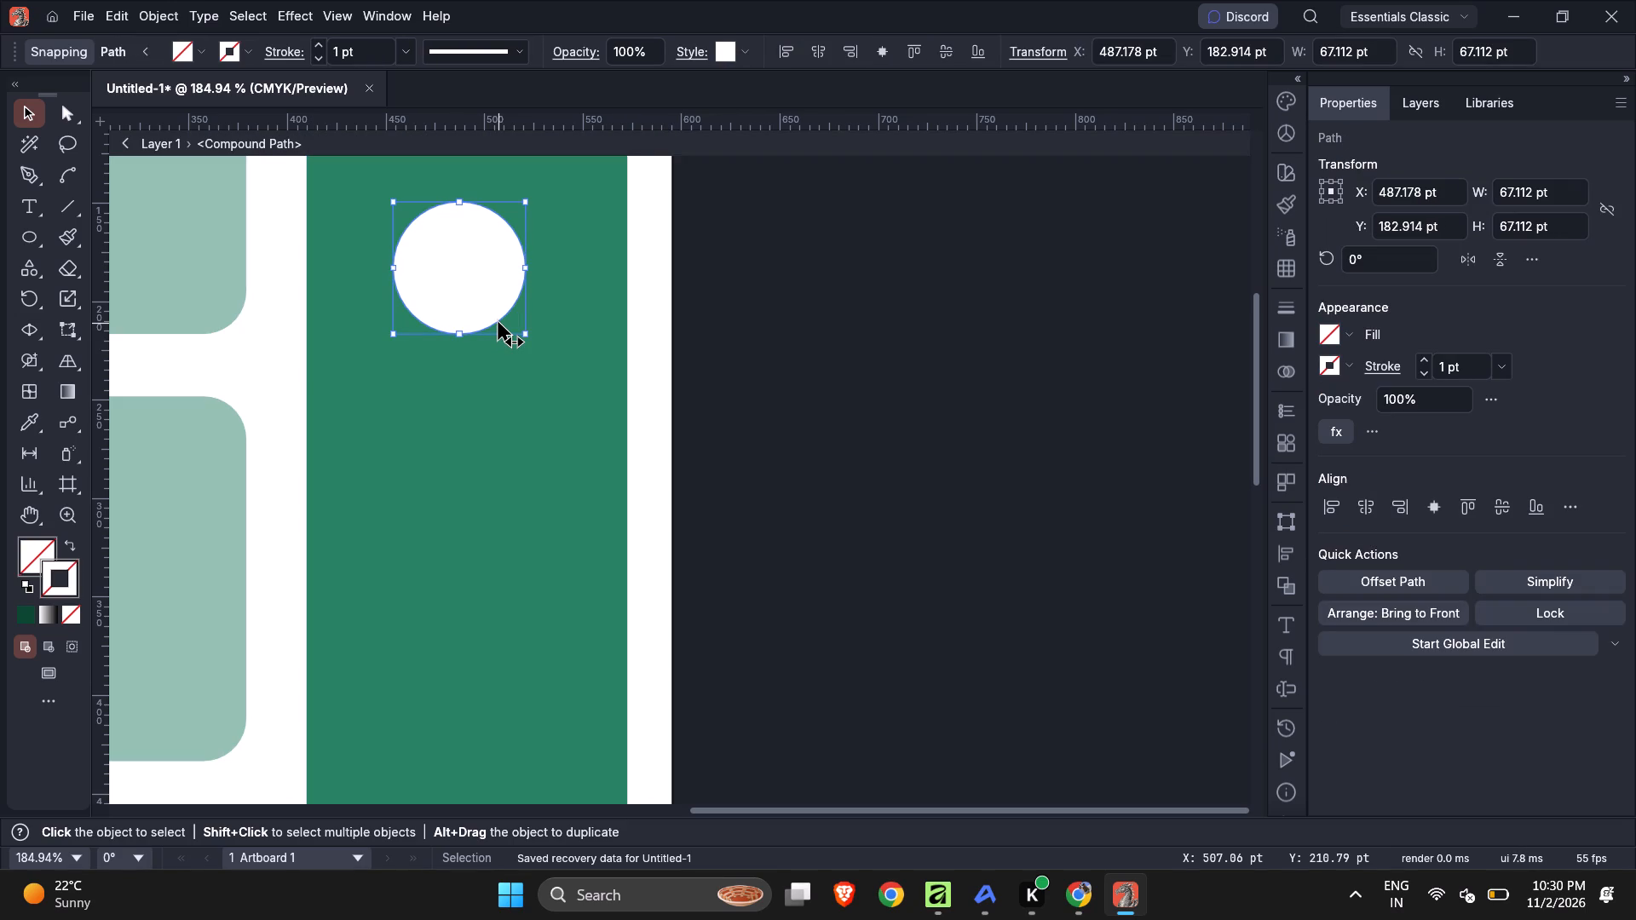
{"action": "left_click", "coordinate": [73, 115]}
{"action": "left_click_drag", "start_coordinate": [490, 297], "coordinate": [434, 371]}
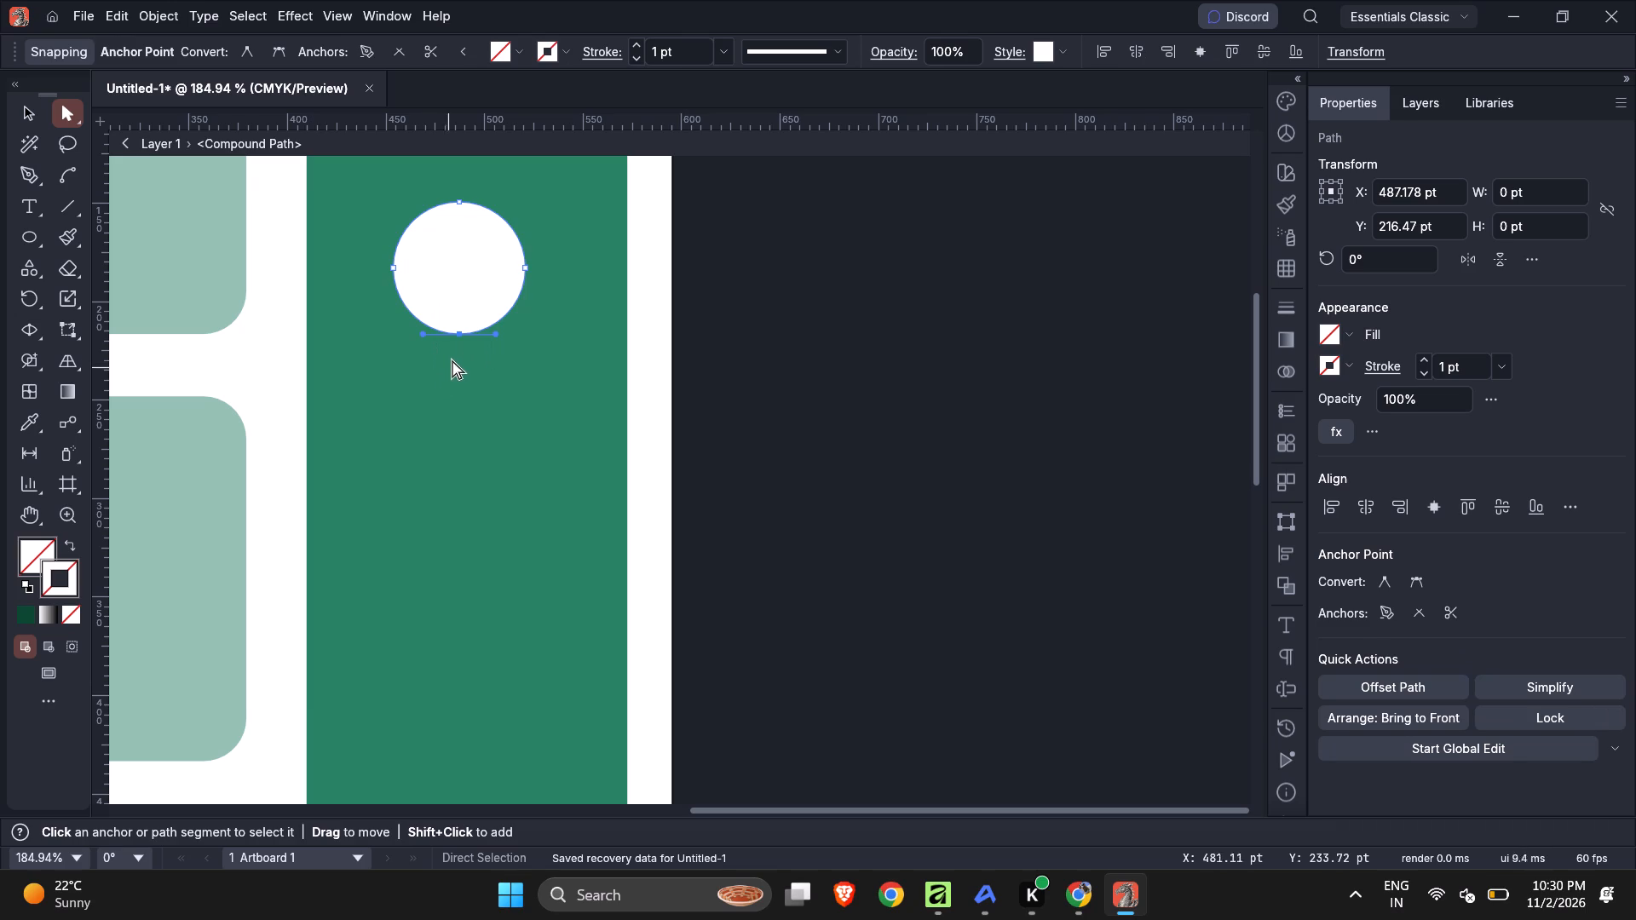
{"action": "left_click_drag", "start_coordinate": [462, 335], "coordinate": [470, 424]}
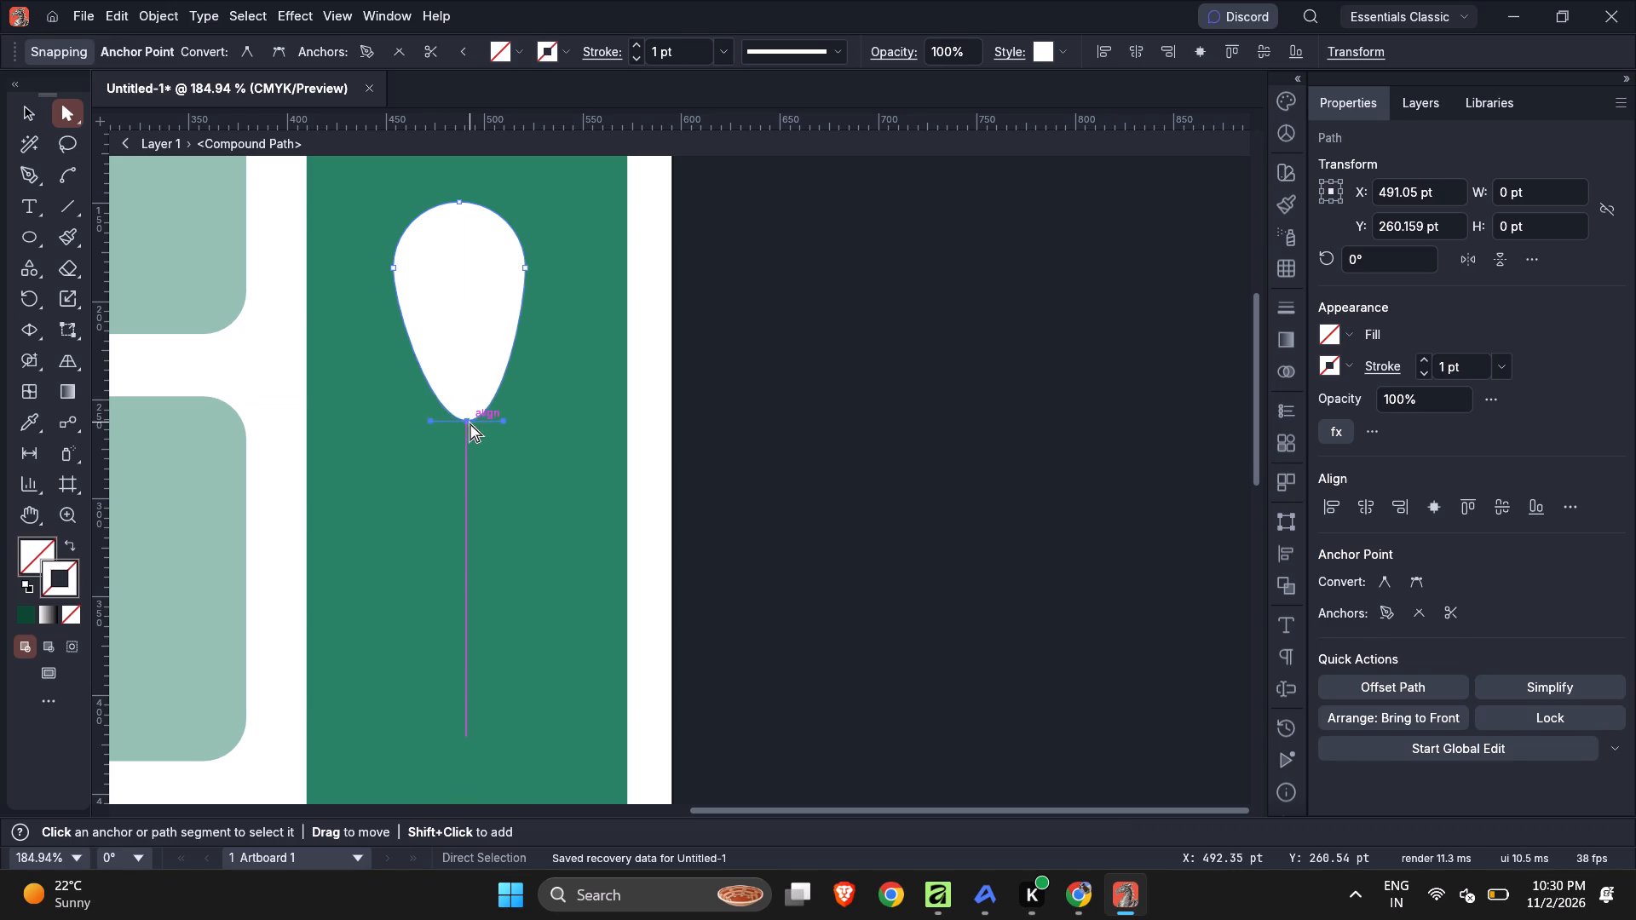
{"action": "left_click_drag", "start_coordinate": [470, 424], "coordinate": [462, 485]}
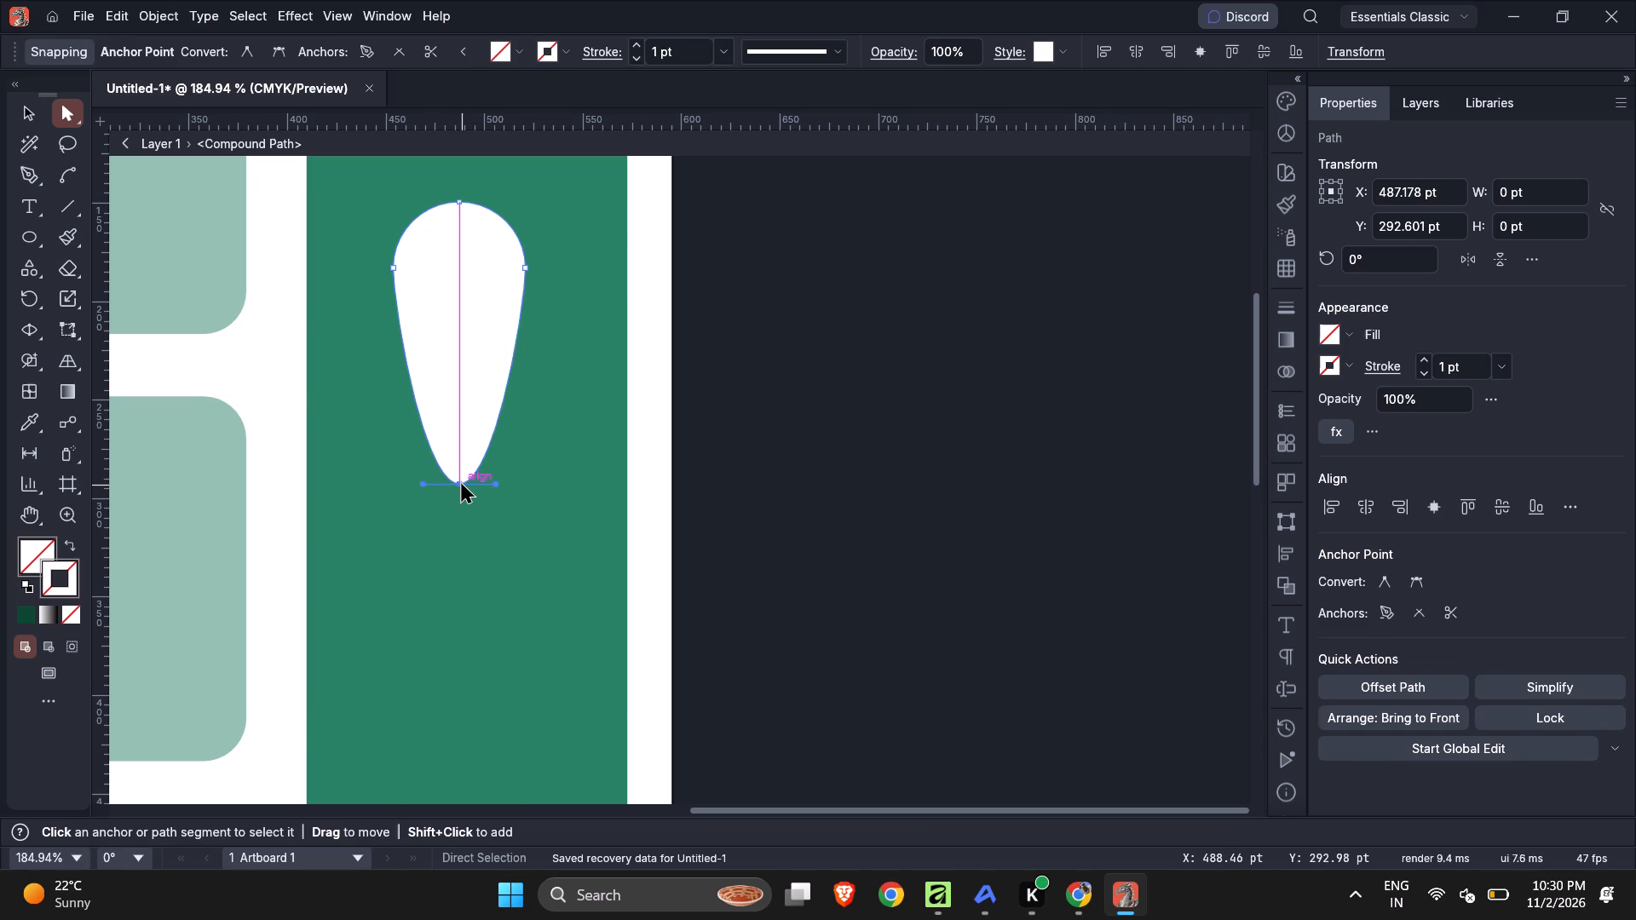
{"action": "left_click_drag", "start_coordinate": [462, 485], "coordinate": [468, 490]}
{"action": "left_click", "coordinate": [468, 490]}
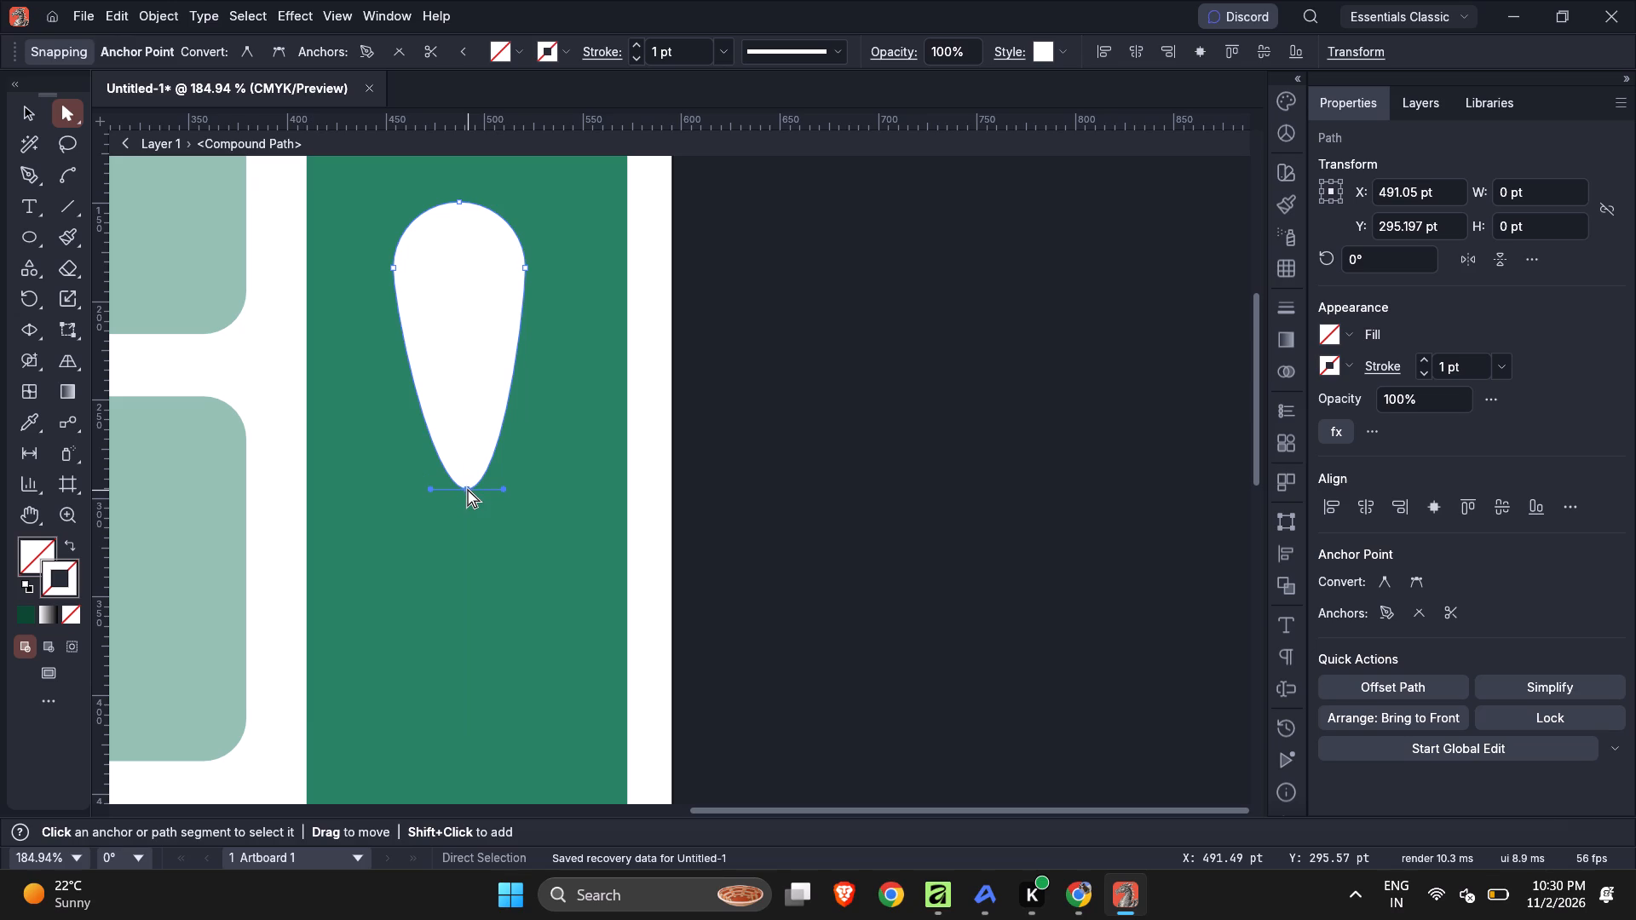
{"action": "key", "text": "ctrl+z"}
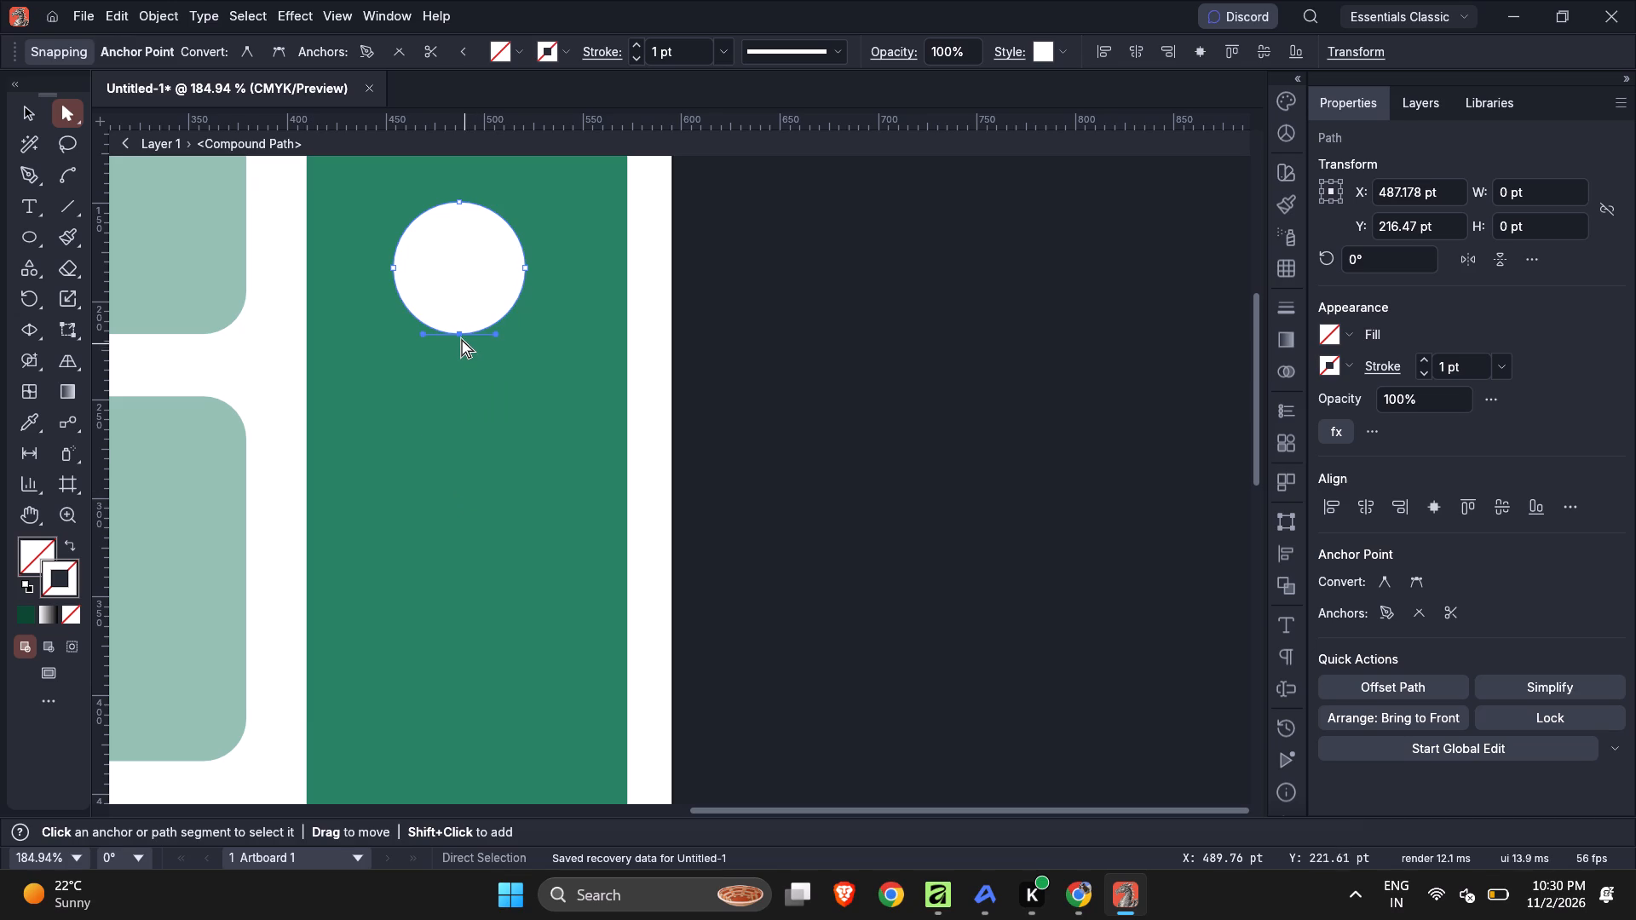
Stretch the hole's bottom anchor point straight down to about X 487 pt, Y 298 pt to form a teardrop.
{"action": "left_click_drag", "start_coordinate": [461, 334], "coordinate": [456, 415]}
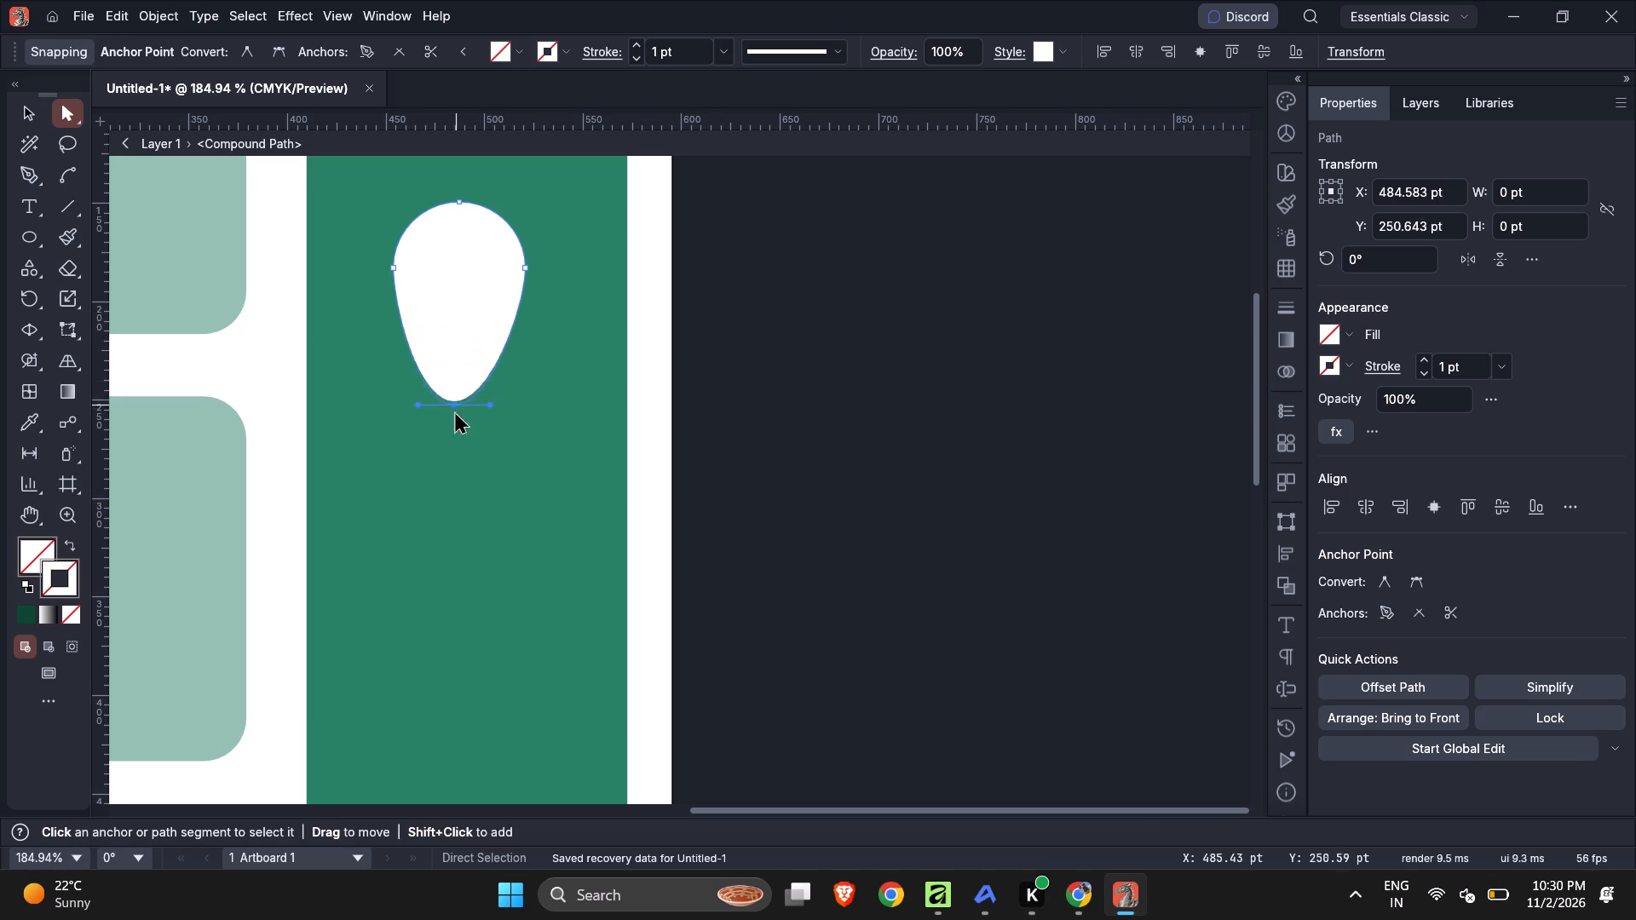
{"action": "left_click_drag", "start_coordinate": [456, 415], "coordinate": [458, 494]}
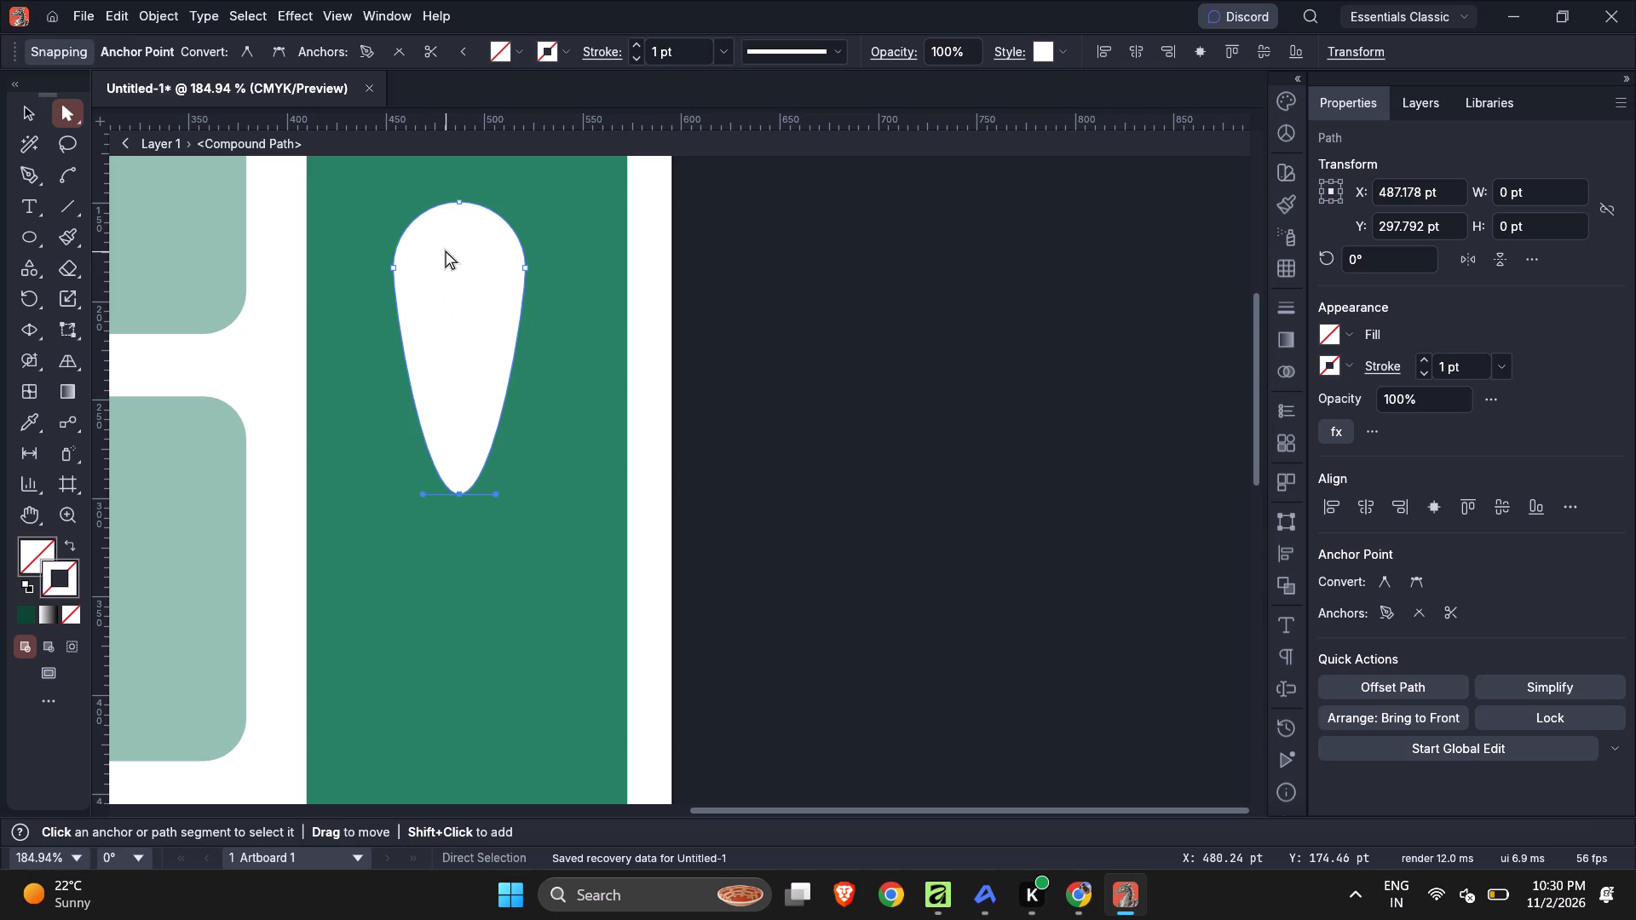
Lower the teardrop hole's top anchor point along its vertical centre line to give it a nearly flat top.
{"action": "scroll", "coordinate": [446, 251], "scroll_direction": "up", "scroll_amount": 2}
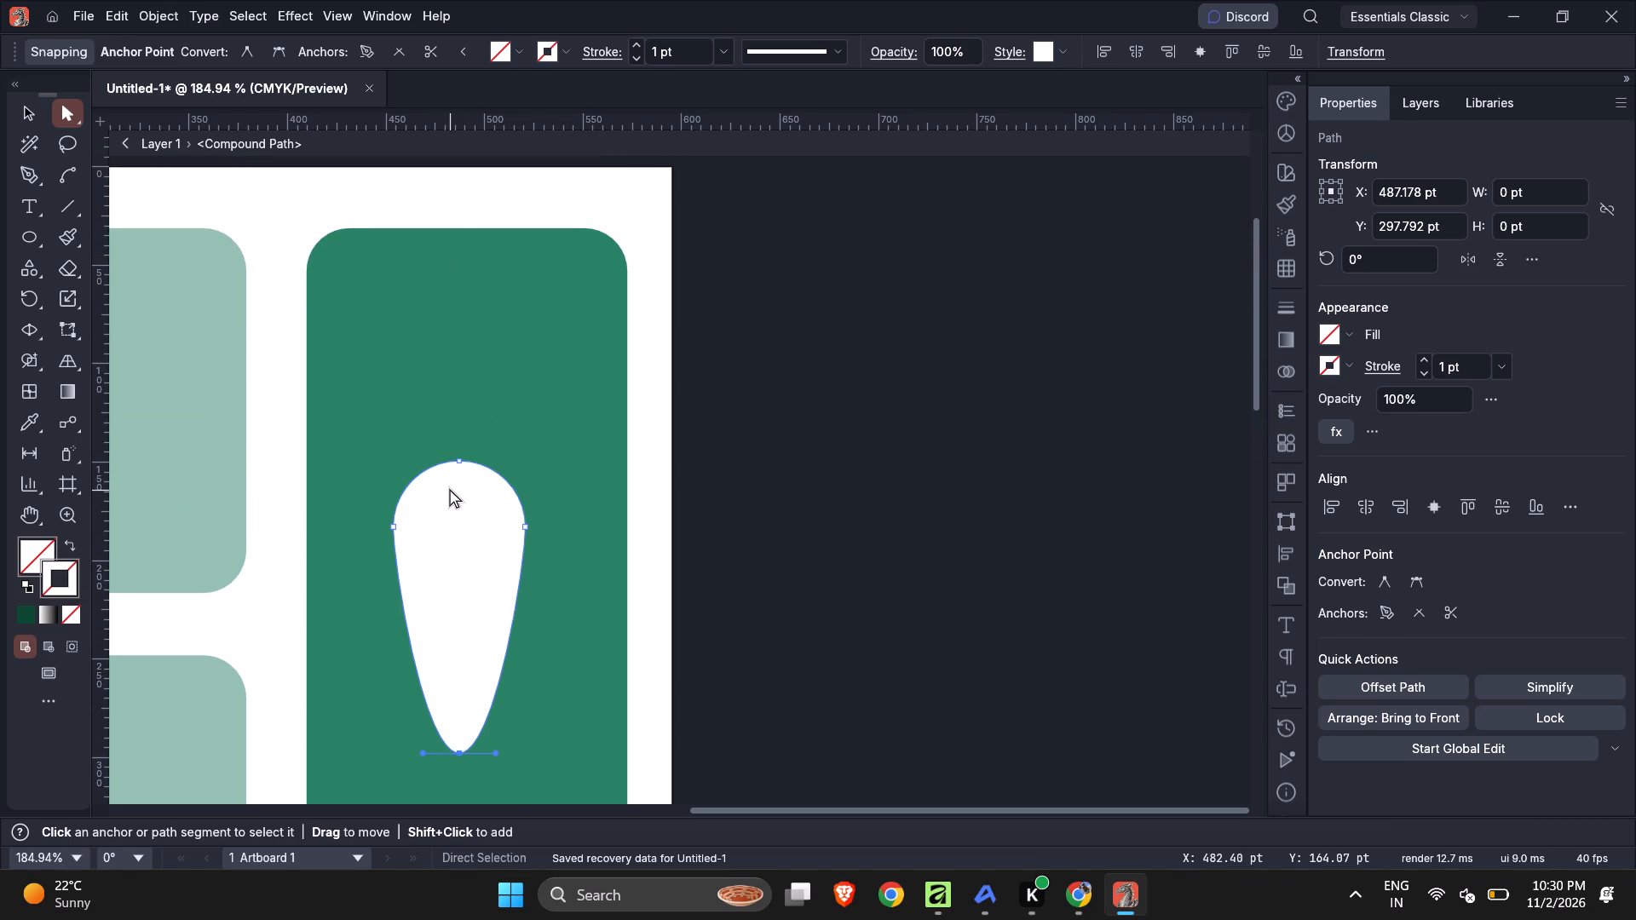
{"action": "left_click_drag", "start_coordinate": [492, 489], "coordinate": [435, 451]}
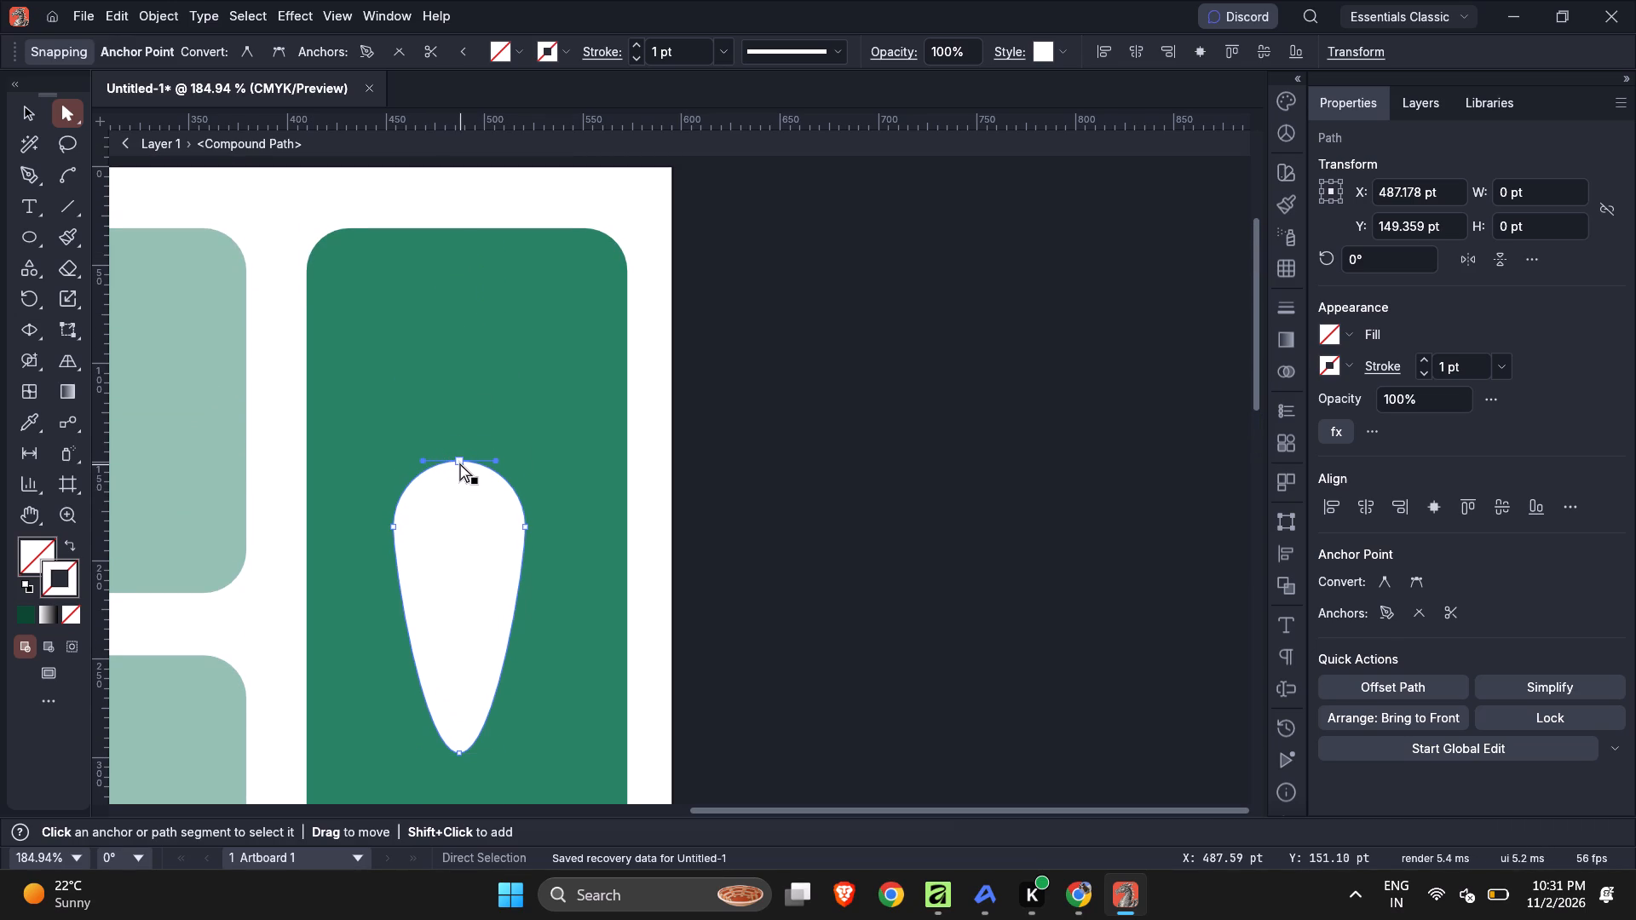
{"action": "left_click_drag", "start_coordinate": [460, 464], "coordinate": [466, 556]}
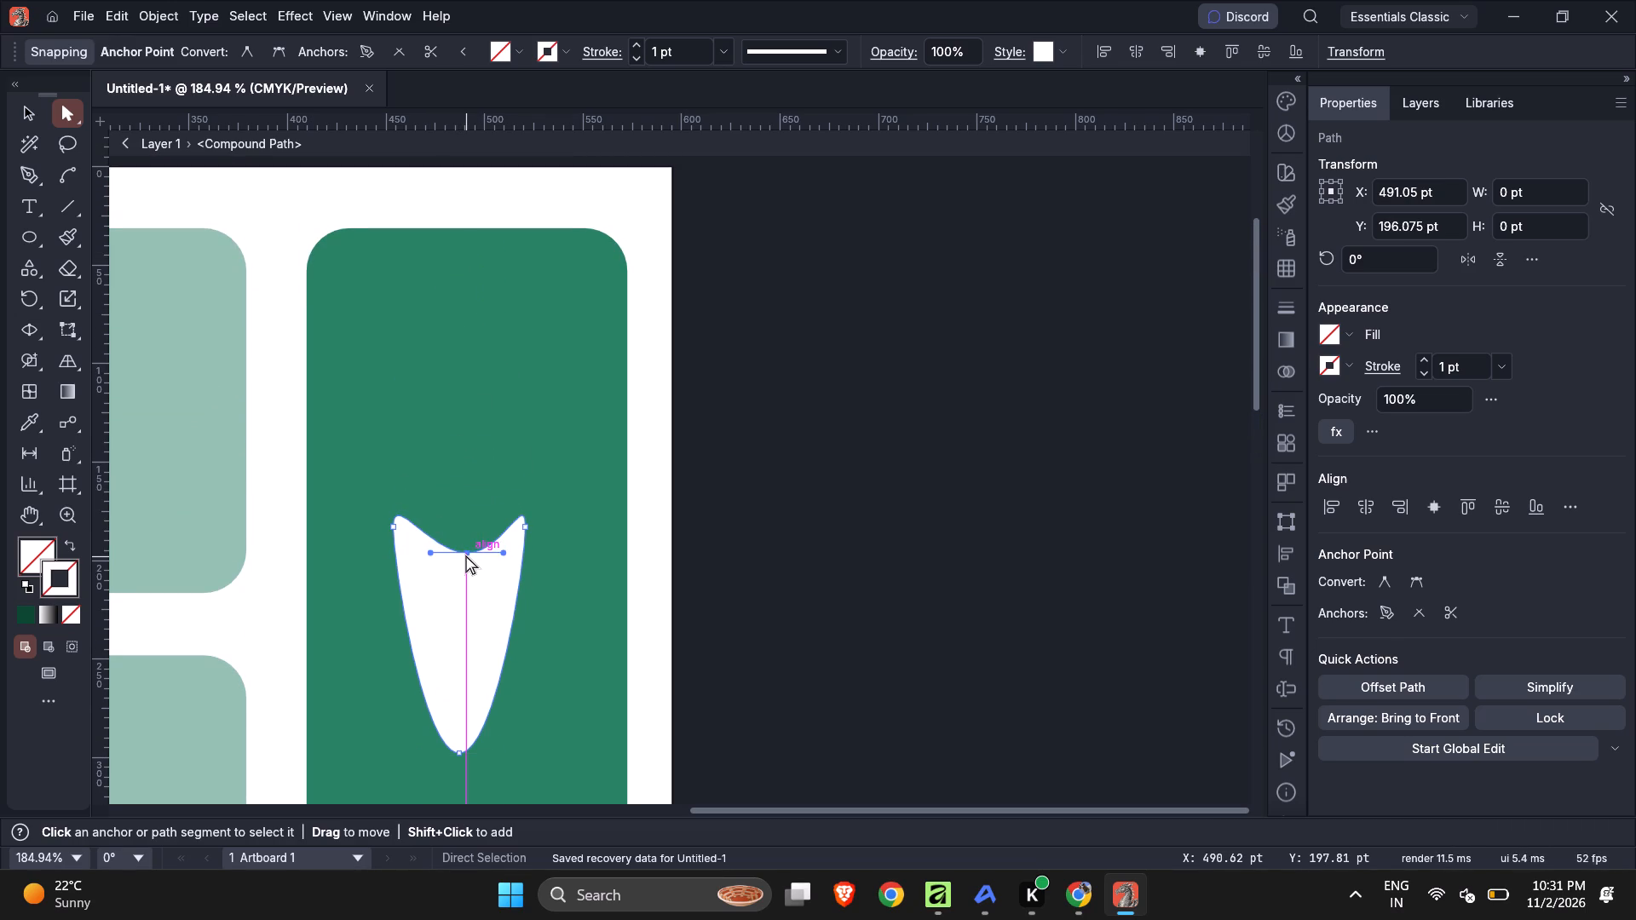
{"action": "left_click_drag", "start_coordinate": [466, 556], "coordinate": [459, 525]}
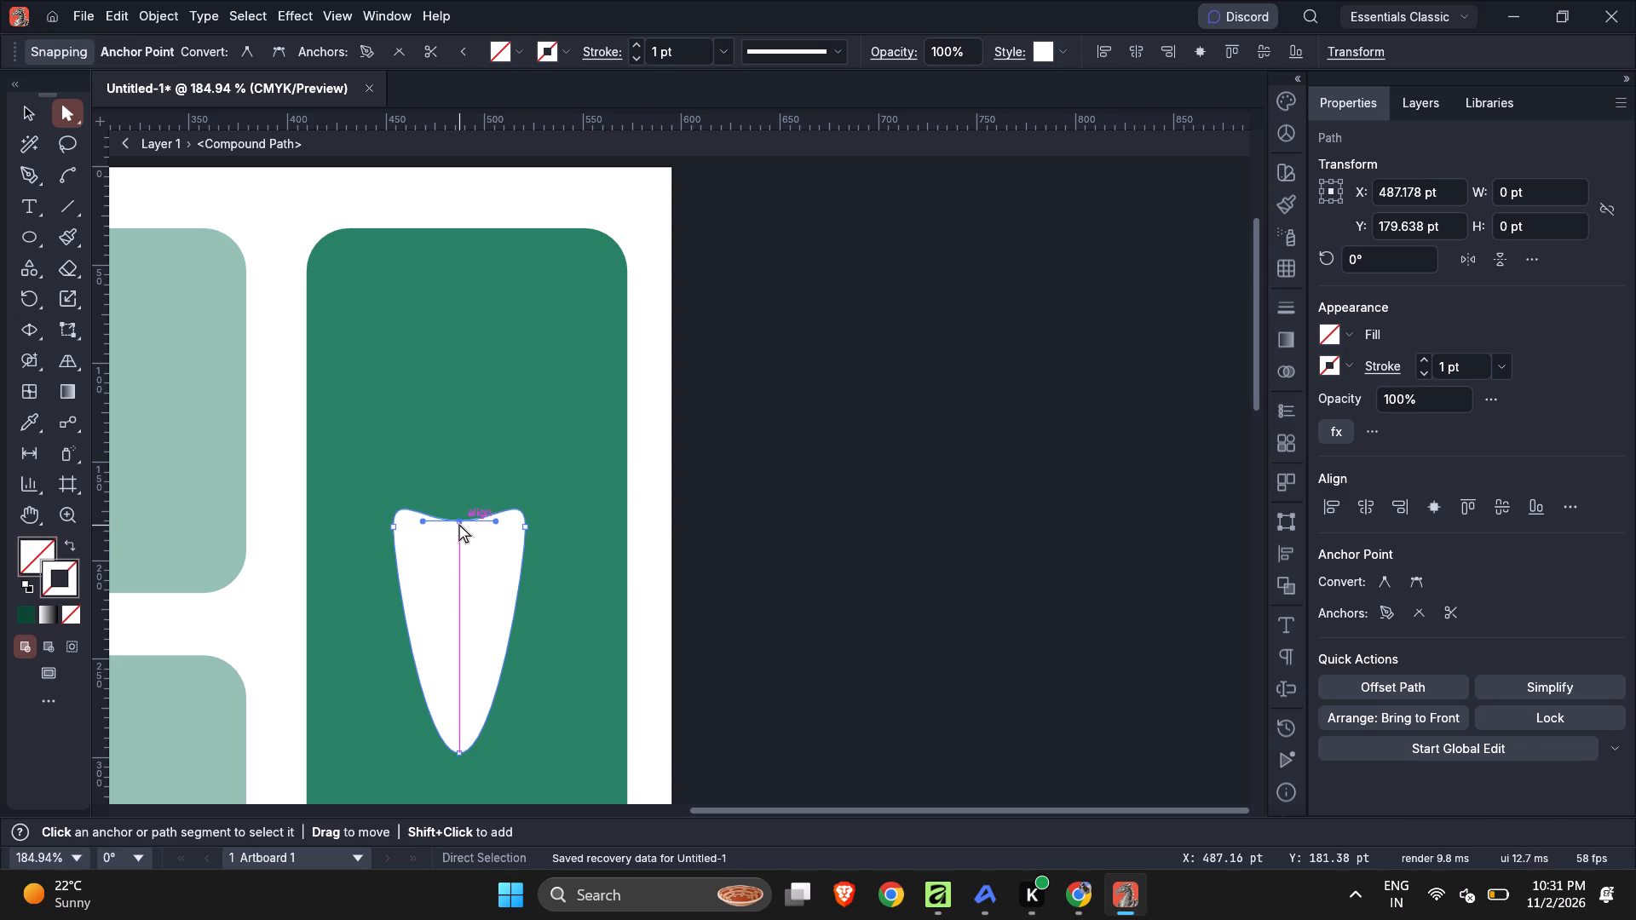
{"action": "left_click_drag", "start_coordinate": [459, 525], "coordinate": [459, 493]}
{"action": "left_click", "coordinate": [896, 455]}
Undo the hole's reshaping, the cutout and the circle's creation, back to a plain tall rectangle.
{"action": "scroll", "coordinate": [896, 455], "scroll_direction": "down", "scroll_amount": 3, "text": "ctrl"}
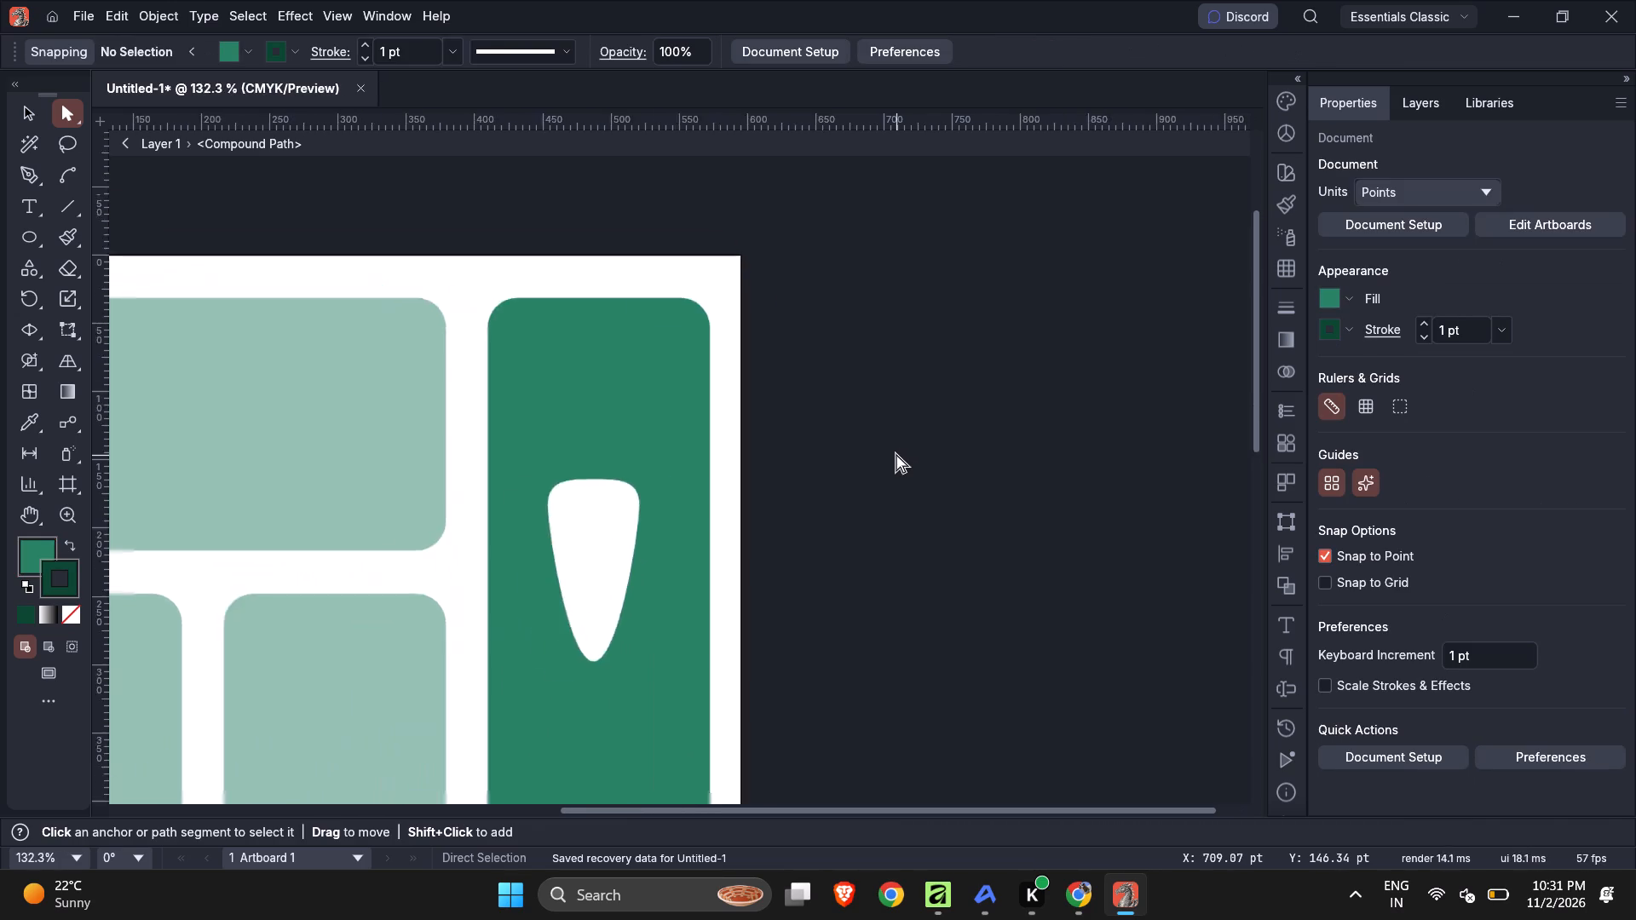
{"action": "scroll", "coordinate": [896, 455], "scroll_direction": "down", "scroll_amount": 4, "text": "ctrl"}
{"action": "right_click", "coordinate": [896, 455]}
{"action": "right_click", "coordinate": [896, 455]}
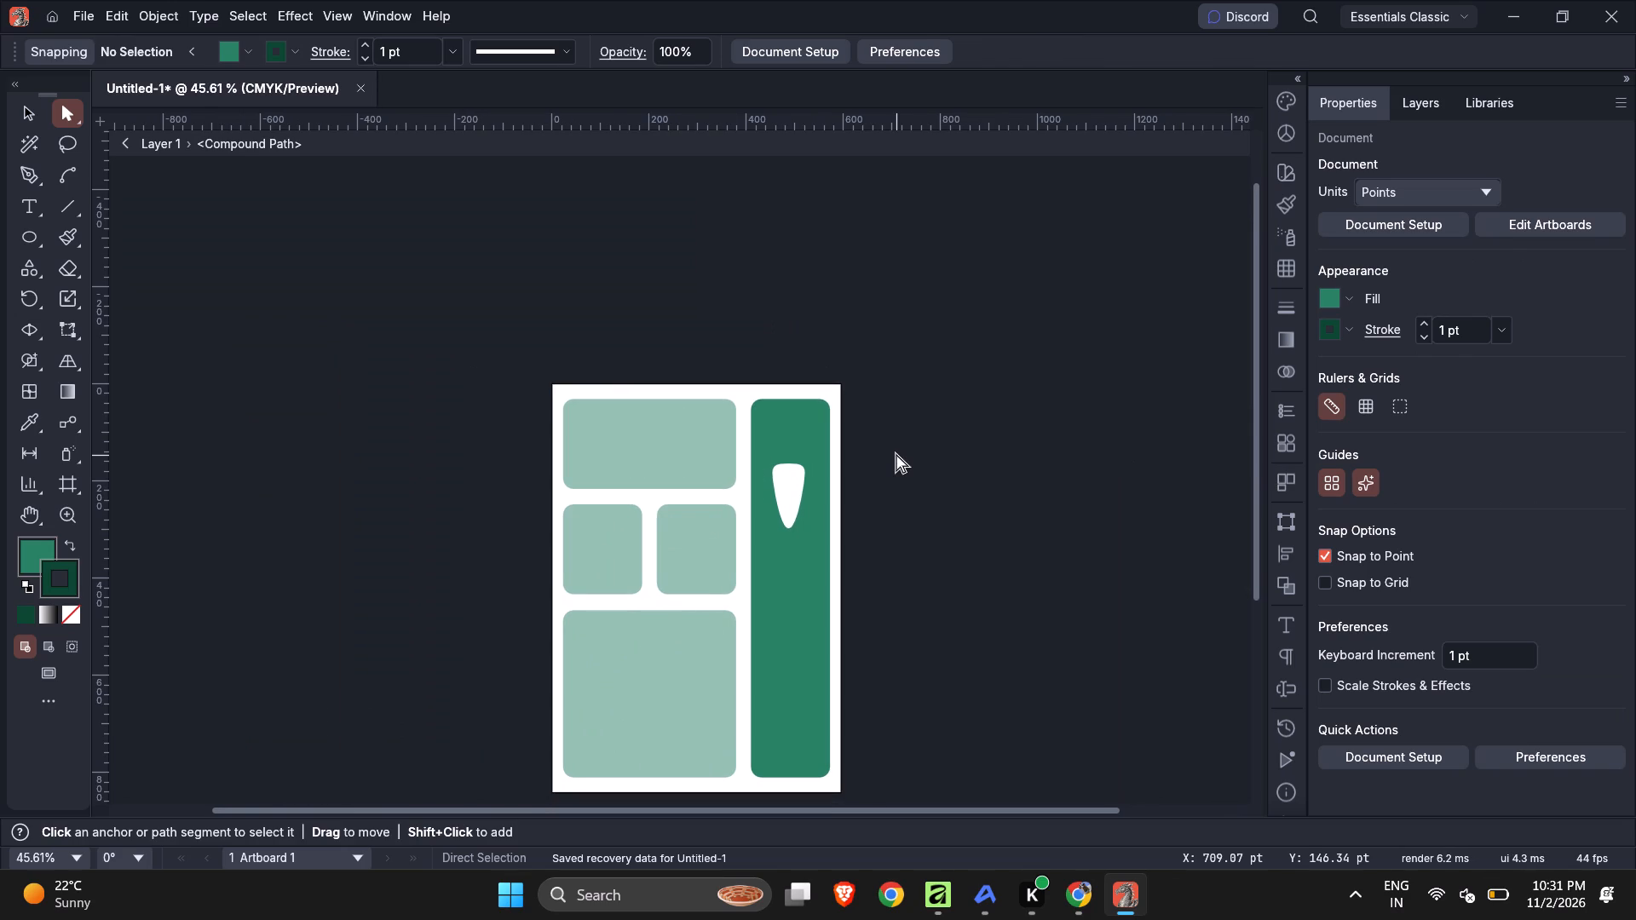
{"action": "key", "text": "ctrl+z"}
{"action": "key", "text": "ctrl+z"}
{"action": "key", "text": "ctrl+z"}
{"action": "key", "text": "ctrl+z"}
{"action": "key", "text": "ctrl+z"}
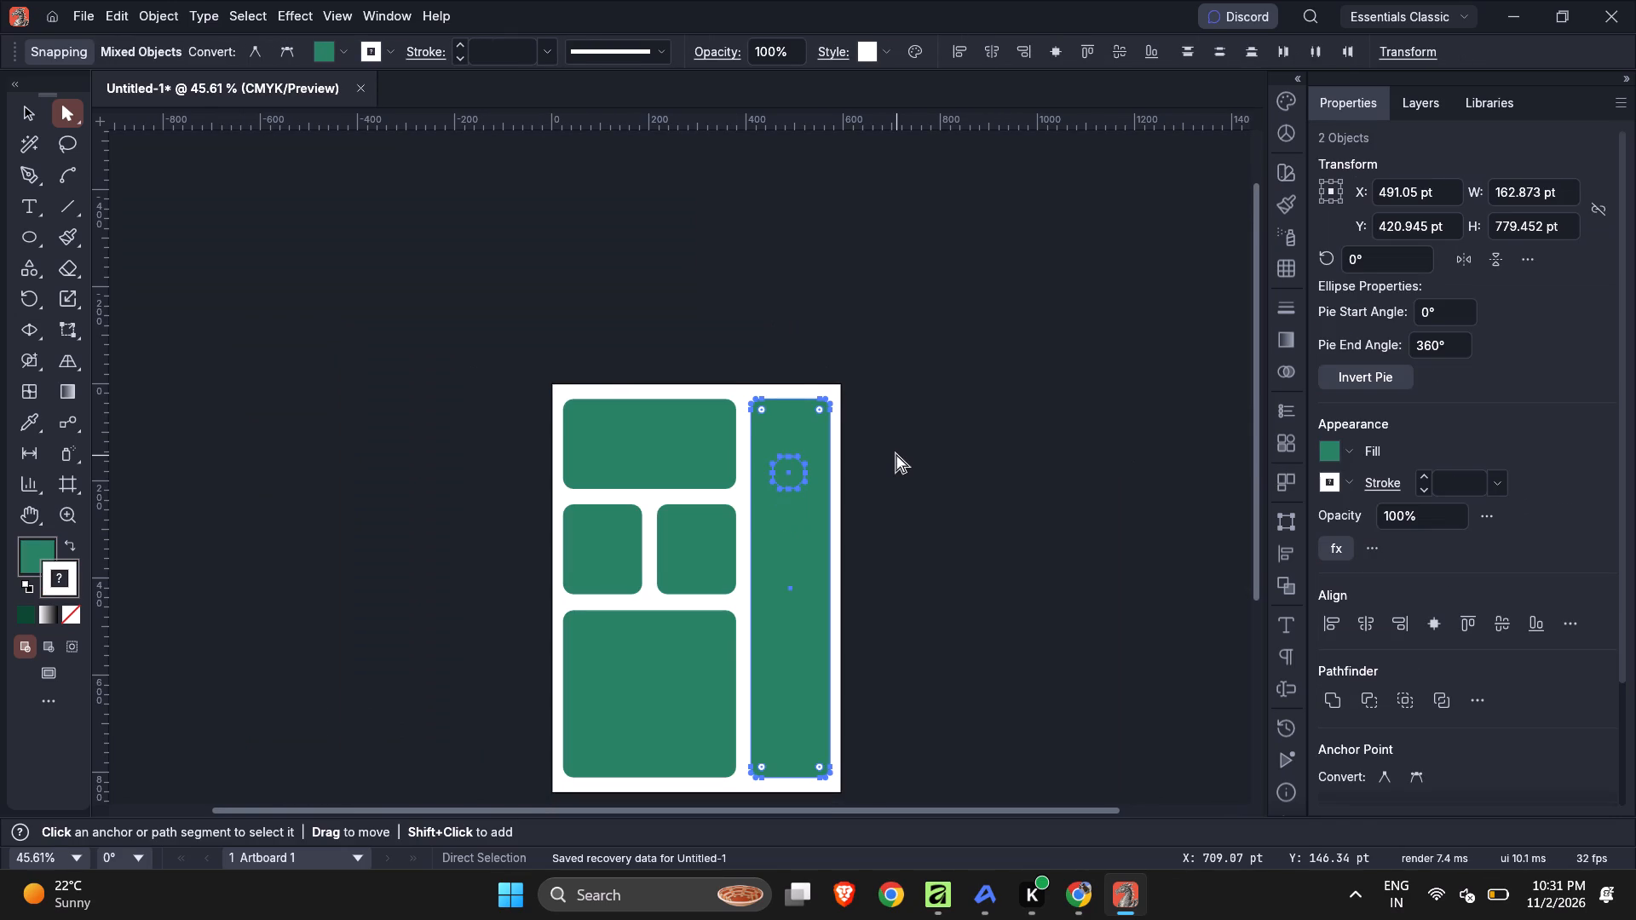
{"action": "key", "text": "ctrl+z"}
{"action": "key", "text": "ctrl+z"}
{"action": "key", "text": "ctrl+z"}
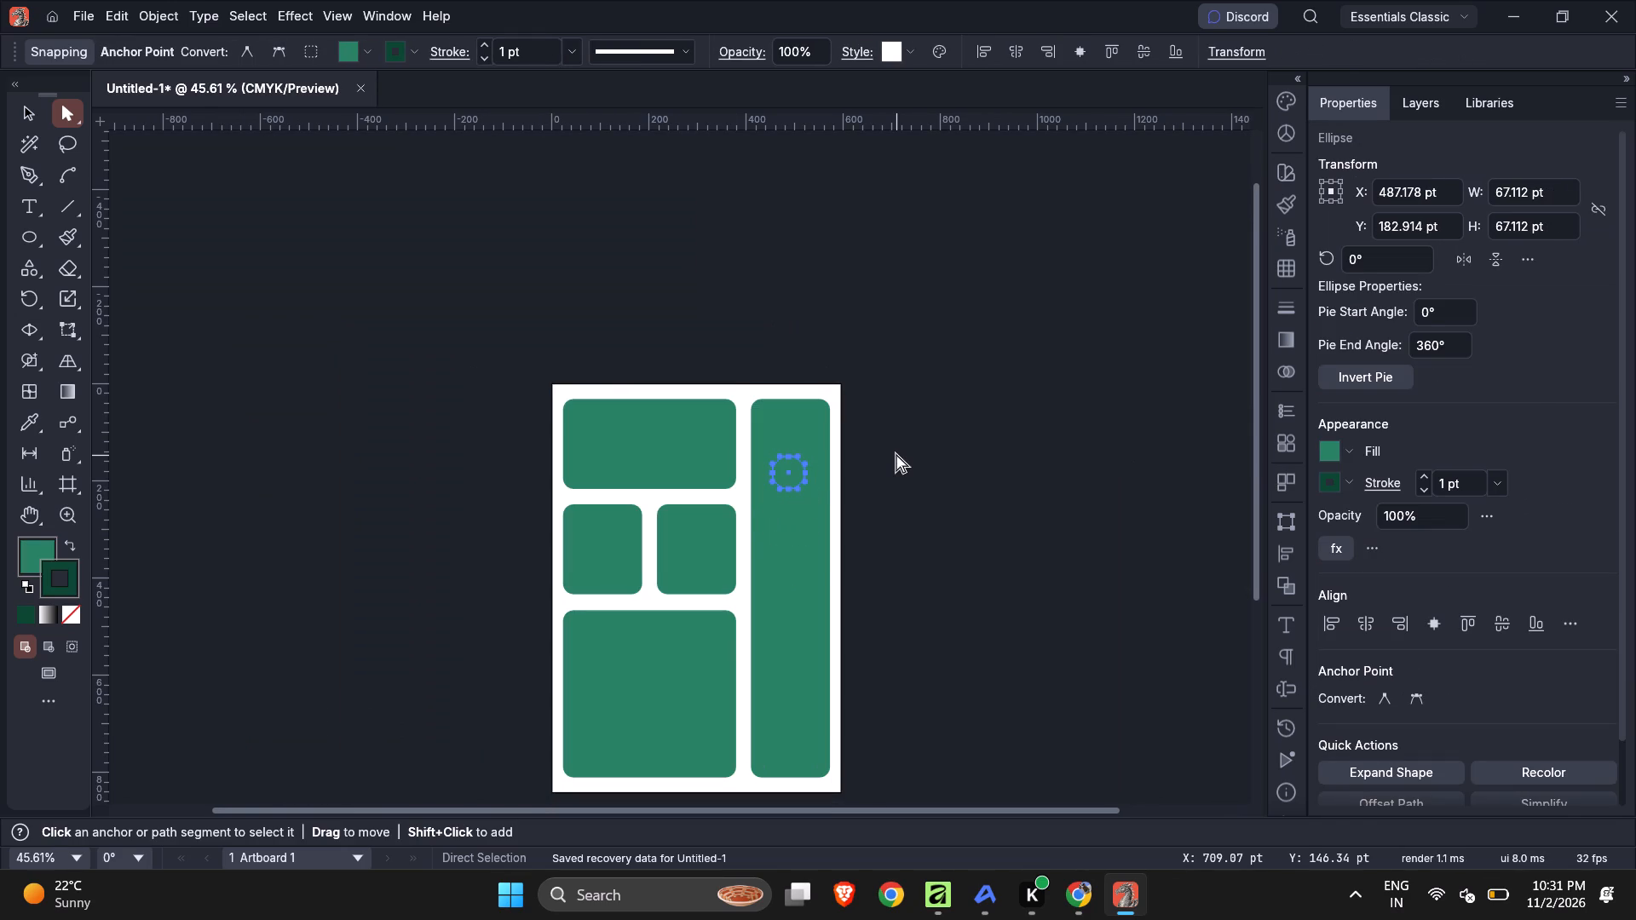
{"action": "key", "text": "ctrl+z"}
{"action": "key", "text": "ctrl+z"}
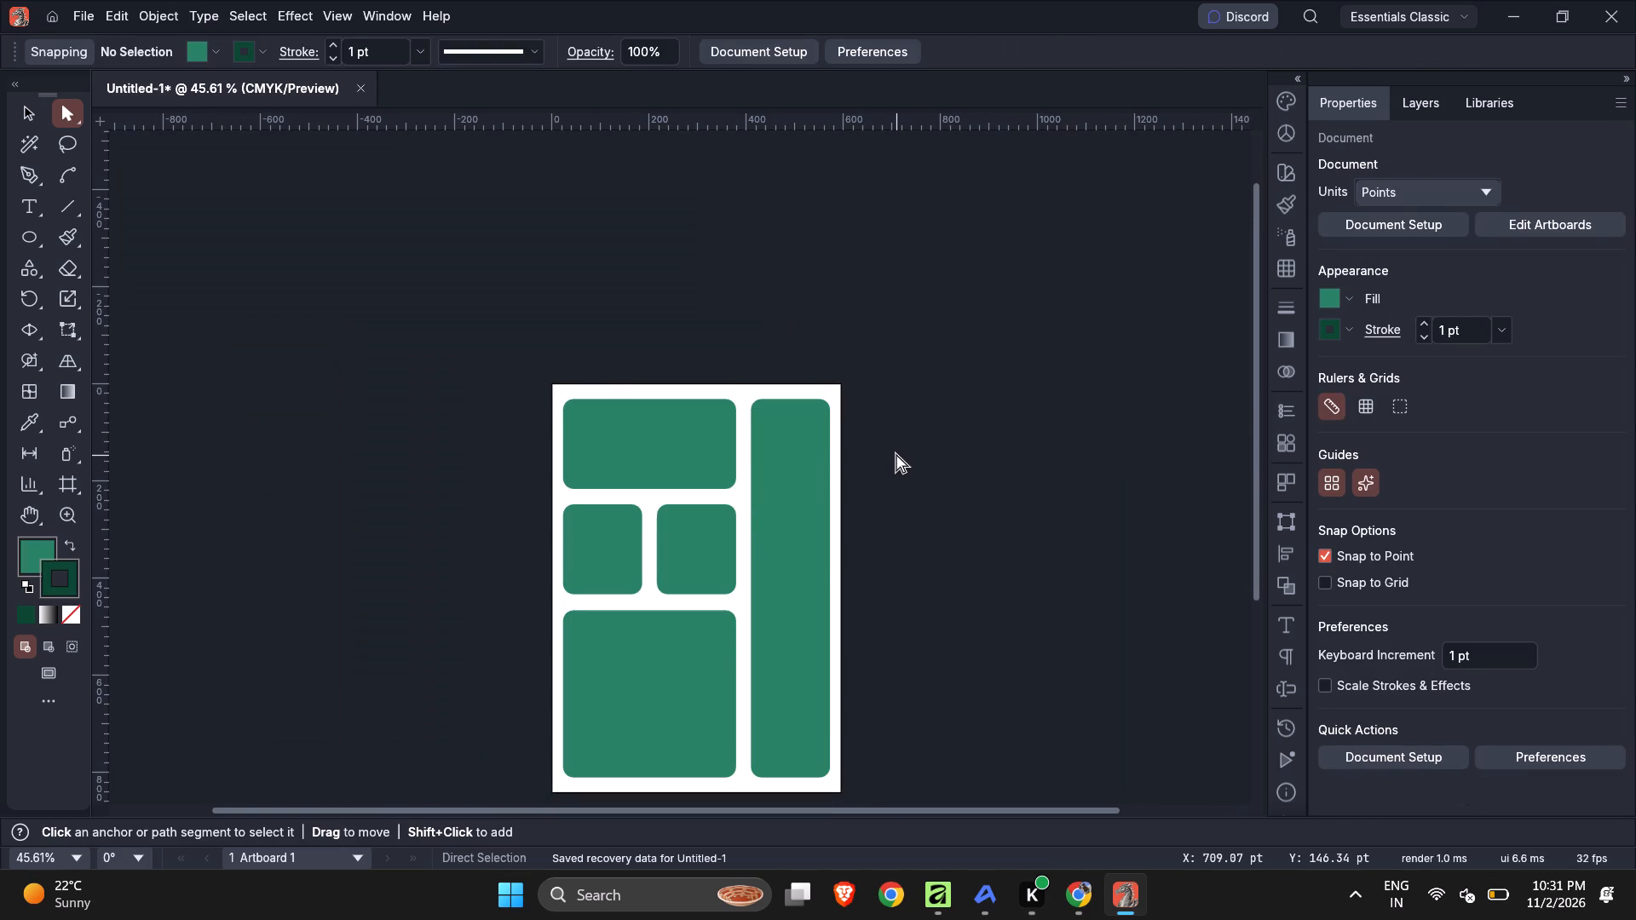